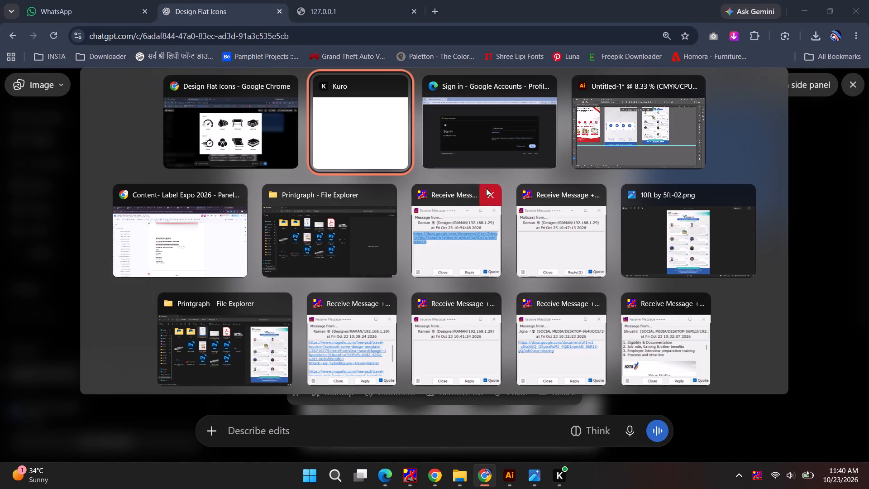
left_click(647, 155, "alt")
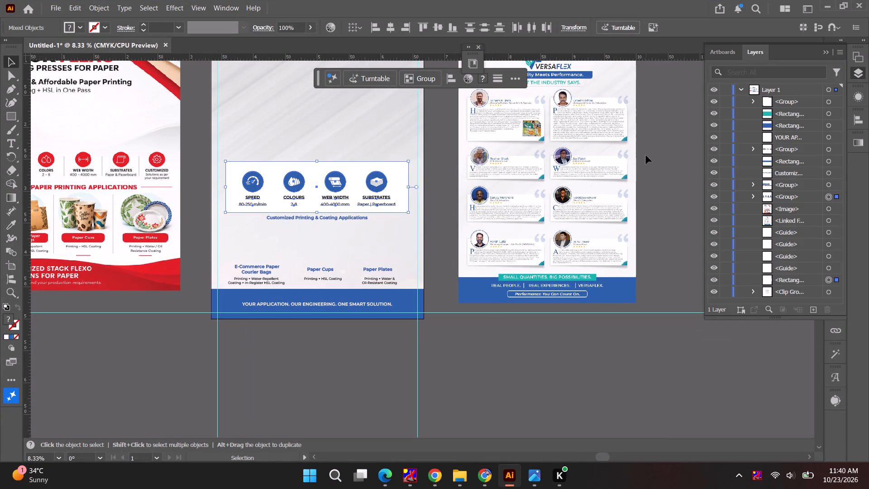
Lower the top edge of the white rectangle behind the four specification icons on the blue Stack Flexo flyer to make it slightly shorter.
left_click(445, 195)
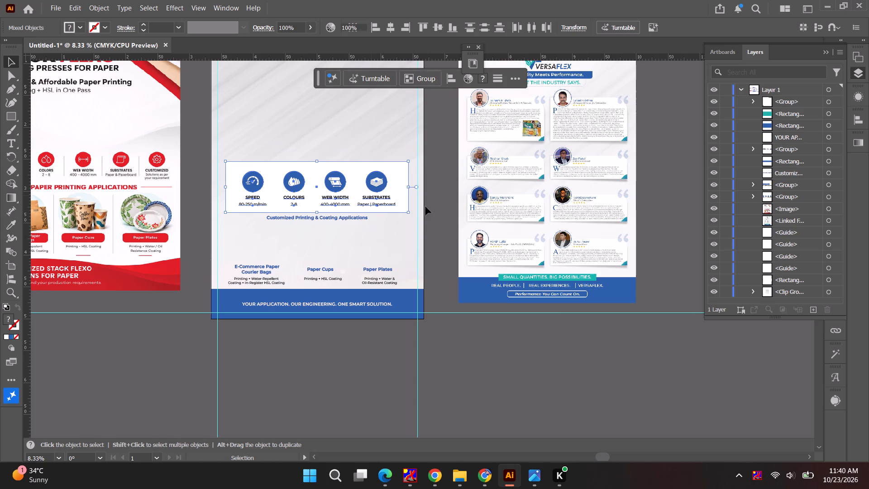
key("space")
key("space")
key("space")
key("space")
key("space")
key("space")
left_click_drag(291, 204, 353, 228)
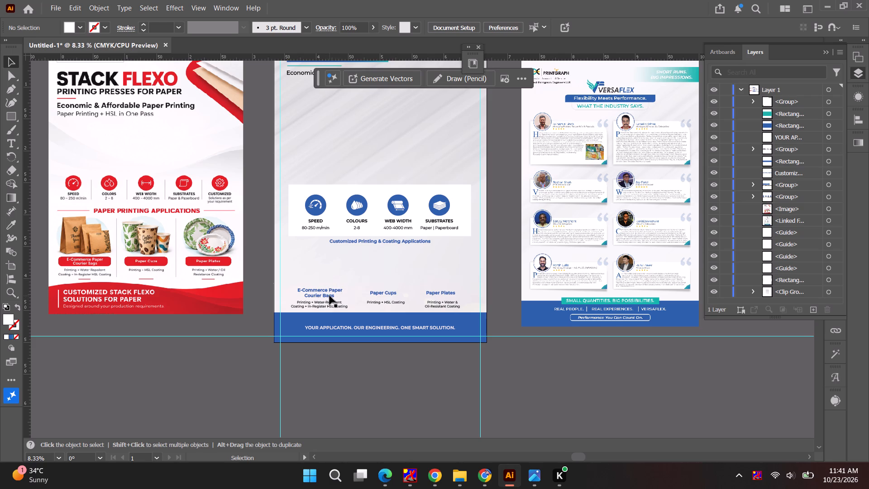
left_click(460, 196)
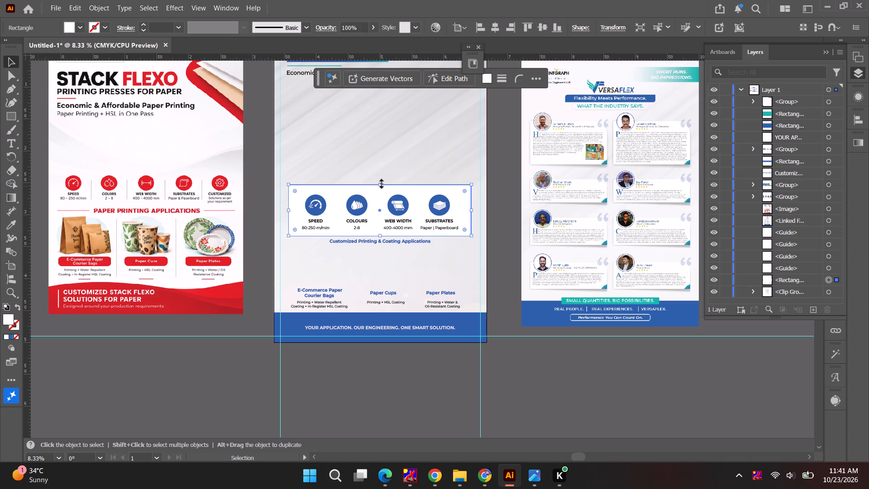
left_click_drag(380, 182, 380, 188)
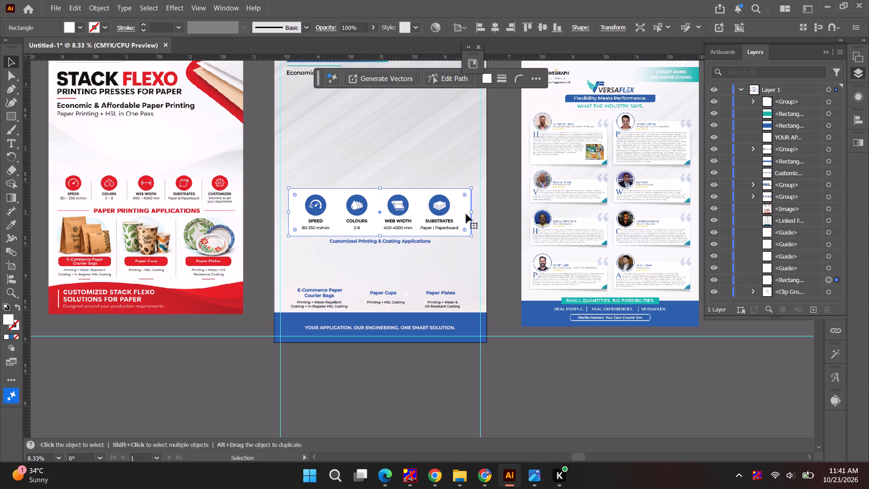
Round all four corners of the white rectangle behind the specification icons.
left_click(463, 230)
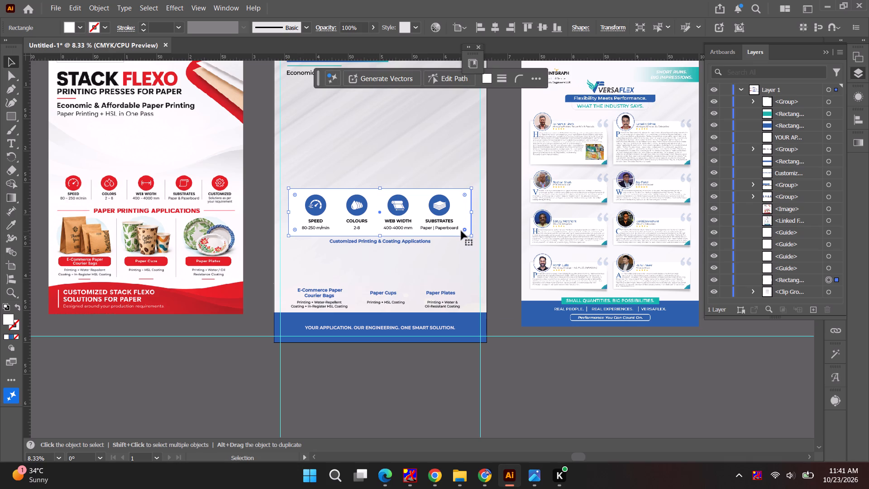
left_click(463, 230)
key("ctrl+z")
left_click_drag(464, 230, 460, 227)
Raise the bottom edge of the white rounded rectangle slightly so it fits closer below the specification values.
scroll(381, 234, "up", 2, "alt")
left_click_drag(380, 239, 380, 233)
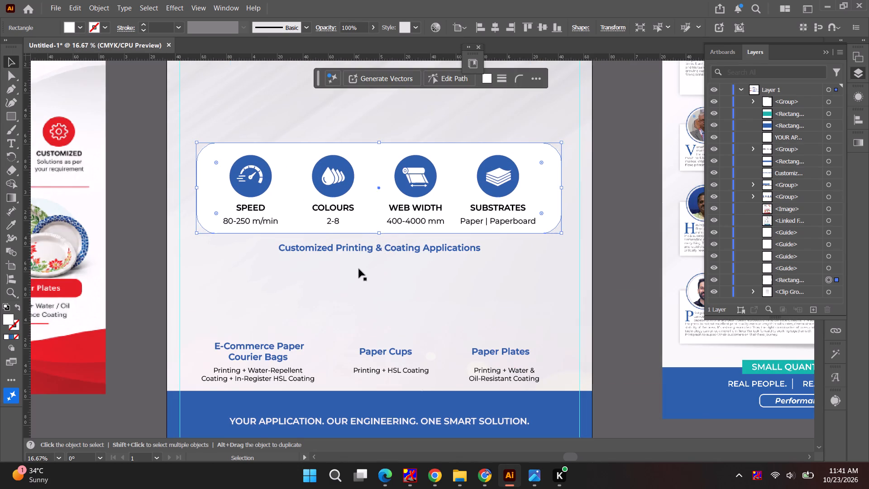
Delete the hidden subgroup from the topmost group in Layer 1, keeping the four visible icon subgroups.
scroll(359, 269, "down", 3, "alt")
left_click(382, 235)
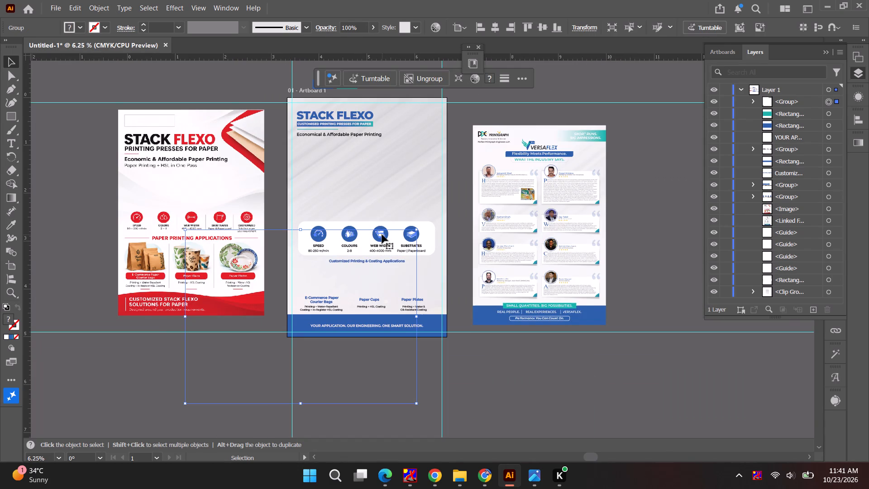
left_click(752, 100)
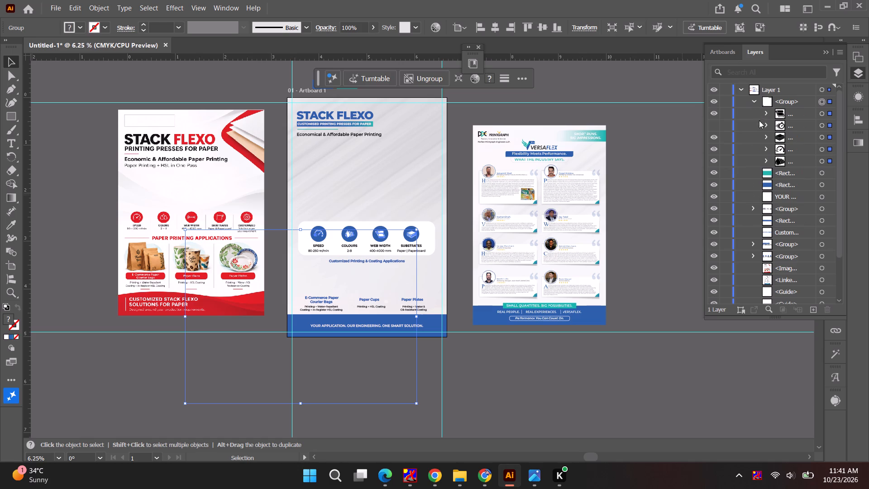
left_click(790, 125)
left_click(822, 309)
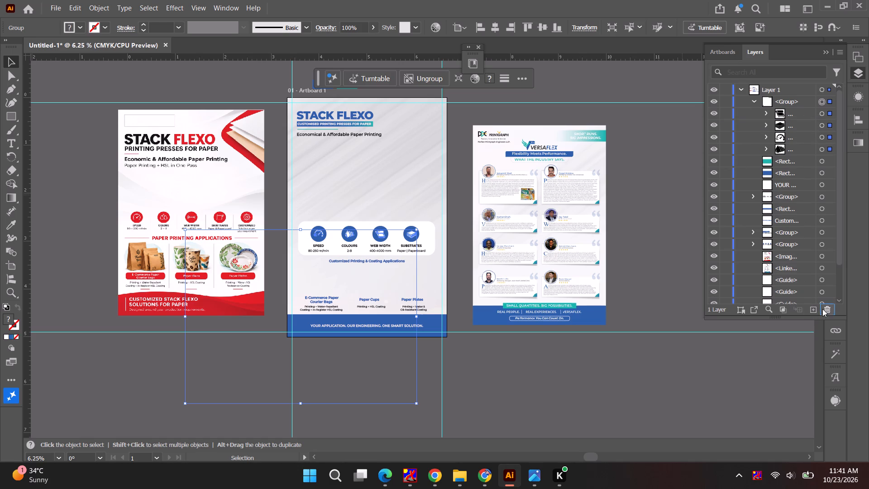
left_click(749, 97)
left_click(755, 100)
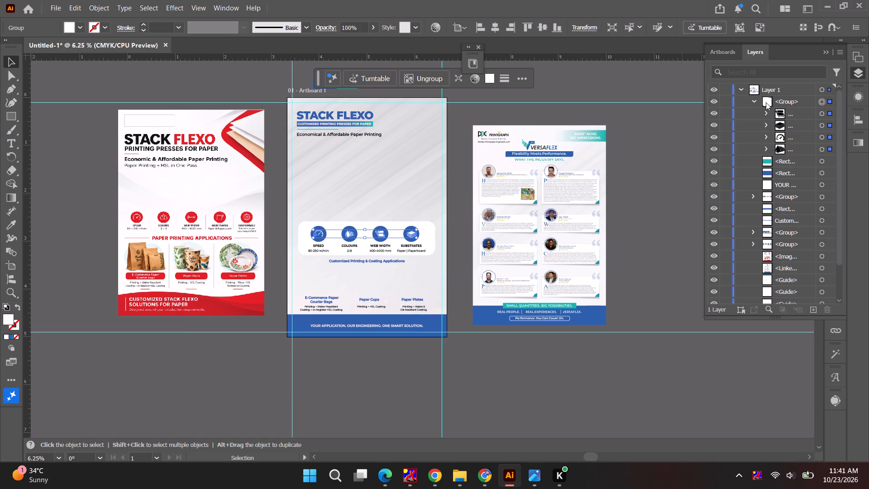
left_click(758, 102)
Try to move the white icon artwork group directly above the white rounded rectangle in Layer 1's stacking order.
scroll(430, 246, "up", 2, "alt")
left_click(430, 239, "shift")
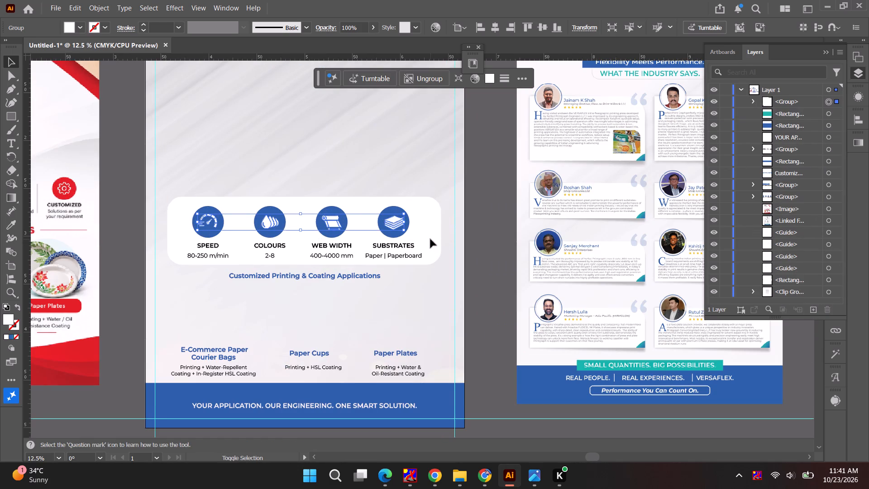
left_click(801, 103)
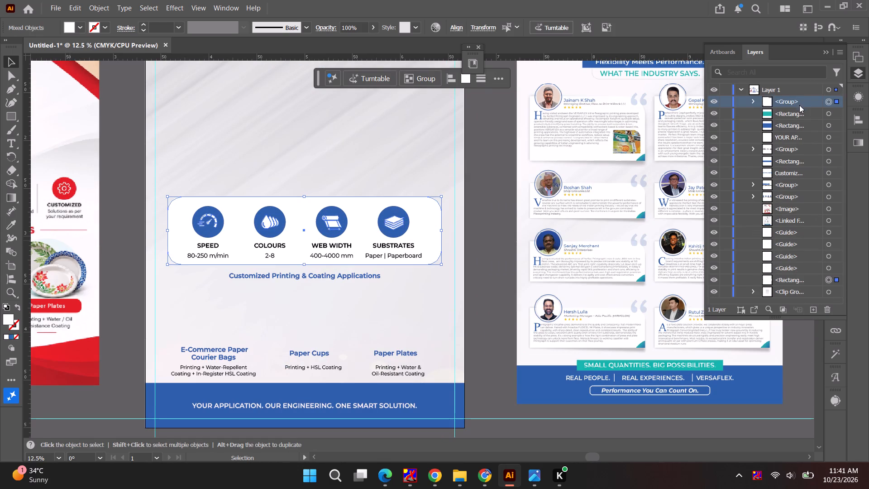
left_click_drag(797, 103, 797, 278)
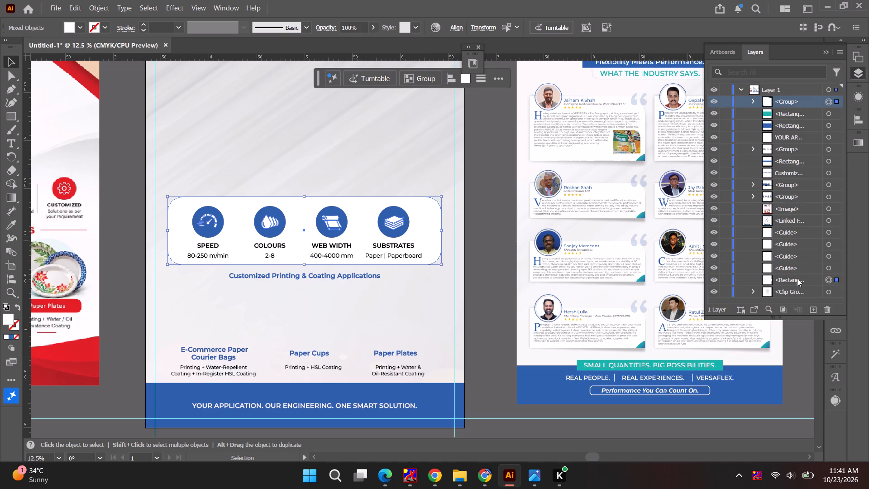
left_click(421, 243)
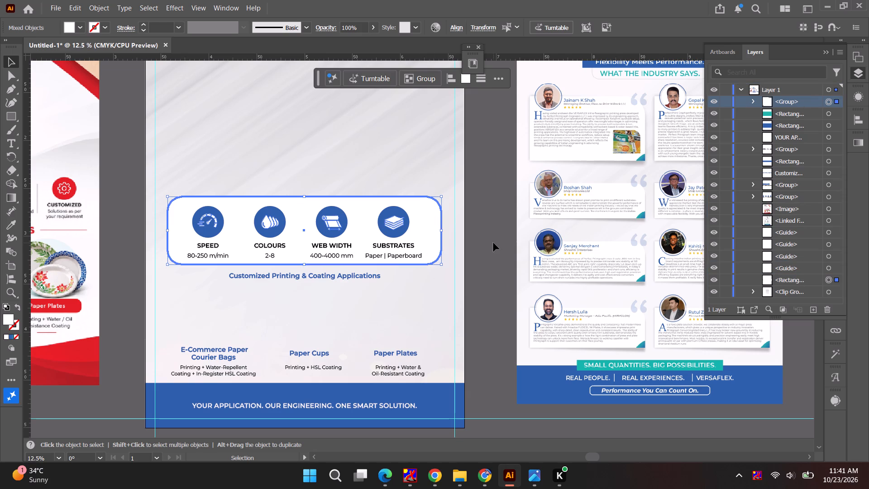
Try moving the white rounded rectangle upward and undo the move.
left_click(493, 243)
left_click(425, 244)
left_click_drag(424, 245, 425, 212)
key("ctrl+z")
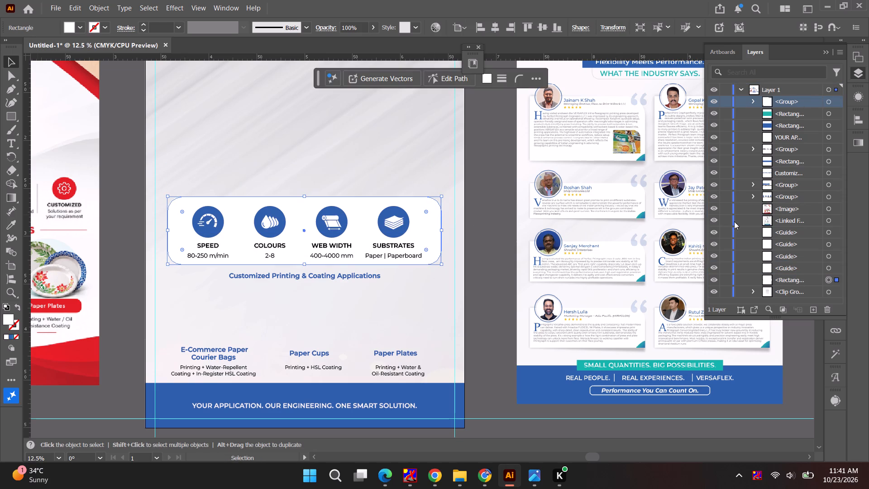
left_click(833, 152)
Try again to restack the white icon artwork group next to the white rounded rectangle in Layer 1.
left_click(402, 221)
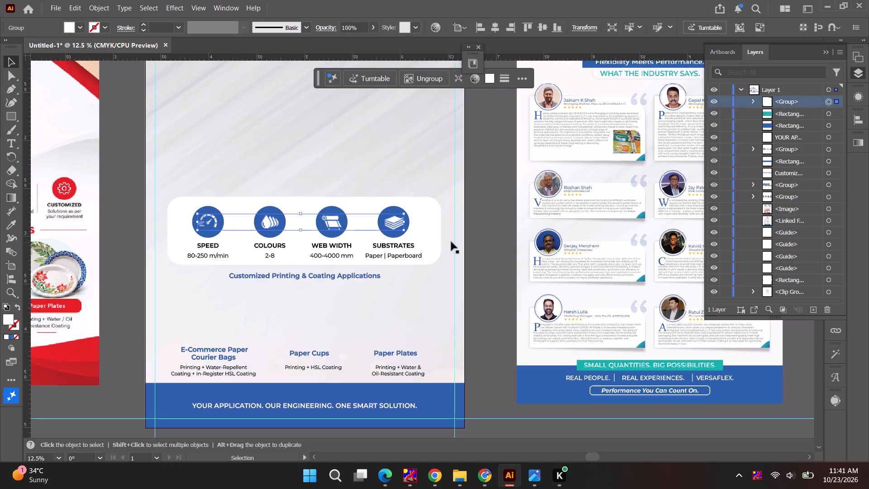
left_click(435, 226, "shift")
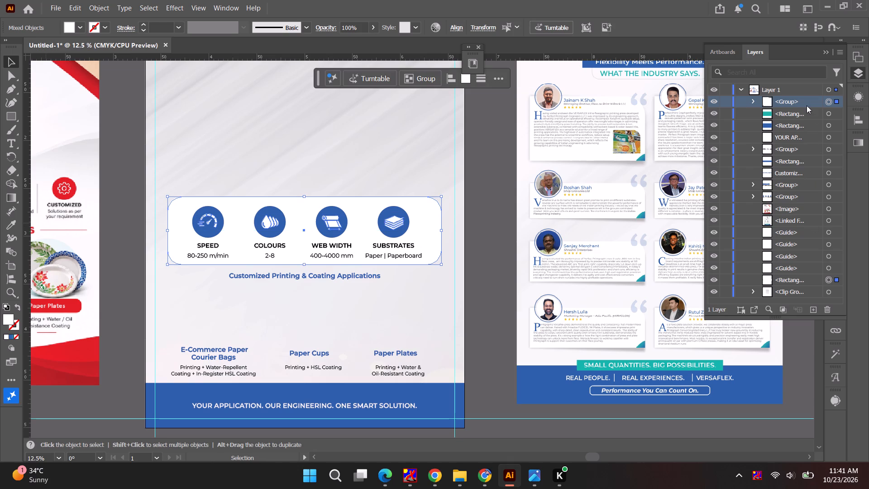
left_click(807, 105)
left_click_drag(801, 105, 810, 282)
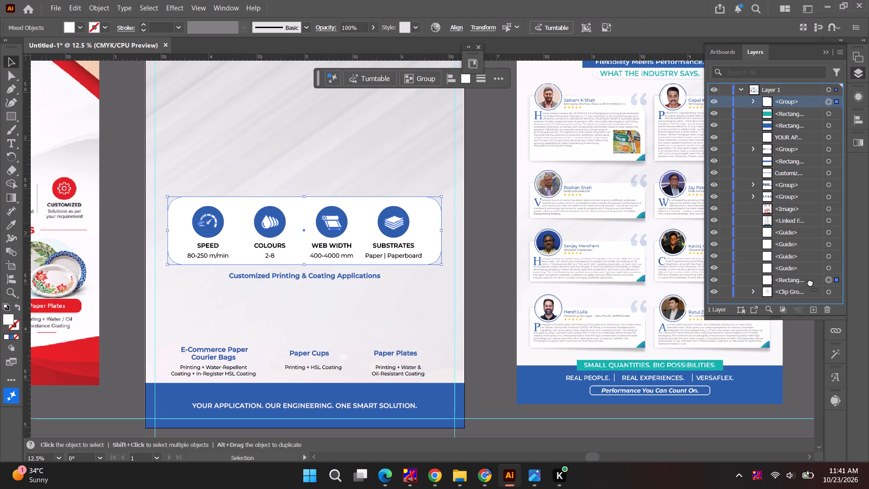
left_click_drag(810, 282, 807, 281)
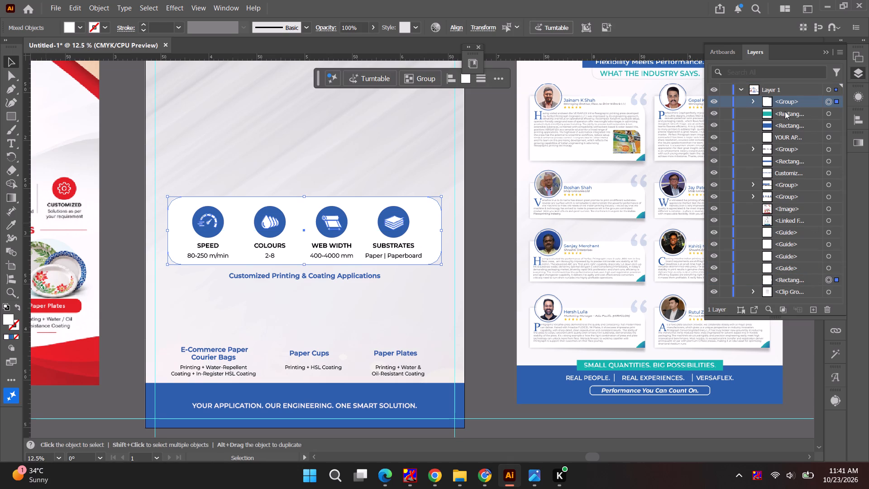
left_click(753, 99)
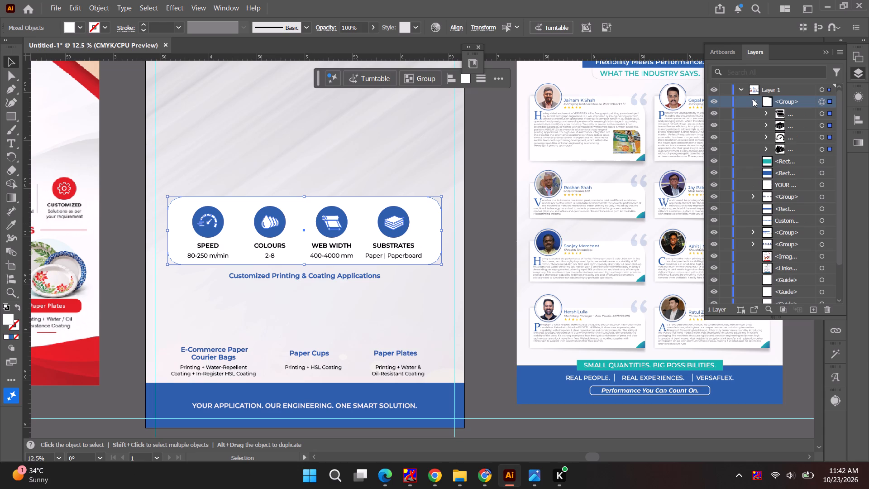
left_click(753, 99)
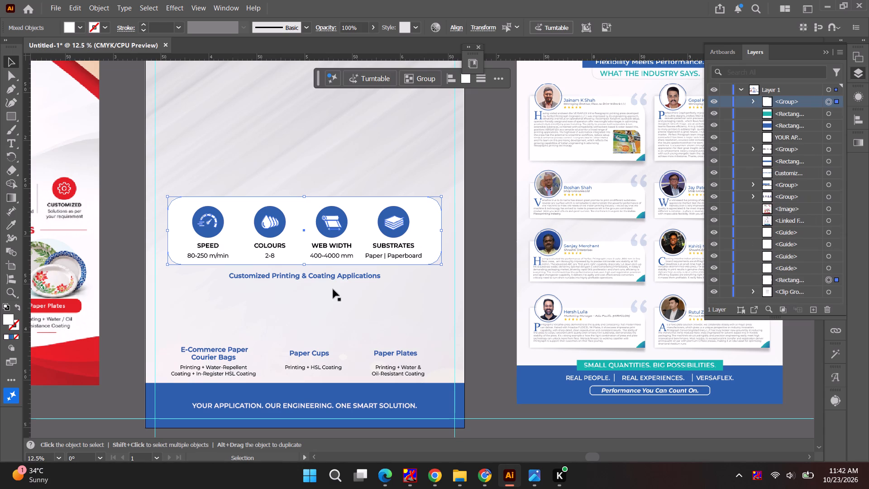
Widen the white rounded rectangle slightly and equally on both sides, keeping it centred behind the specification icons.
left_click(481, 210)
left_click(439, 231)
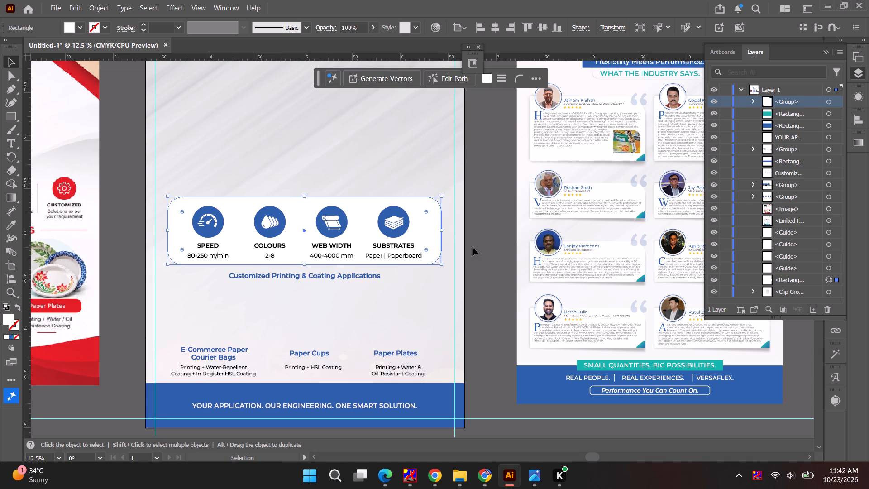
left_click(473, 245)
left_click(439, 235)
left_click_drag(442, 231, 447, 231, "alt")
left_click(501, 330)
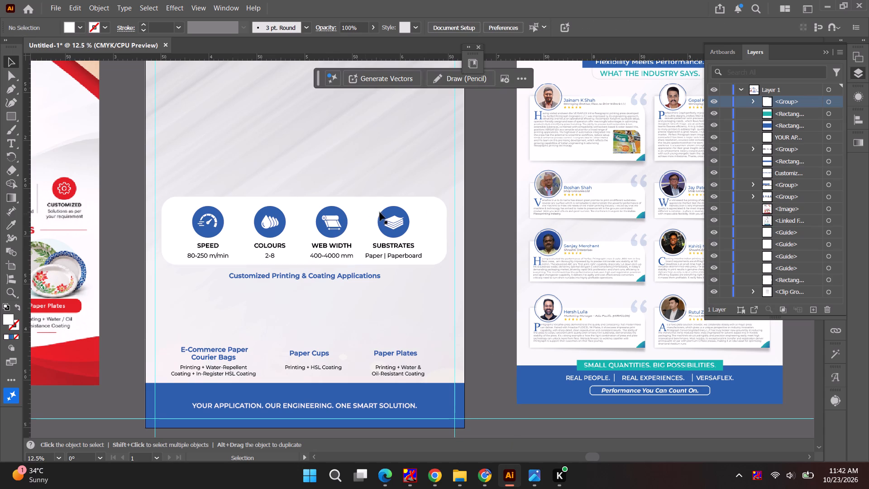
Restack the blue-circle specifications group directly above the white rounded rectangle in Layer 1 and group the two together.
left_click(417, 212)
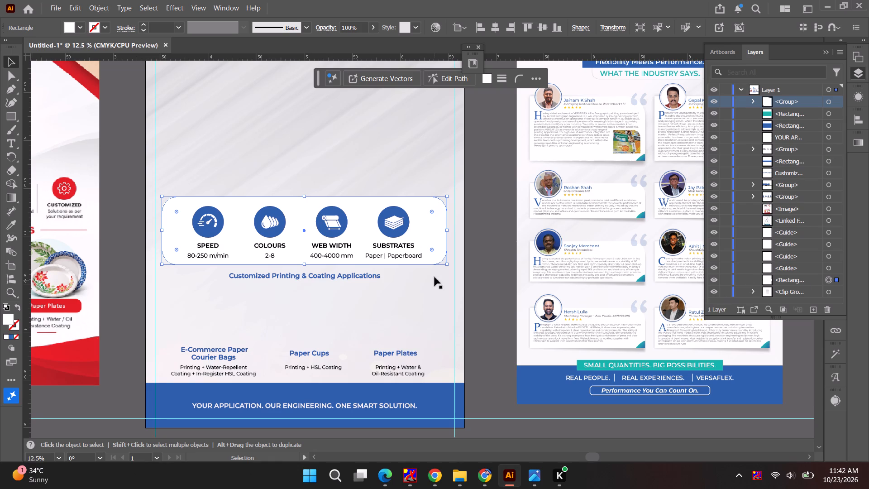
left_click(398, 215)
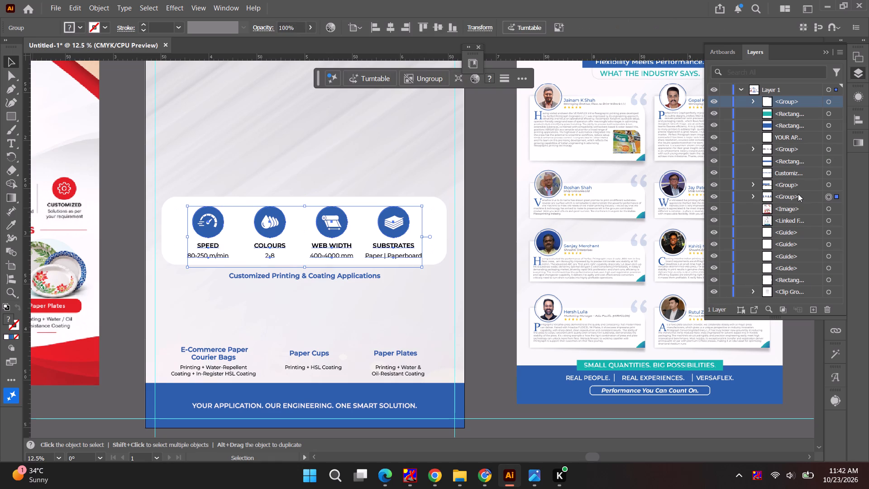
left_click_drag(797, 194, 793, 277)
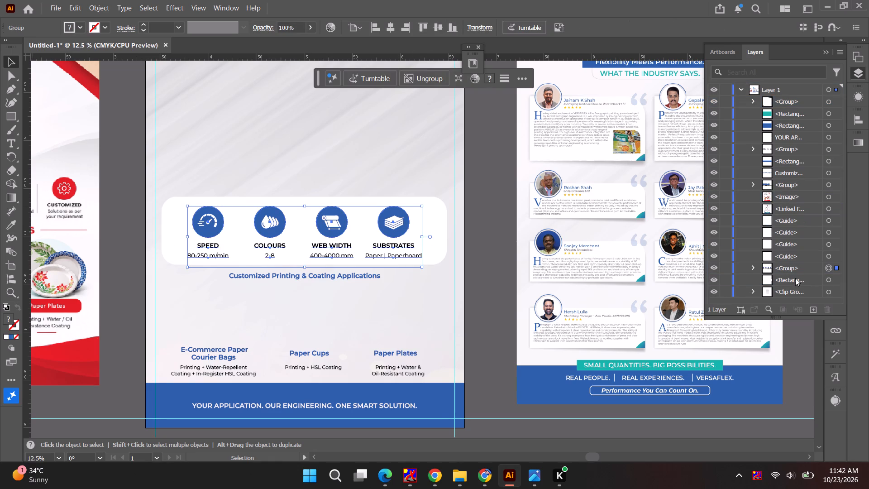
left_click(839, 279, "shift")
key("ctrl+g")
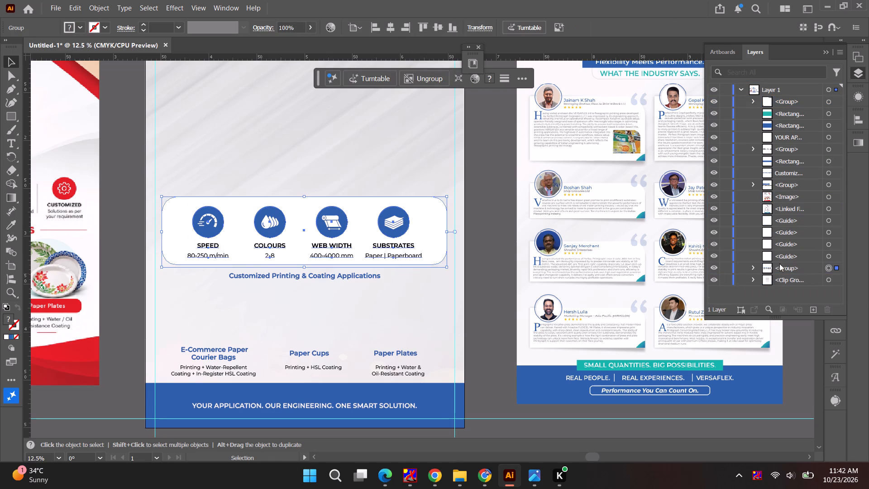
left_click(718, 266)
left_click(716, 267)
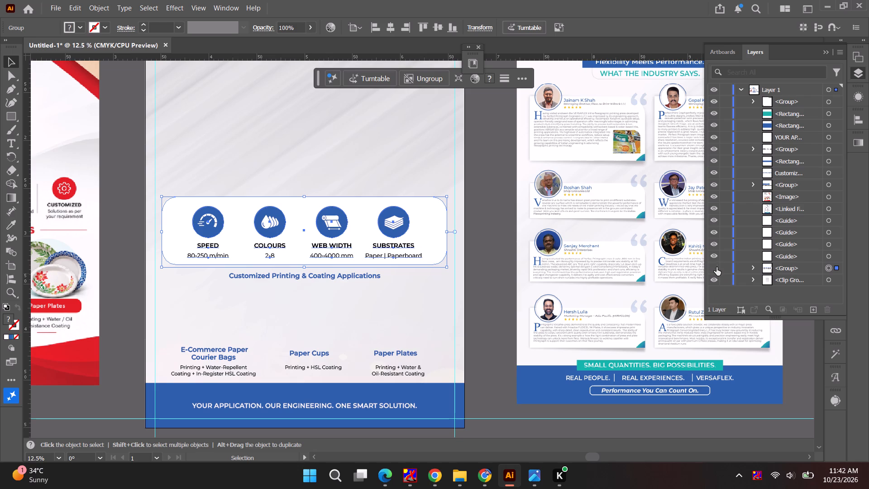
Move the topmost group in Layer 1 into the white-panel specifications group near the bottom, then check that group by toggling its visibility.
left_click(716, 267)
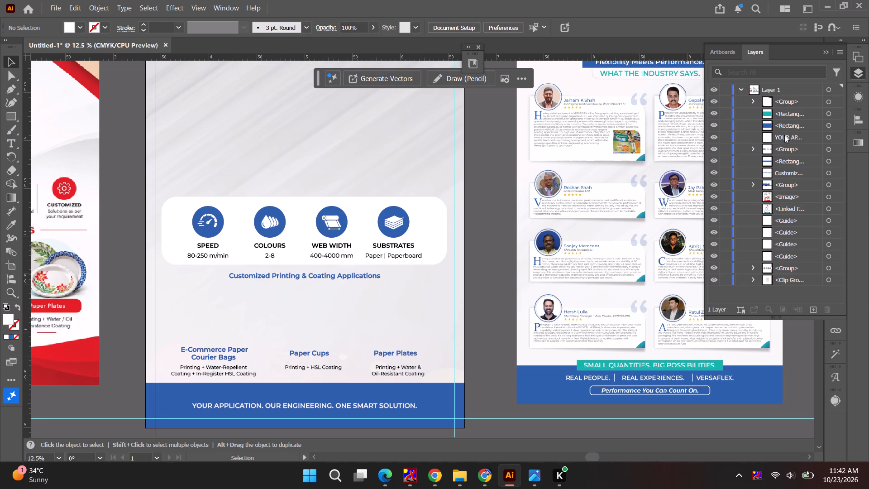
left_click_drag(783, 102, 784, 161)
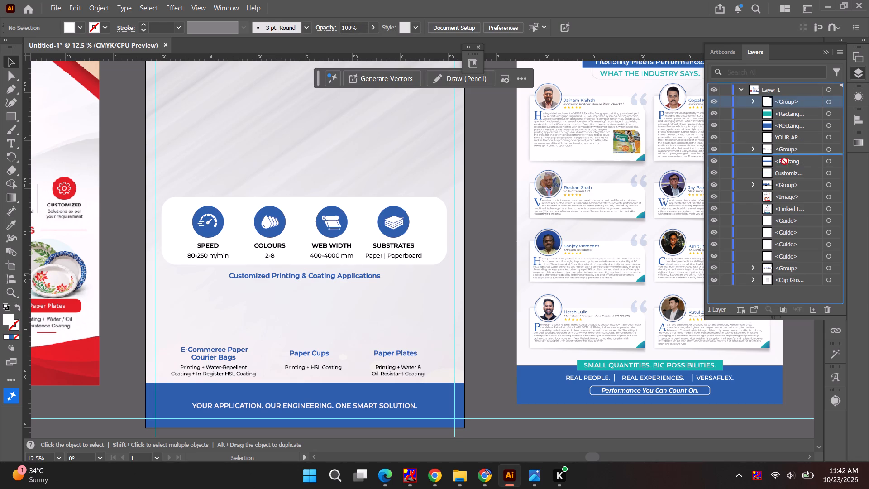
left_click_drag(784, 161, 783, 268)
left_click(715, 254)
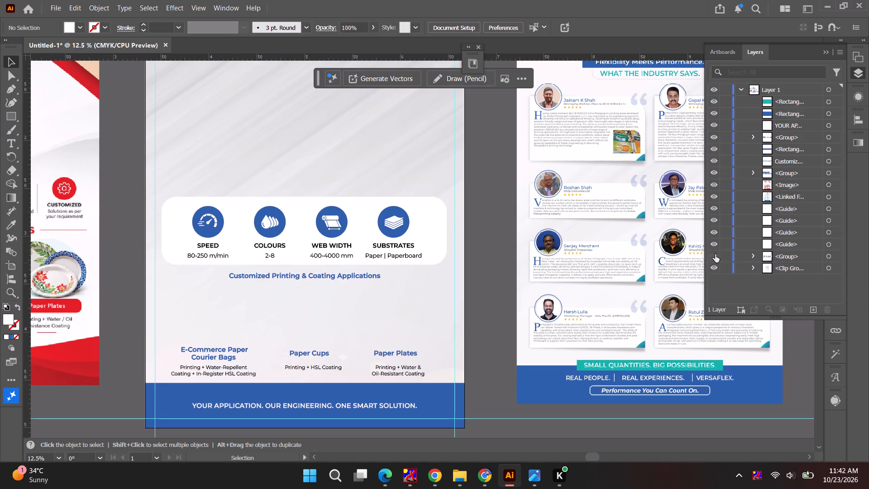
left_click(715, 254)
scroll(296, 224, "down", 3, "alt")
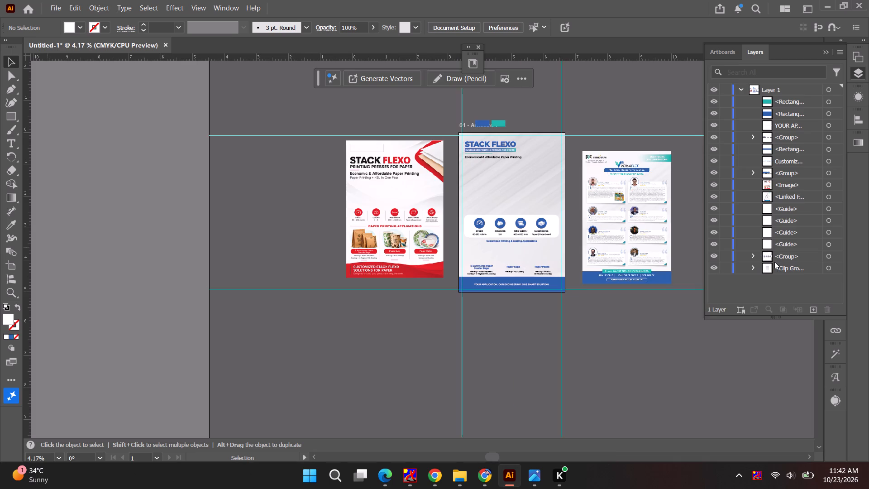
left_click(716, 255)
left_click(716, 255)
Move the grouped specifications panel with its icons slightly straight up on the blue flyer.
key("space")
left_click_drag(490, 241, 429, 244)
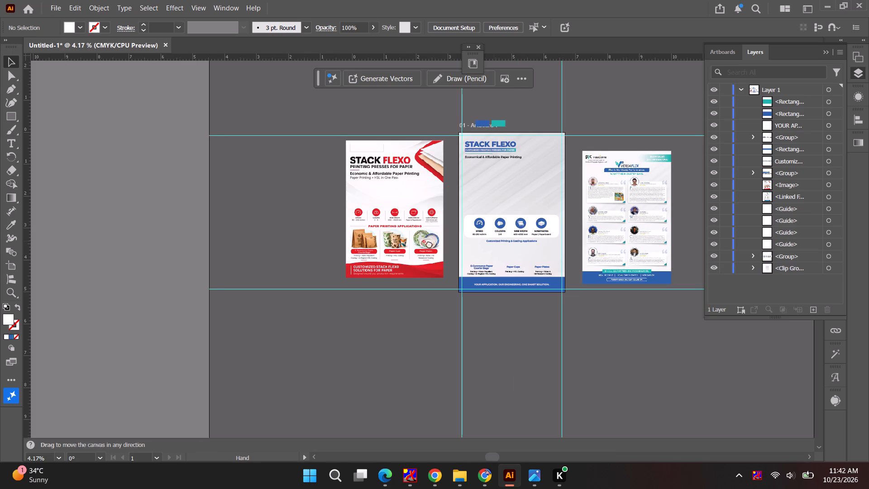
left_click_drag(429, 244, 311, 244)
scroll(325, 233, "up", 4, "alt")
key("space")
left_click_drag(429, 232, 413, 267)
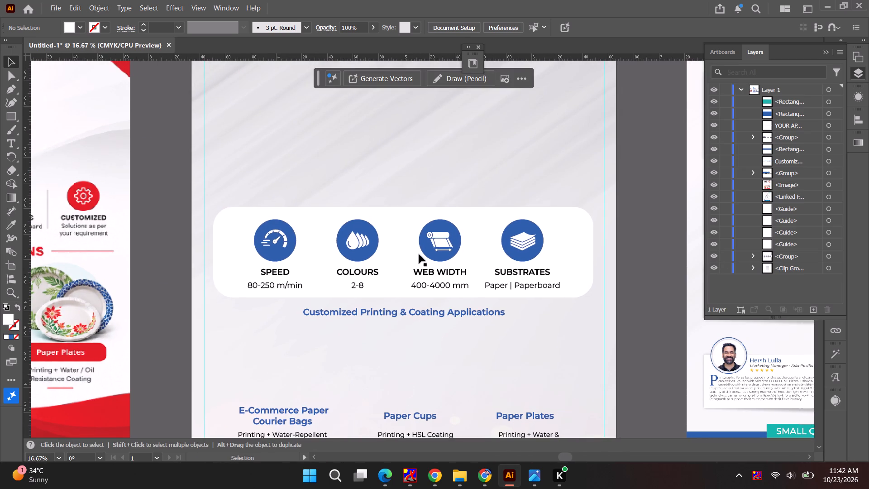
left_click(421, 252)
left_click_drag(438, 251, 438, 241)
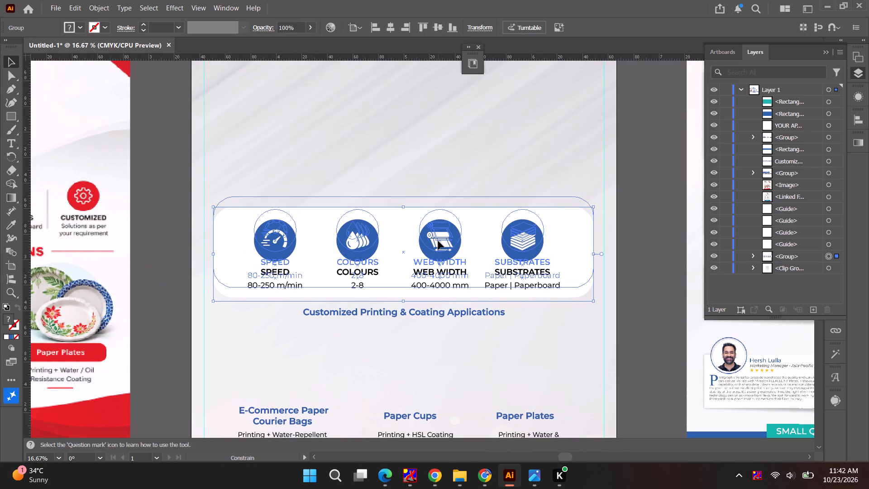
left_click_drag(438, 241, 438, 244)
left_click(626, 239)
Reduce the corner radius of the white rounded specifications panel so that its corners are tighter.
key("a")
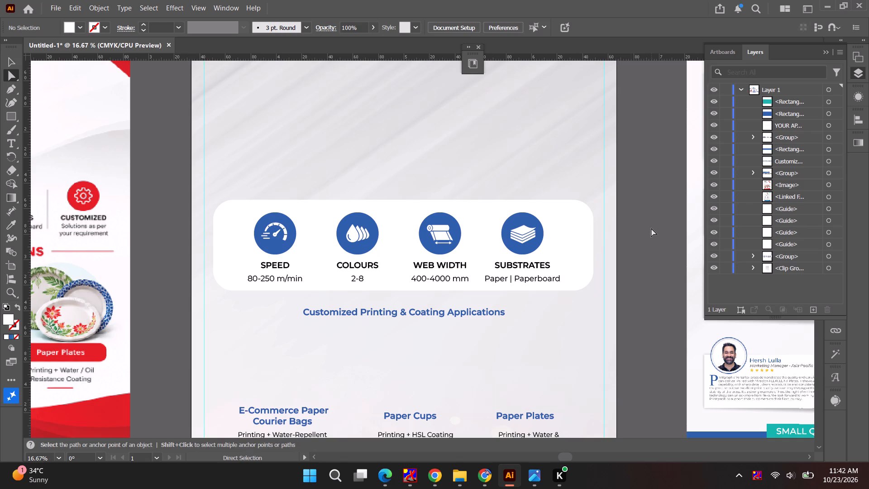
left_click(652, 227)
left_click(572, 232)
left_click_drag(575, 221, 584, 216)
left_click(673, 233)
Move the E-Commerce Paper Courier Bags, Paper Cups and Paper Plates captions slightly up from the blue footer.
key("space")
key("space")
key("space")
key("space")
key("space")
key("space")
left_click_drag(621, 298, 622, 274)
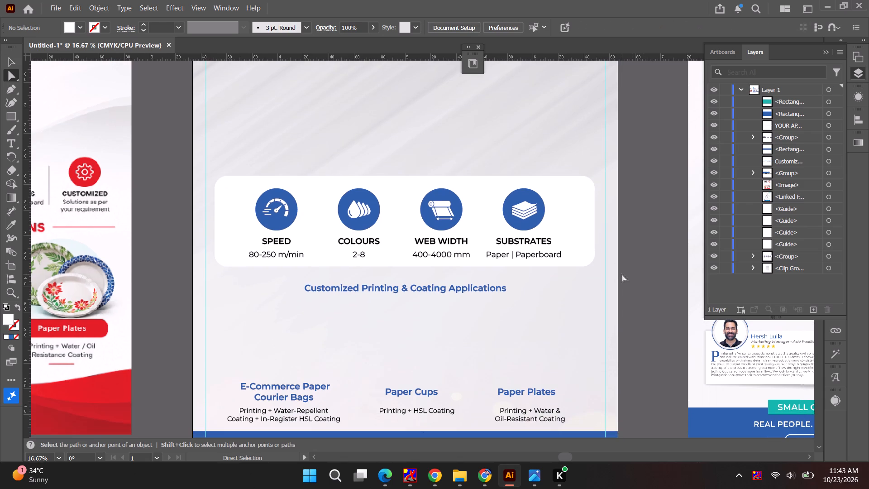
key("space")
key("space")
key("space")
key("space")
key("space")
key("space")
left_click_drag(374, 360, 363, 288)
left_click(276, 322)
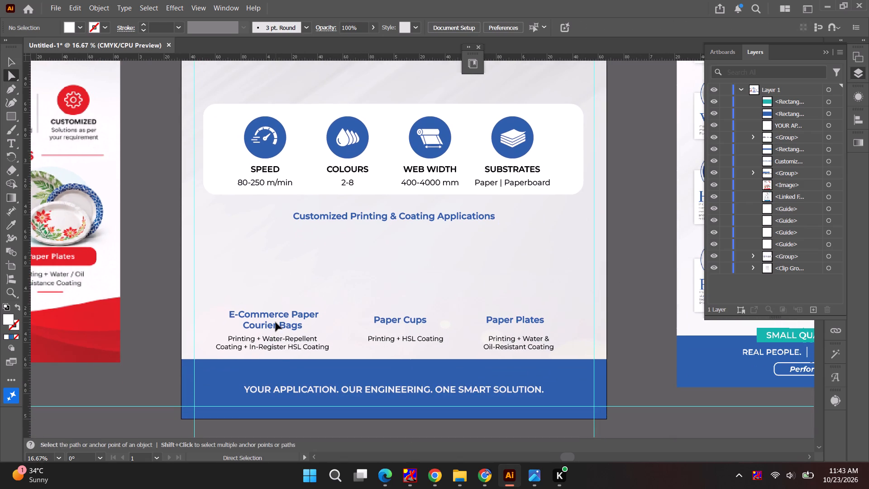
left_click(276, 343, "shift")
left_click(412, 319, "shift")
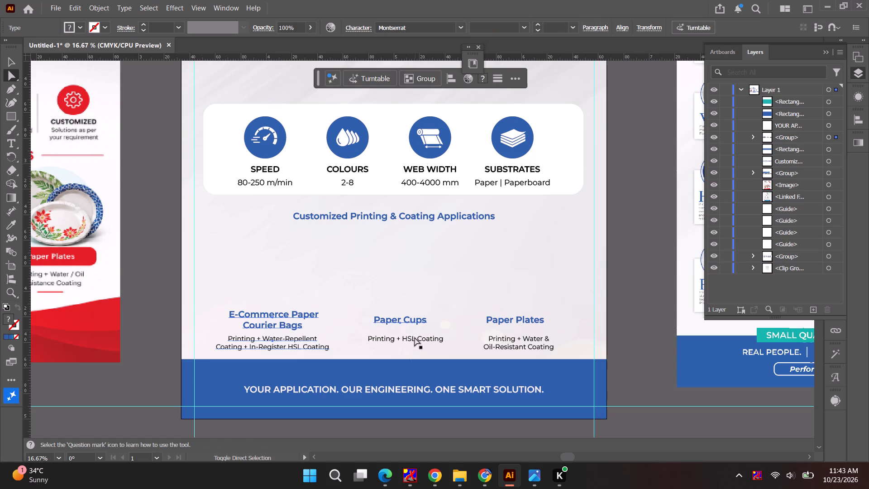
left_click(414, 343, "shift")
left_click(501, 323, "shift")
left_click(507, 345, "shift")
key("v")
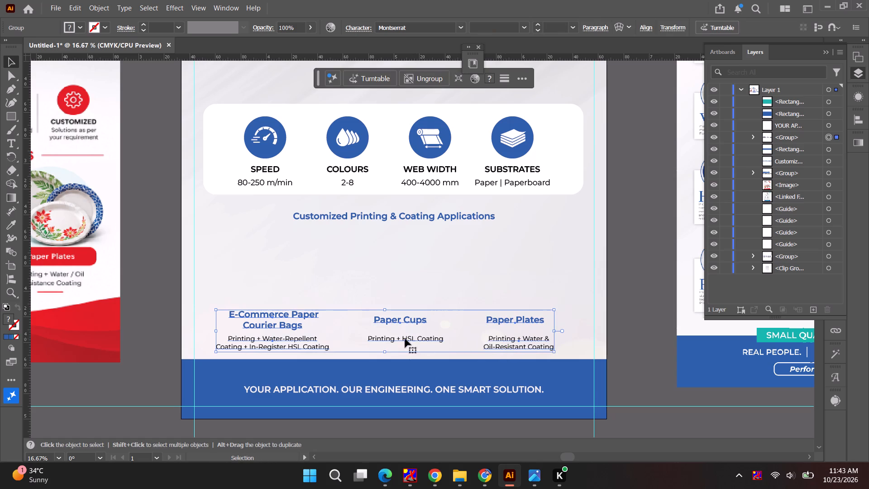
left_click_drag(405, 339, 405, 335)
left_click(617, 307)
Move the grouped specifications panel straight up to leave more space above the Customized Printing & Coating Applications heading.
scroll(618, 307, "down", 1, "alt")
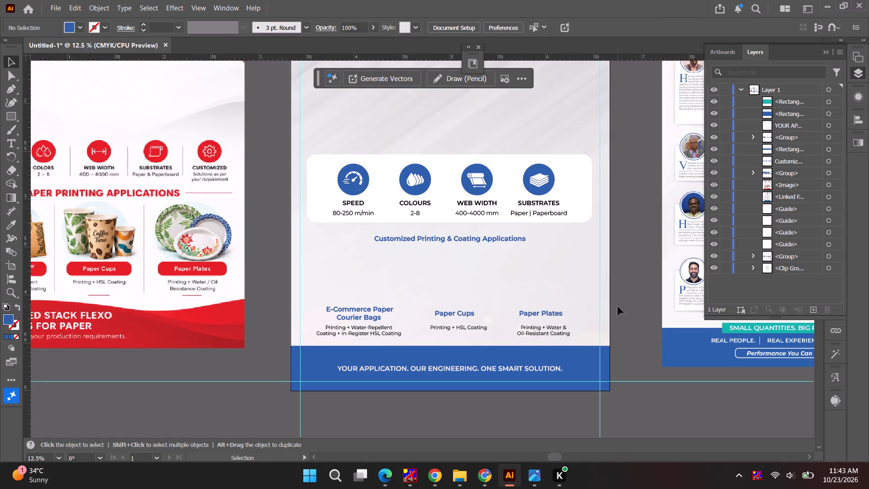
key("space")
left_click_drag(618, 307, 616, 316)
key("space")
key("space")
left_click_drag(374, 174, 365, 237)
scroll(365, 237, "down", 2, "alt")
key("space")
key("space")
key("space")
left_click_drag(364, 230, 359, 243)
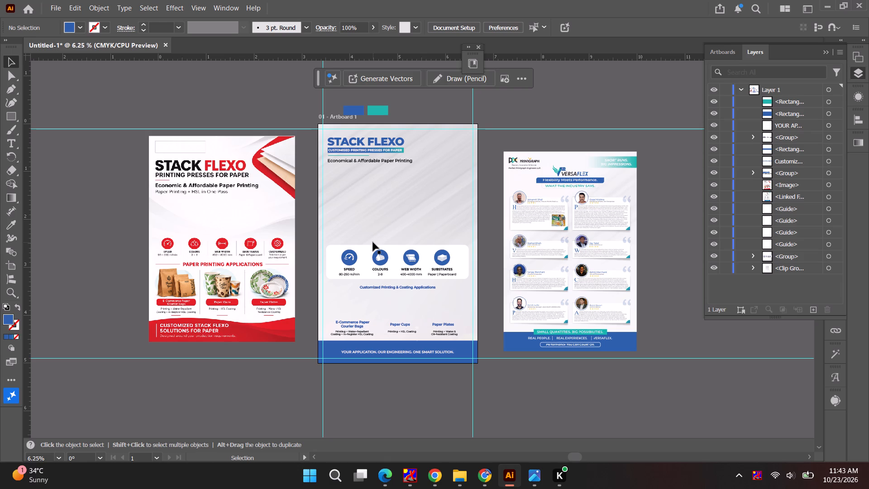
left_click(402, 259)
left_click_drag(400, 266, 400, 262)
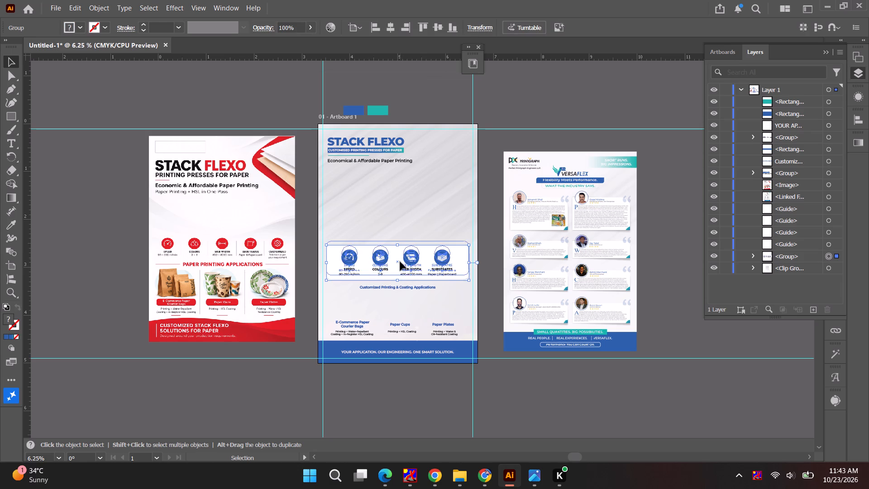
left_click_drag(400, 262, 400, 250)
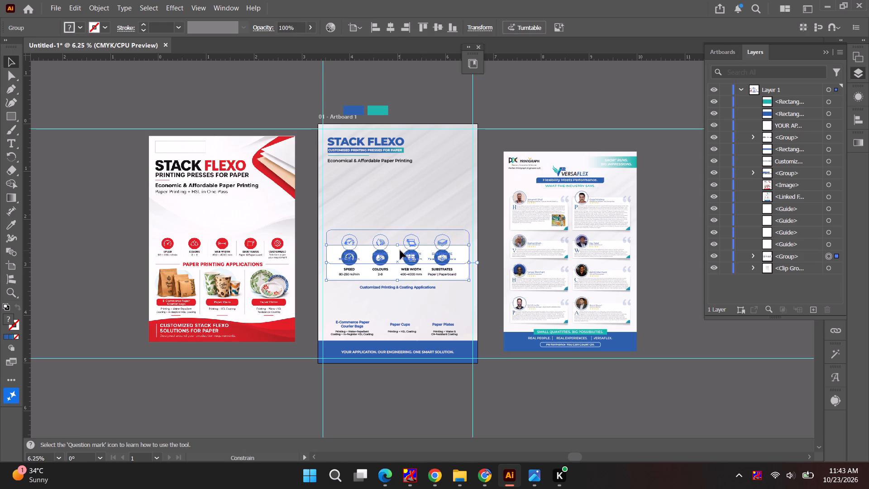
left_click_drag(400, 250, 400, 253)
left_click(505, 403)
Move the Customized Printing & Coating Applications heading up to sit just beneath the white specifications panel.
key("space")
left_click_drag(395, 295, 397, 301)
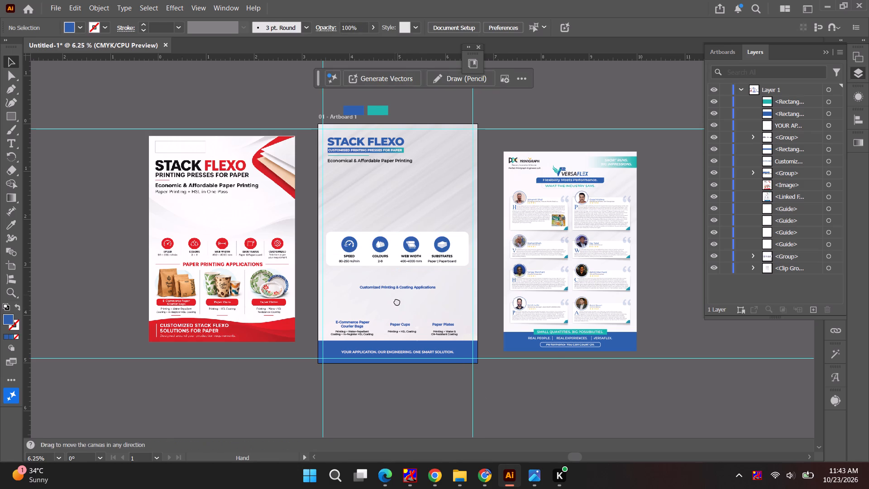
left_click_drag(397, 301, 401, 307)
scroll(383, 304, "up", 2, "alt")
left_click_drag(415, 294, 416, 267)
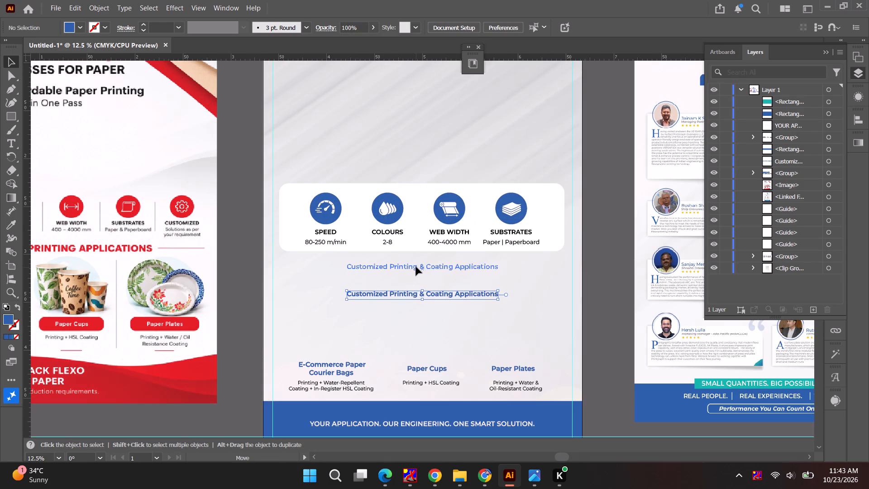
left_click_drag(416, 267, 416, 265)
Move the group of three product captions slightly further up from the blue footer.
left_click(333, 366)
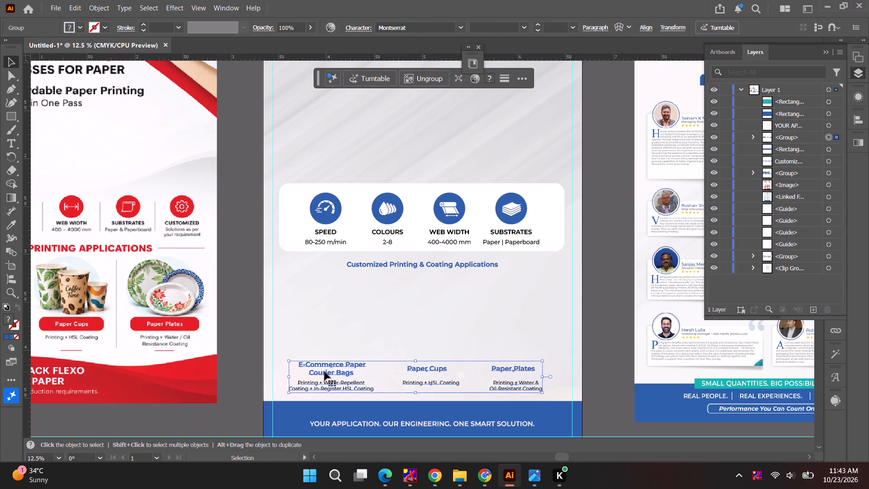
left_click_drag(325, 372, 325, 367)
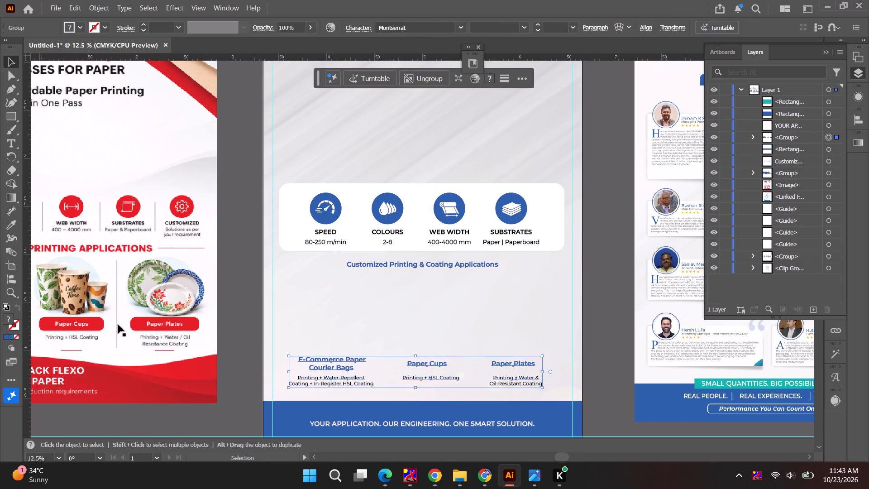
left_click(236, 322)
Draw a blue rectangle with slightly rounded corners covering the E-Commerce Paper Courier Bags caption and its description.
scroll(241, 334, "down", 1, "alt")
key("space")
key("space")
key("space")
key("space")
key("space")
key("space")
key("space")
key("space")
key("space")
key("space")
key("space")
key("space")
key("space")
key("space")
left_click_drag(241, 333, 254, 322)
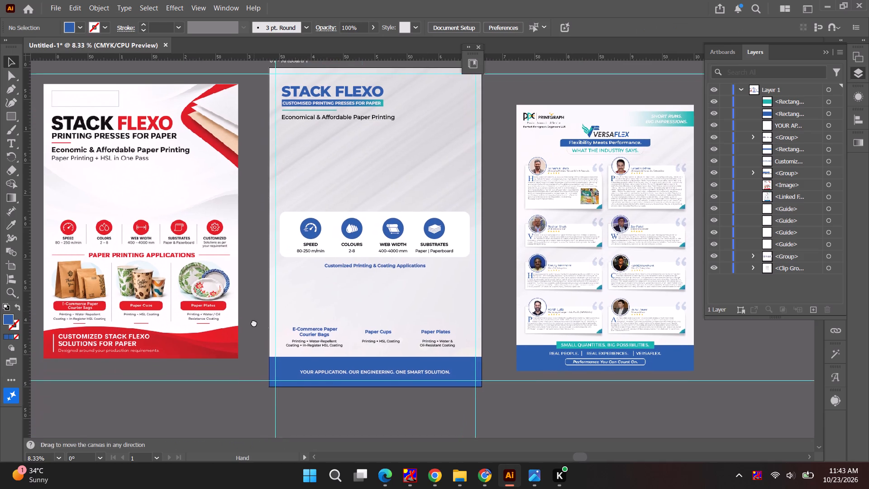
left_click_drag(254, 322, 260, 321)
scroll(295, 354, "up", 1, "alt")
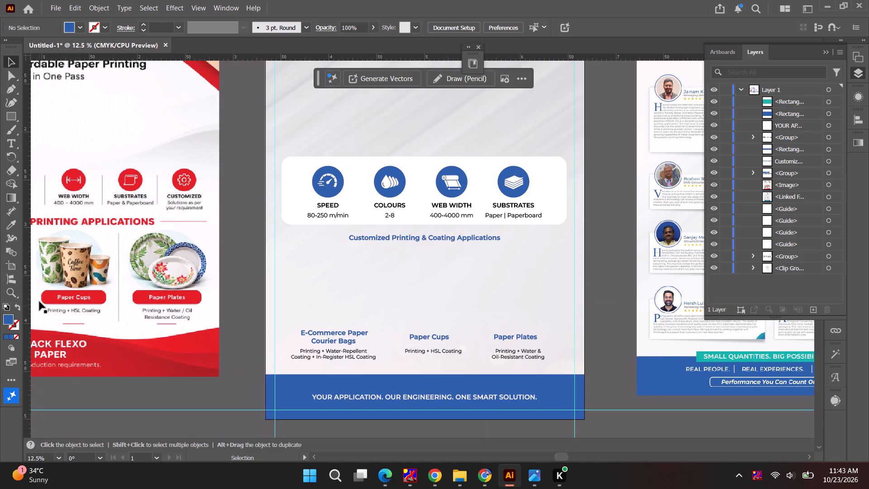
left_click(10, 119)
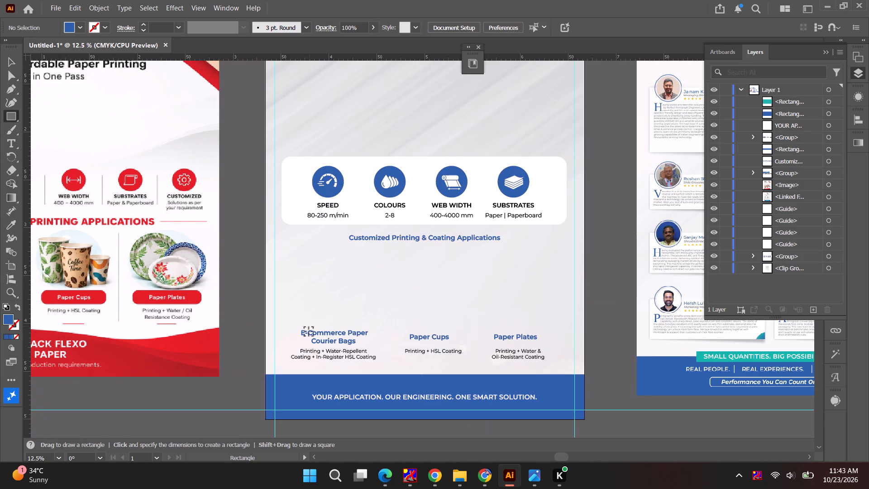
scroll(306, 337, "up", 2, "alt")
left_click_drag(262, 315, 462, 393)
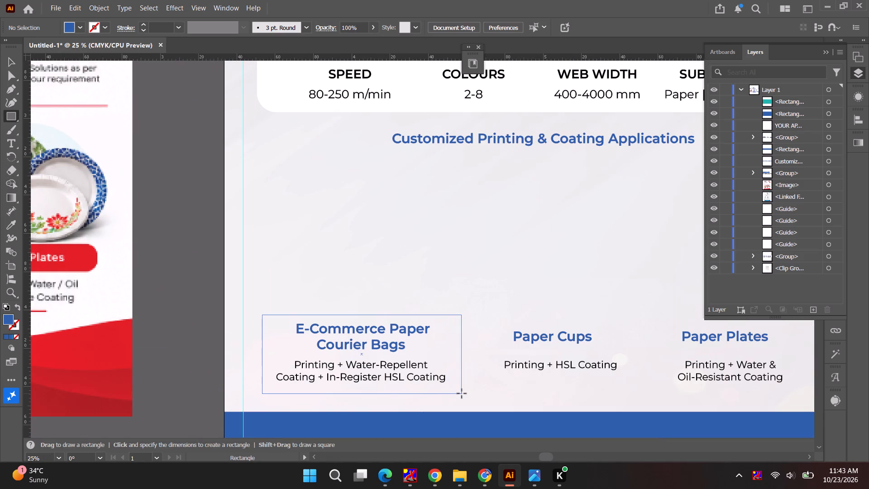
left_click_drag(462, 393, 463, 394)
left_click(455, 322)
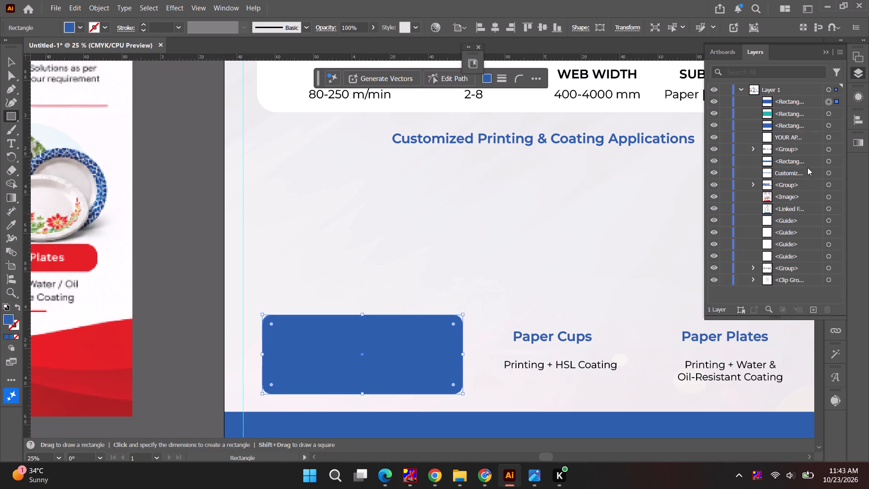
Restack the new blue rectangle behind the product captions, directly above the clip group in Layer 1.
left_click_drag(791, 101, 799, 270)
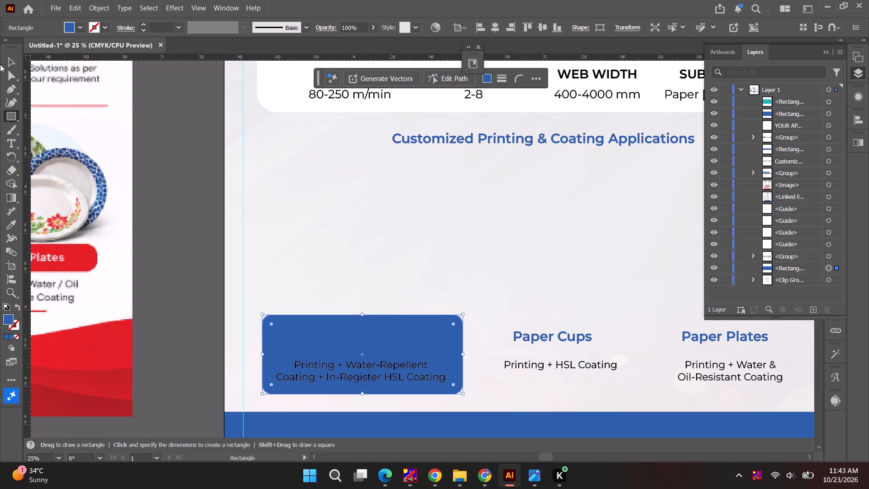
Recolour the product captions group to a near-white fill sampled with the Eyedropper from the flyer's pale background.
left_click(9, 61)
left_click(352, 335)
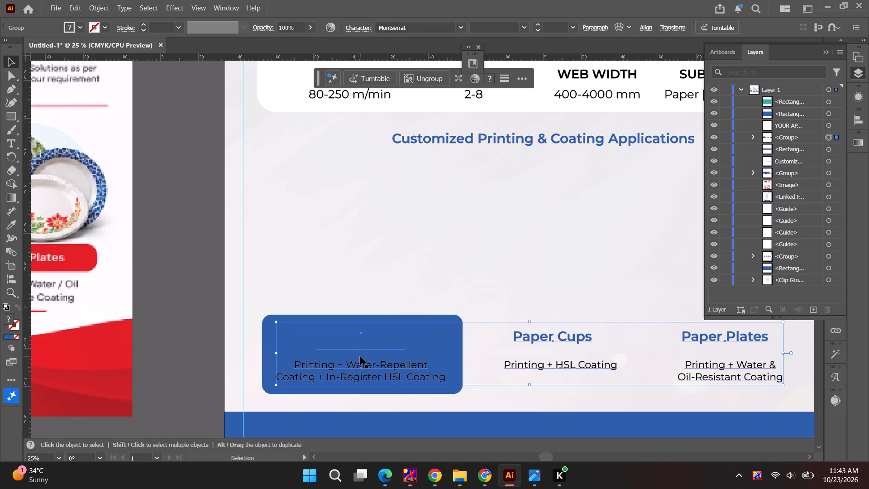
left_click(19, 228)
left_click(322, 230)
left_click(10, 54)
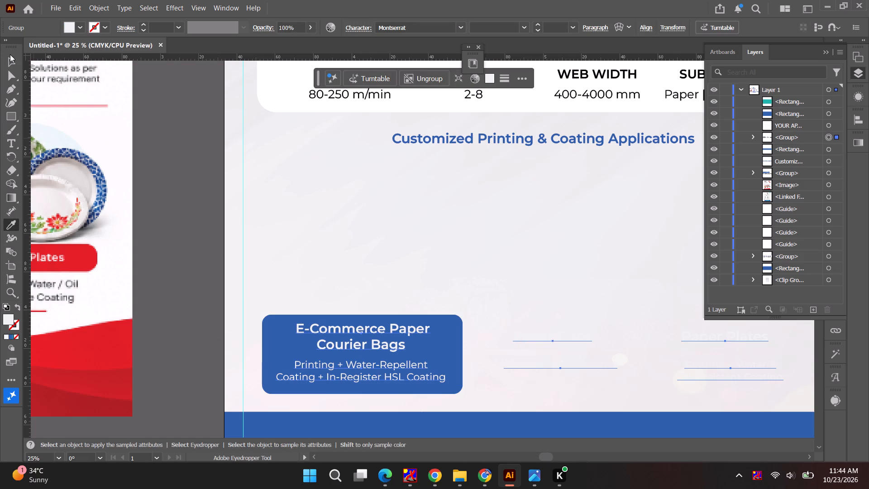
left_click(7, 58)
left_click(198, 204)
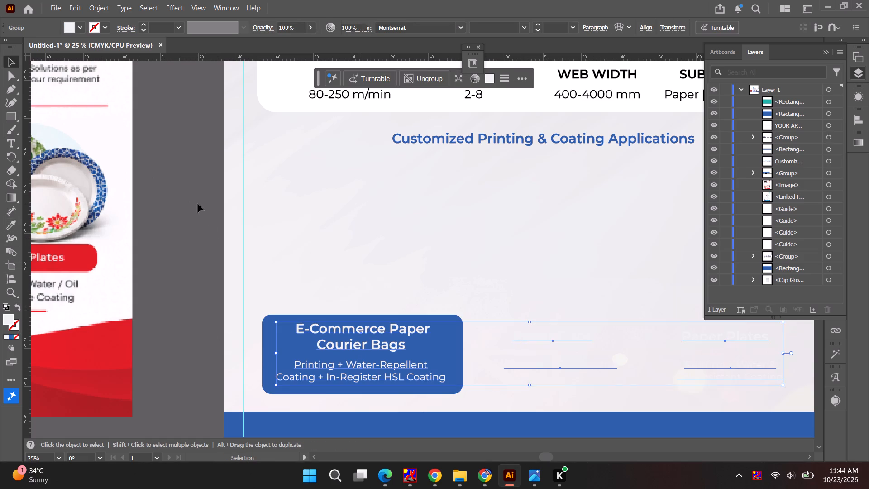
Copy the blue caption box across behind the Paper Cups caption, and repeat the same copy for the Paper Plates caption.
left_click(836, 115)
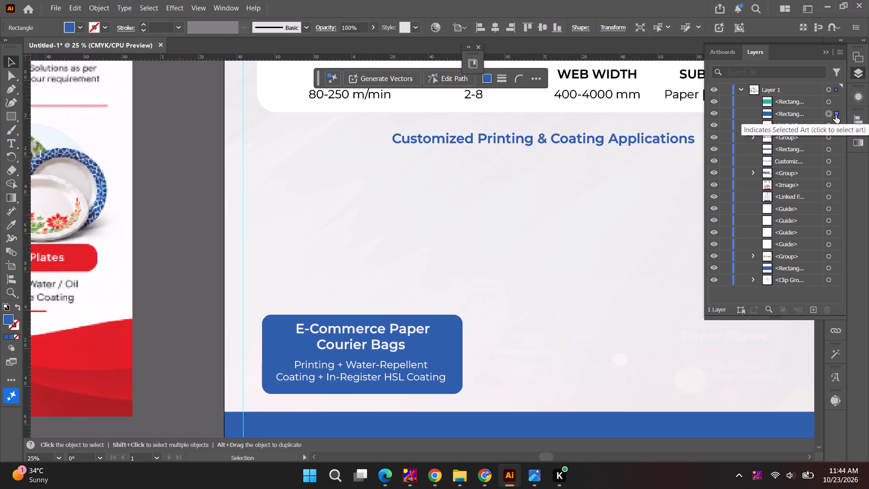
double_click(711, 115)
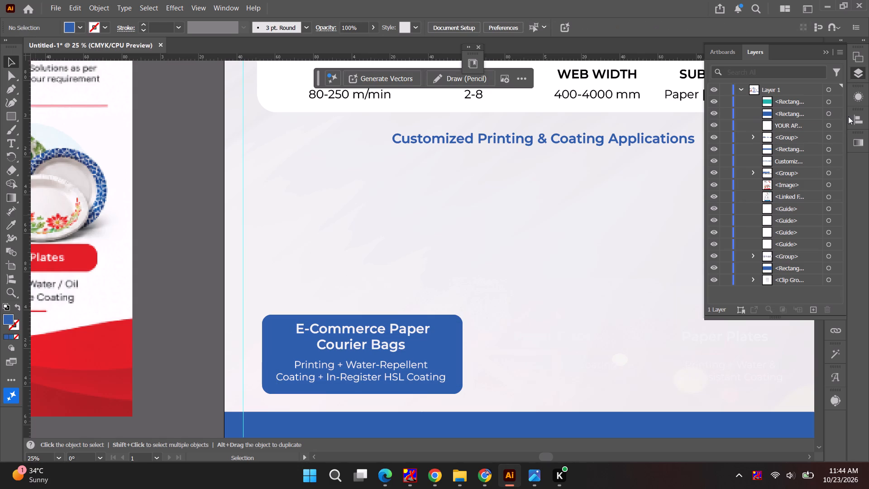
left_click(848, 116)
left_click(832, 268)
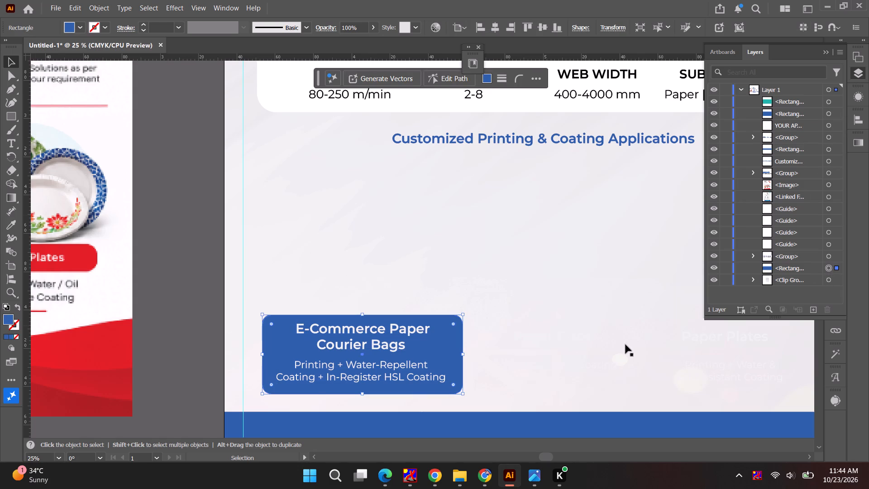
scroll(449, 352, "down", 1, "alt")
key("ctrl+c")
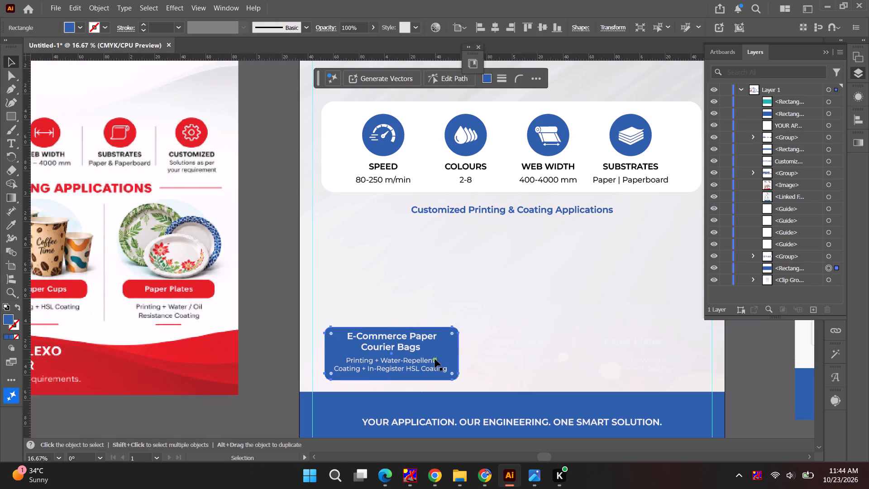
left_click_drag(444, 345, 584, 346, "alt")
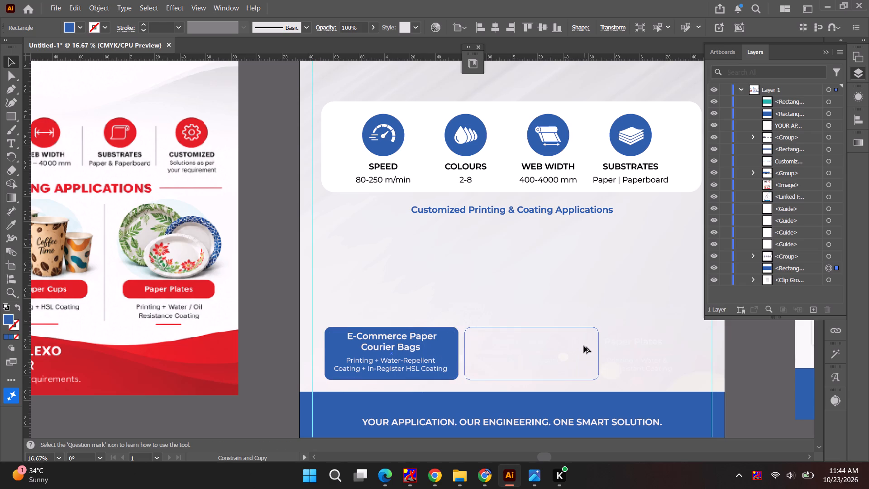
left_click_drag(584, 346, 583, 346, "alt")
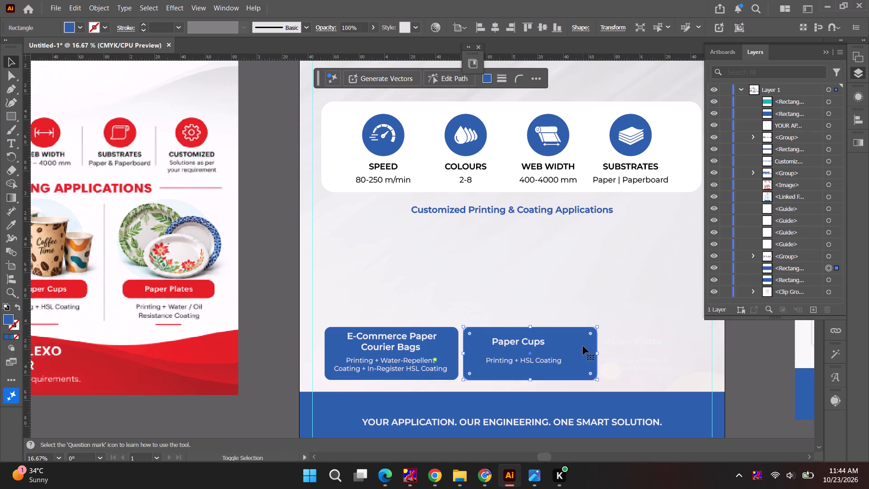
key("ctrl+d")
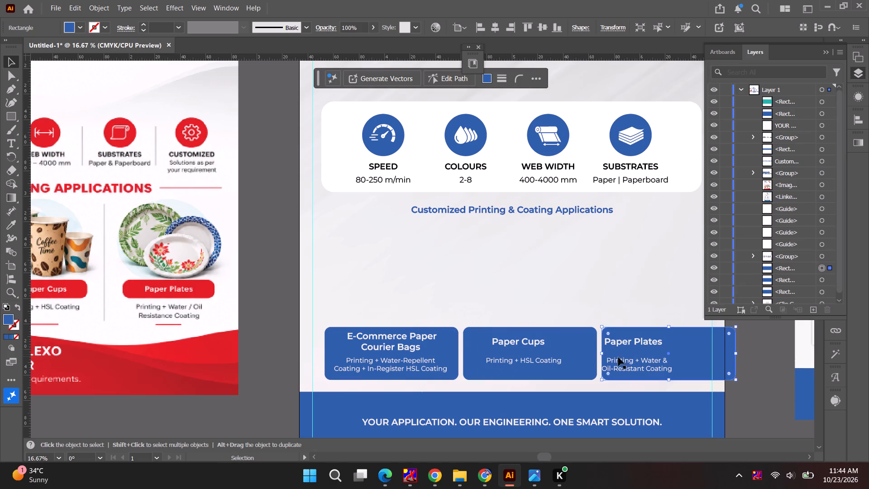
Narrow the Paper Cups and Paper Plates boxes together so the row ends inside the flyer's right margin guide.
left_click(581, 348, "shift")
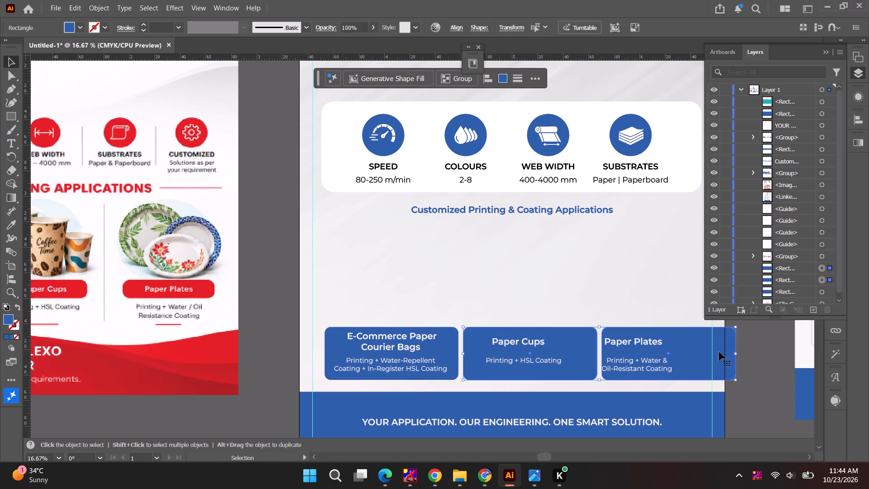
left_click_drag(734, 352, 695, 353)
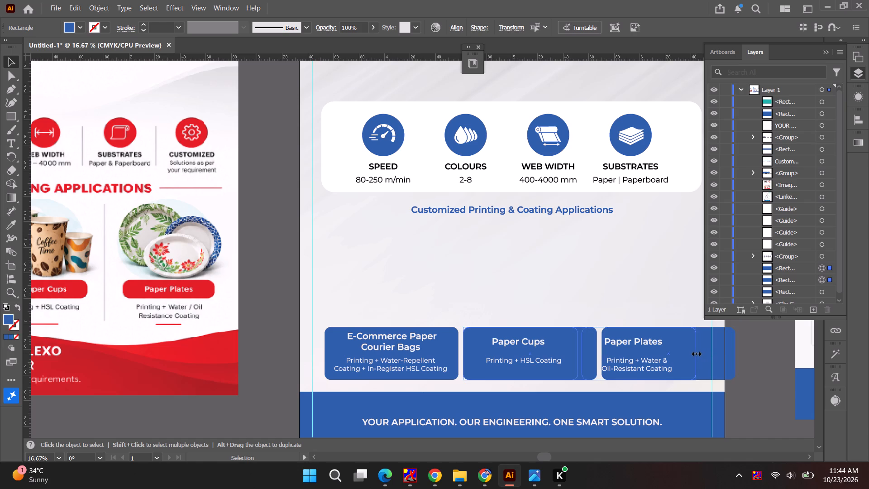
left_click_drag(695, 353, 688, 353)
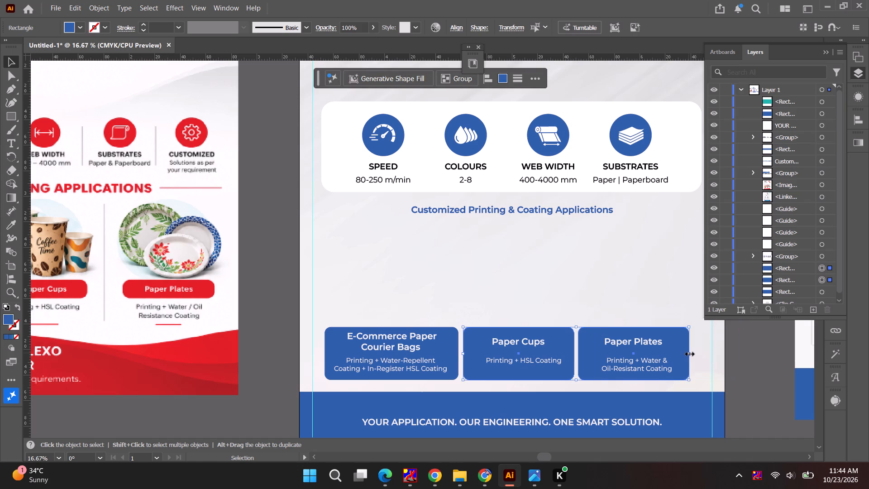
left_click(765, 359)
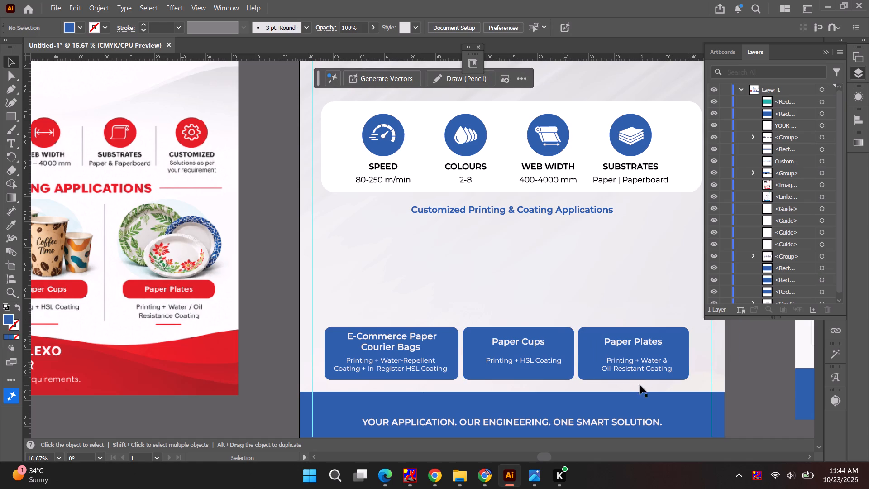
Group the three blue caption boxes together with the product captions group.
left_click(829, 255)
left_click(827, 268, "shift")
left_click(828, 280, "shift")
left_click(829, 287, "shift")
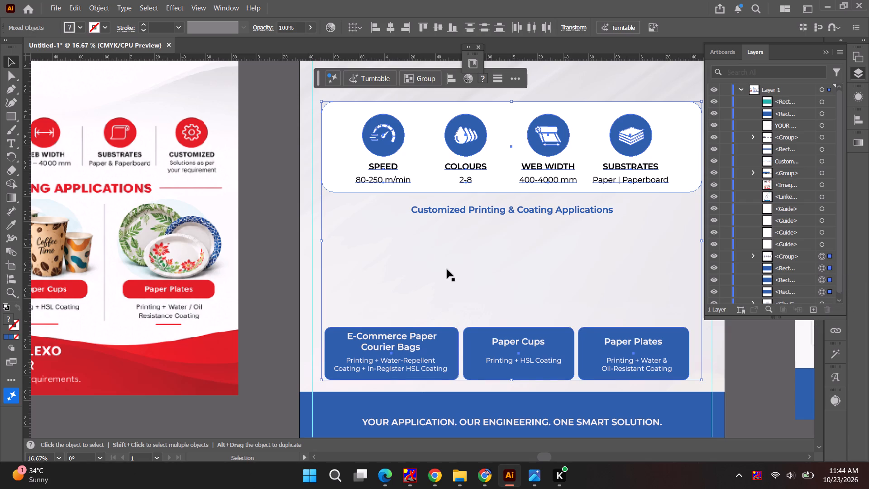
scroll(443, 267, "down", 2, "alt")
scroll(777, 271, "down", 1)
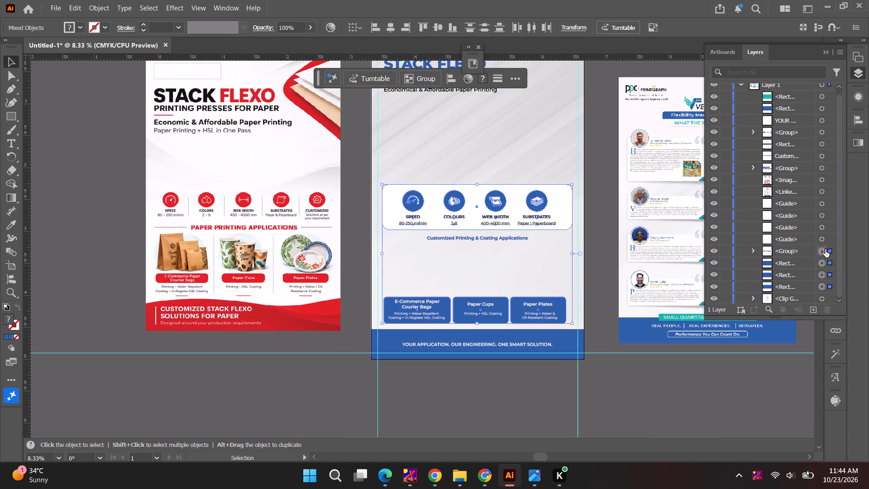
left_click(828, 249, "shift")
scroll(822, 286, "down", 1)
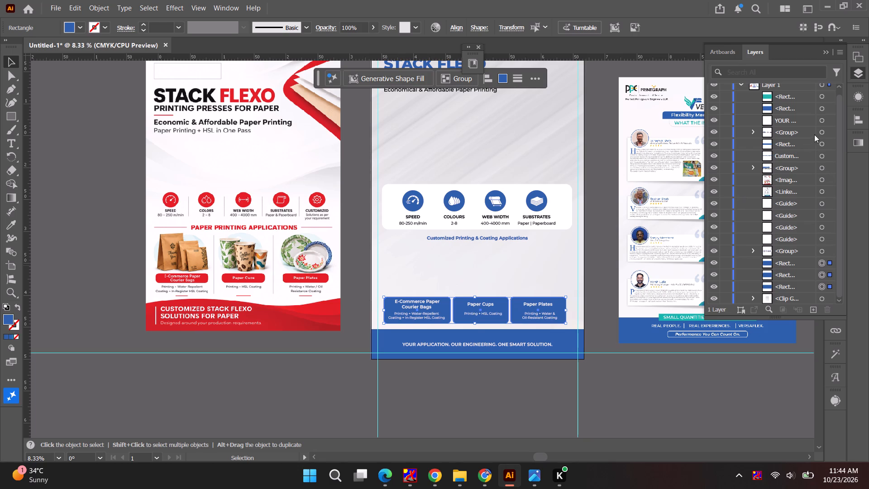
left_click(831, 134, "shift")
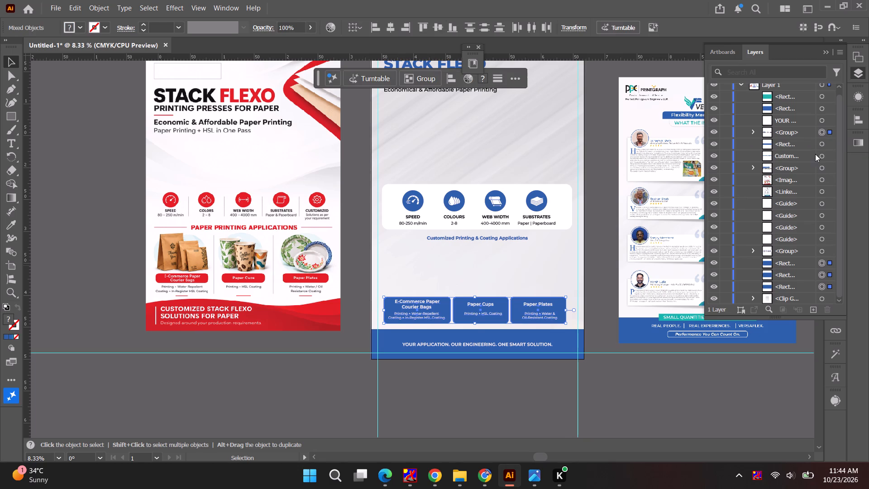
key("ctrl+g")
left_click_drag(788, 137, 797, 204)
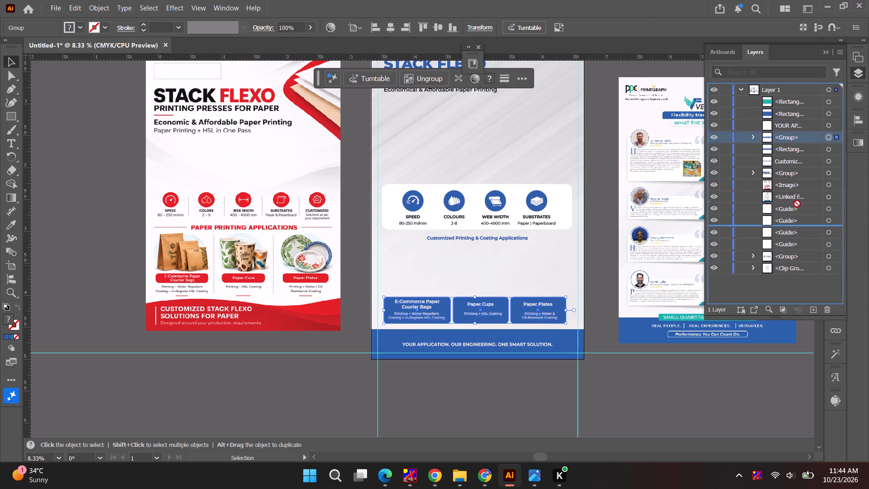
left_click_drag(797, 204, 798, 137)
Centre the grouped caption boxes horizontally on the artboard.
left_click(391, 29)
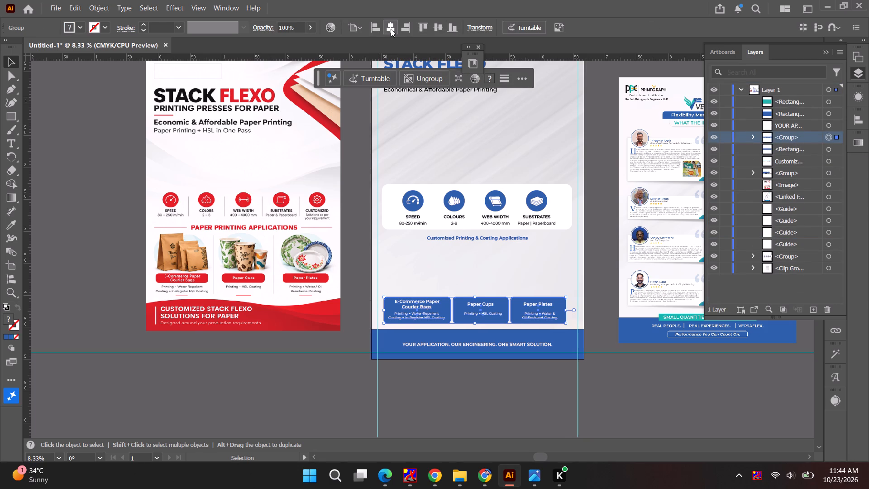
left_click(632, 384)
Centre-align the Paper Cups heading with its Printing + HSL Coating description and shift both to the middle of their box.
scroll(494, 318, "up", 1, "alt")
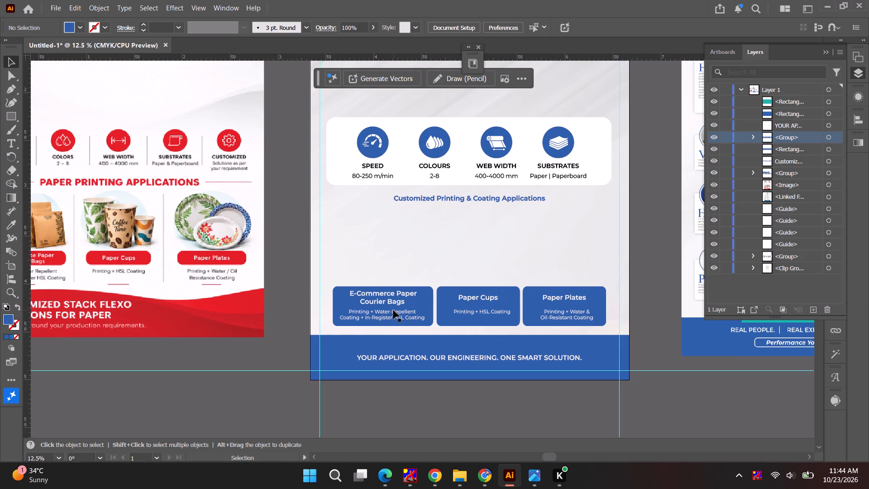
left_click(494, 313)
scroll(494, 314, "up", 4, "alt")
left_click(494, 314)
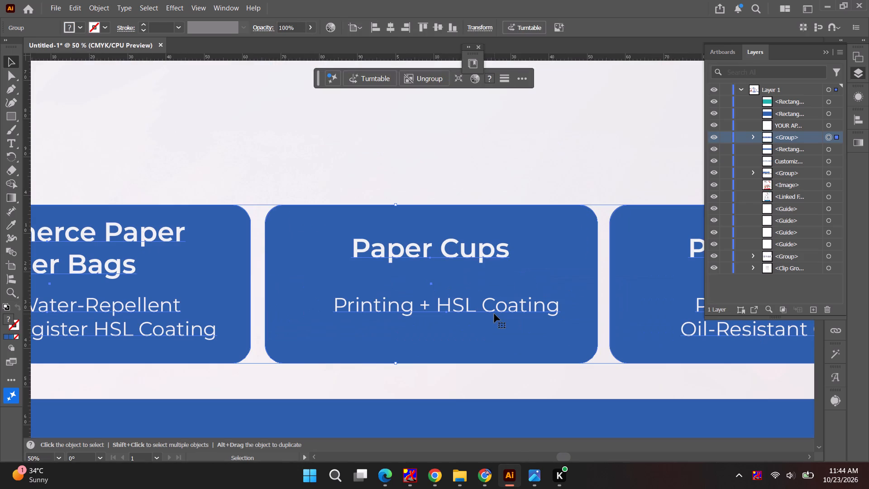
double_click(496, 307)
left_click(496, 307)
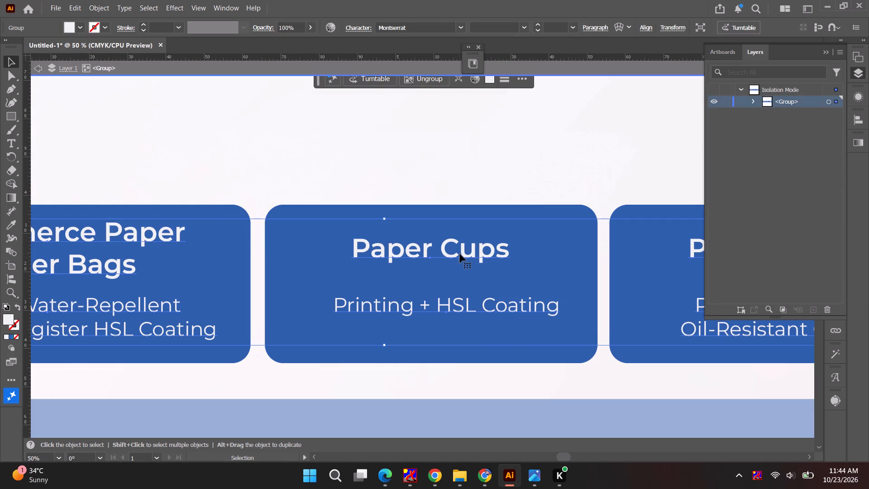
double_click(460, 254)
left_click(460, 254)
left_click(470, 307, "shift")
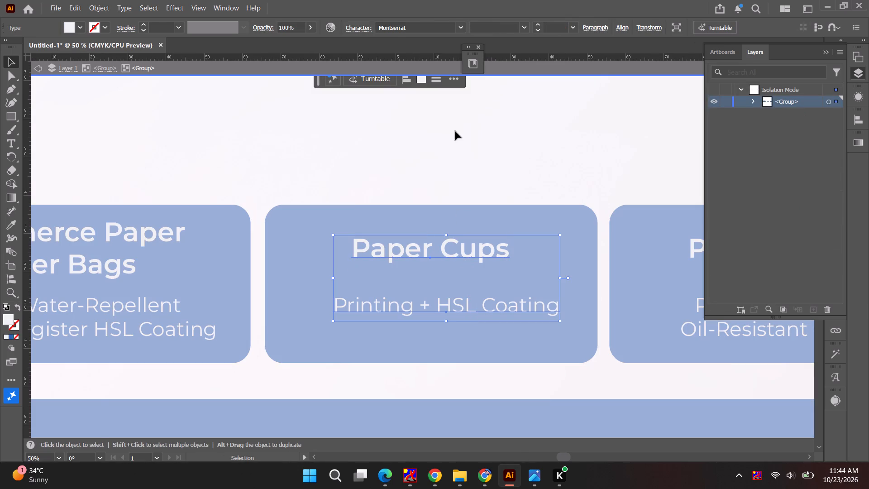
left_click(617, 28)
left_click(522, 61)
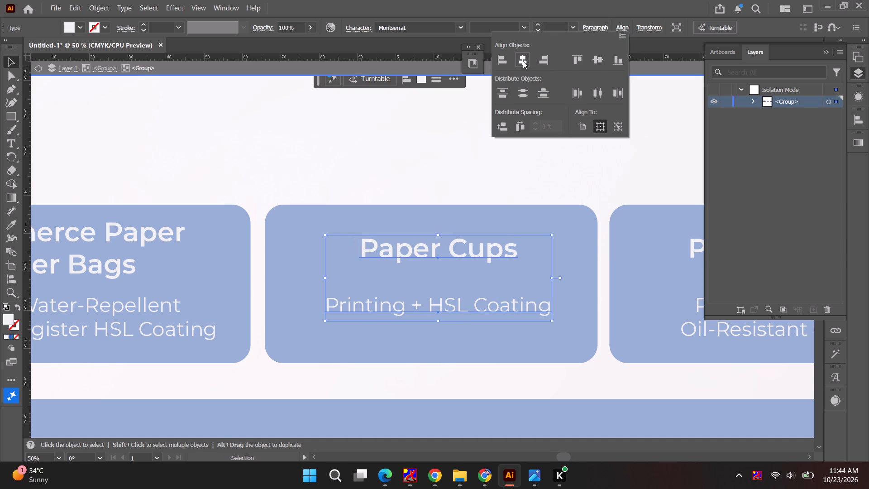
key("Escape")
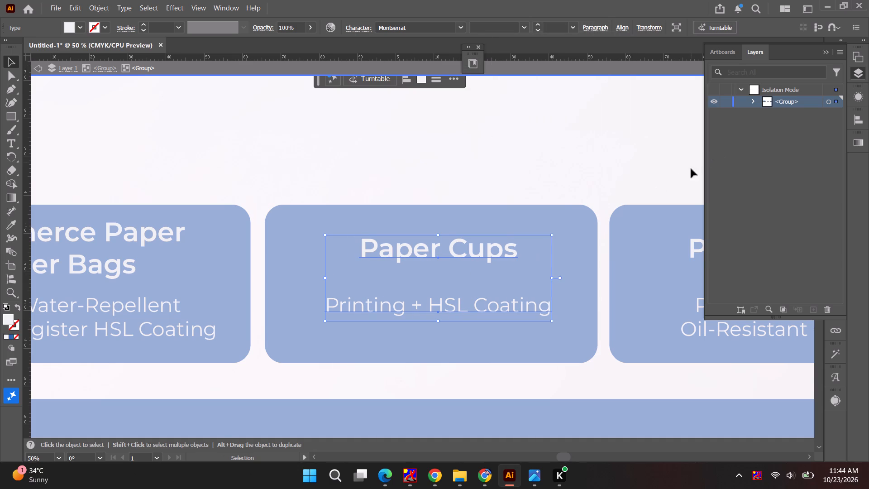
left_click_drag(435, 245, 429, 245)
left_click(403, 174)
Centre-align the Paper Plates heading with its Printing + Water & Oil-Resistant Coating description, and leave isolation mode.
scroll(403, 174, "down", 2, "alt")
key("space")
key("space")
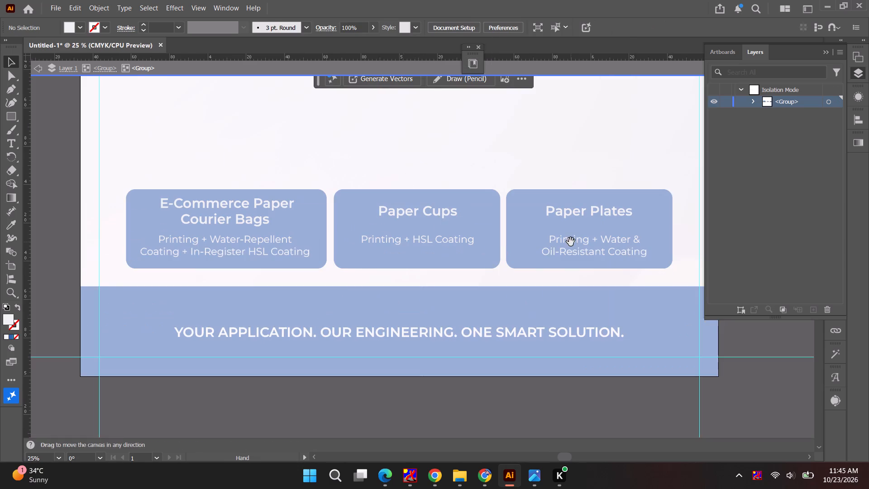
left_click_drag(571, 242, 432, 245)
double_click(454, 252)
key("Escape")
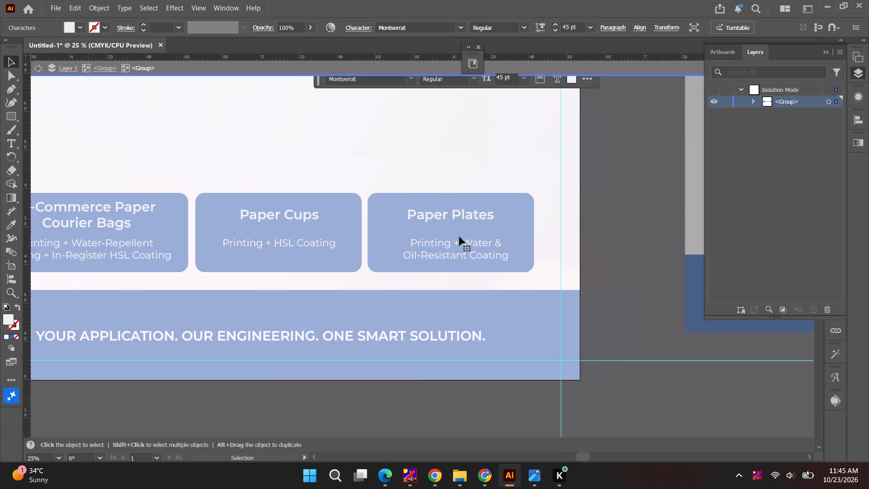
left_click(464, 217, "shift")
left_click(629, 30)
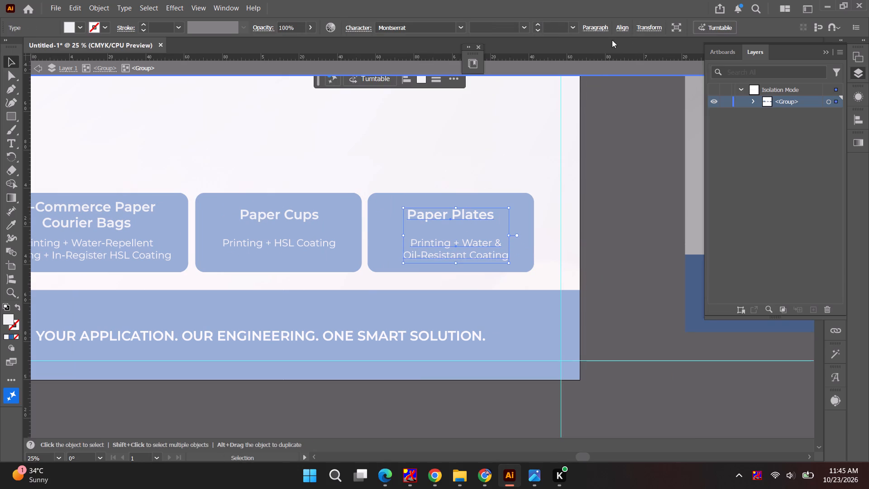
left_click(625, 29)
left_click(530, 62)
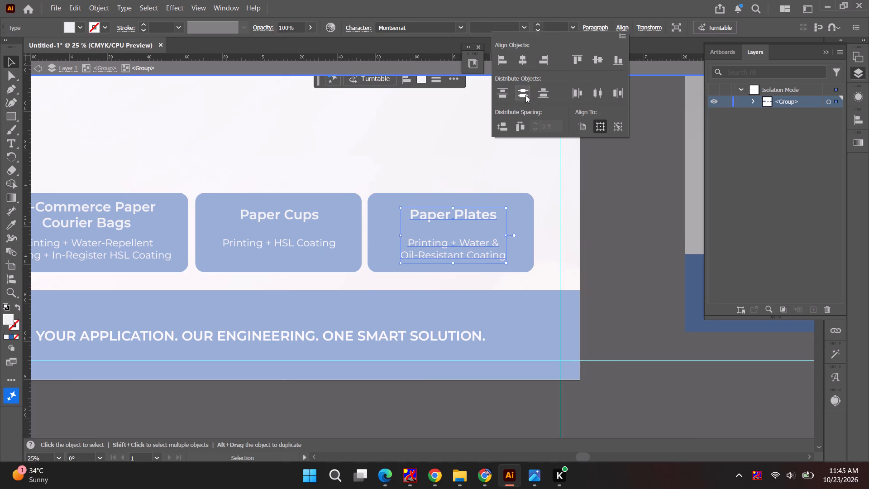
double_click(595, 216)
Draw a straight horizontal line across the full width of the white specifications panel, at the height of its value texts.
scroll(595, 216, "down", 2, "alt")
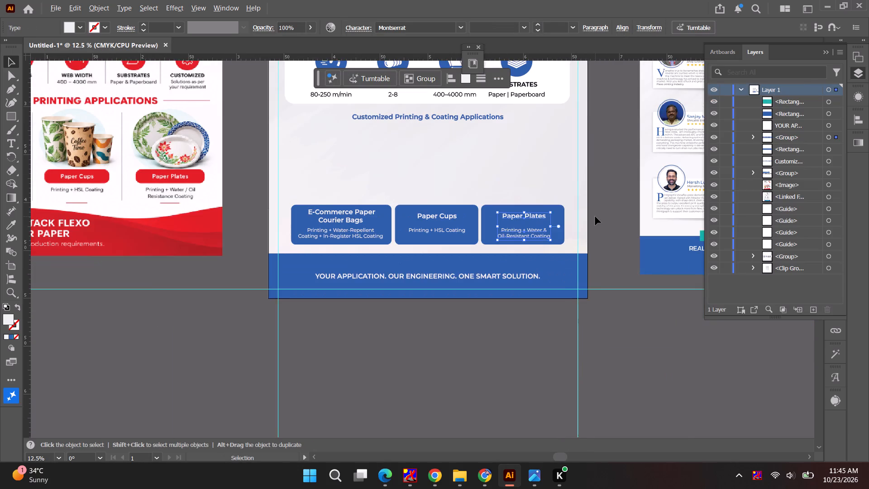
key("space")
key("space")
key("space")
key("space")
key("space")
key("space")
key("space")
key("space")
key("space")
key("space")
key("space")
key("space")
key("space")
left_click_drag(590, 234, 590, 302)
scroll(361, 279, "down", 1, "alt")
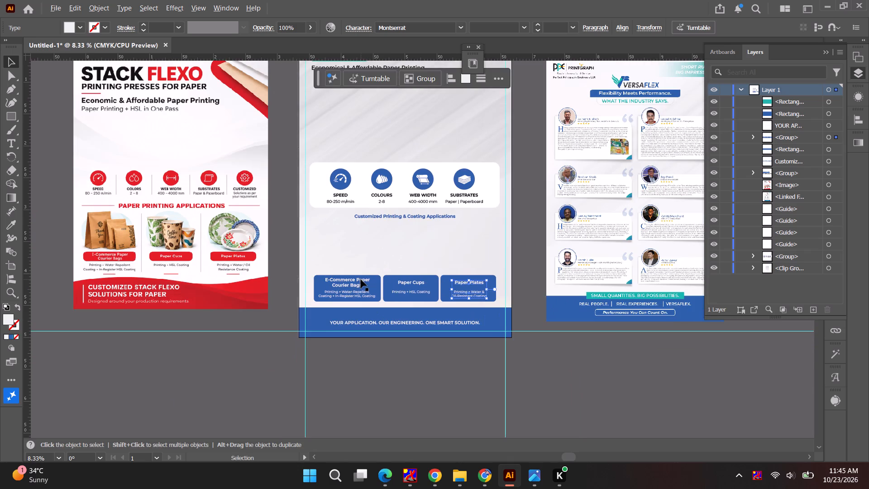
key("space")
left_click_drag(359, 269, 359, 285)
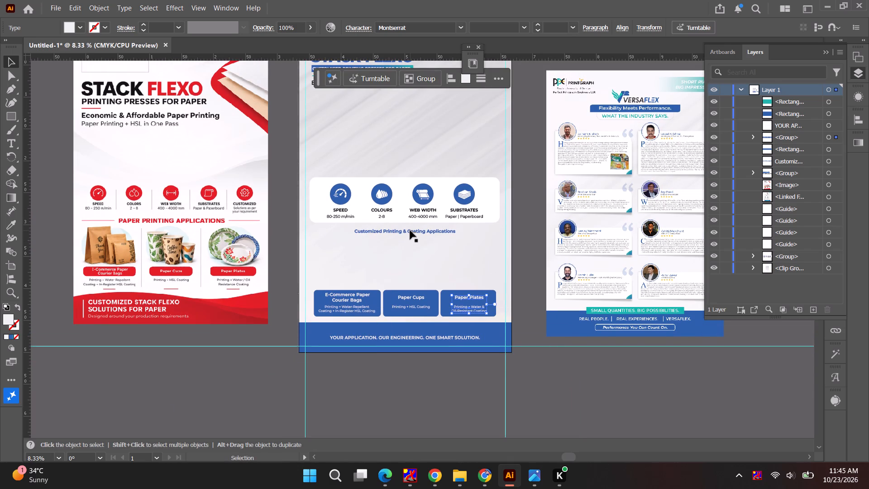
left_click(410, 228)
left_click(399, 231)
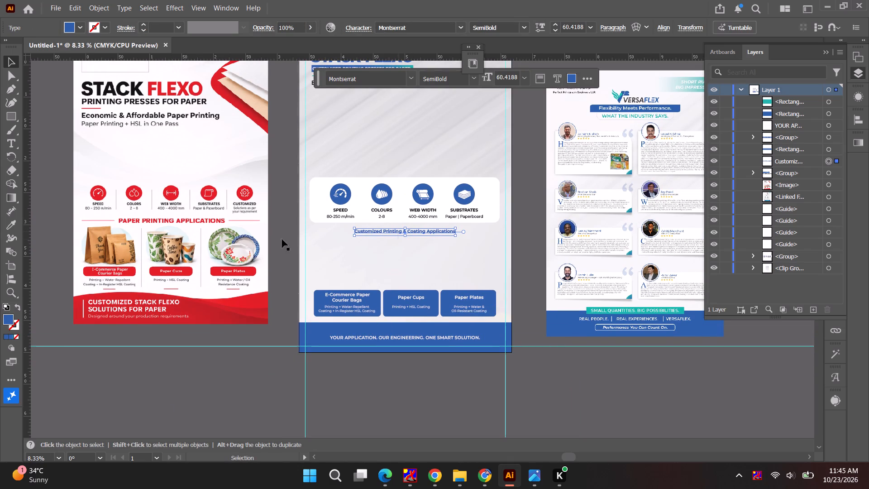
right_click(12, 116)
left_click(48, 166)
scroll(332, 219, "up", 2, "alt")
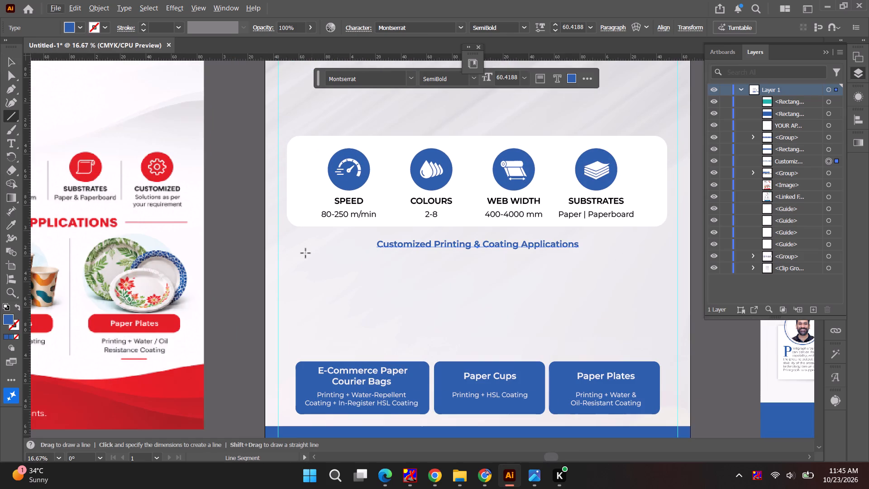
left_click_drag(287, 211, 354, 211)
left_click_drag(354, 211, 667, 211)
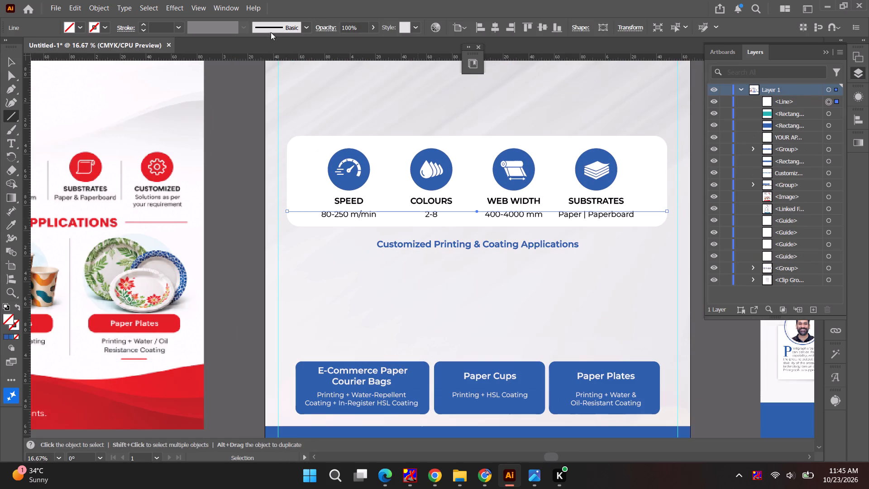
Give the selected line a solid blue 3160ad stroke with a weight of 6 pt.
left_click(16, 323)
left_click(10, 336)
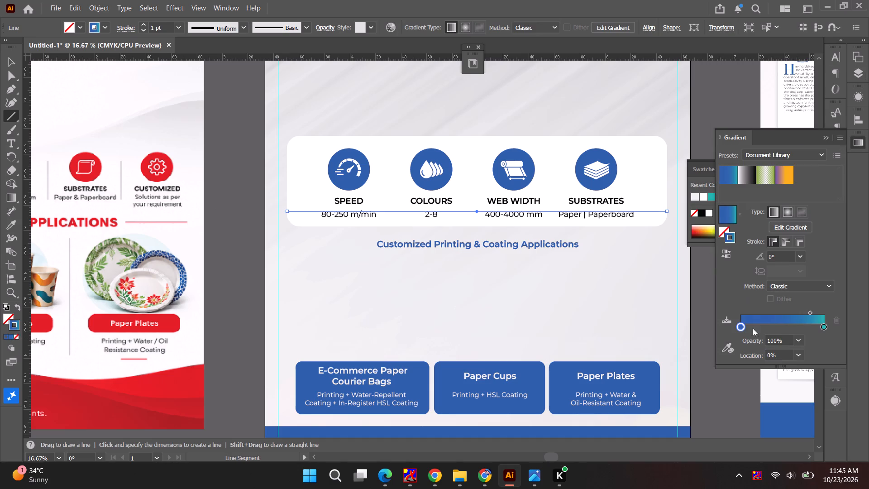
left_click(5, 336)
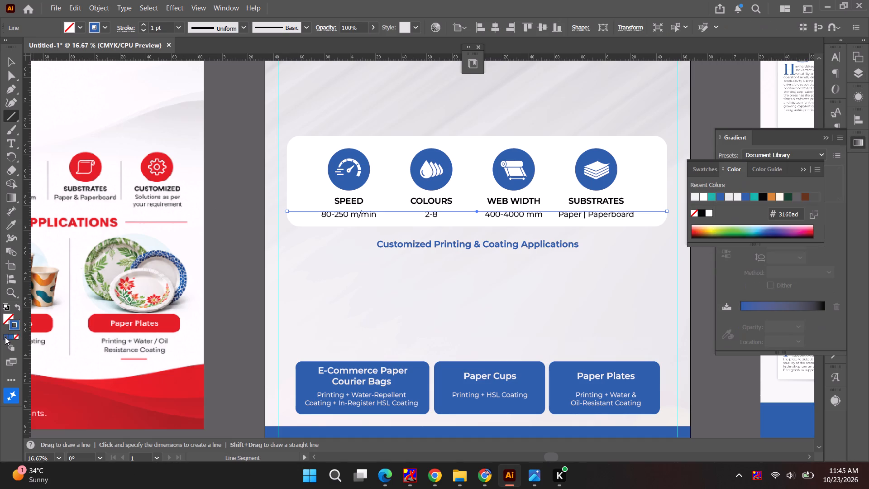
left_click(177, 30)
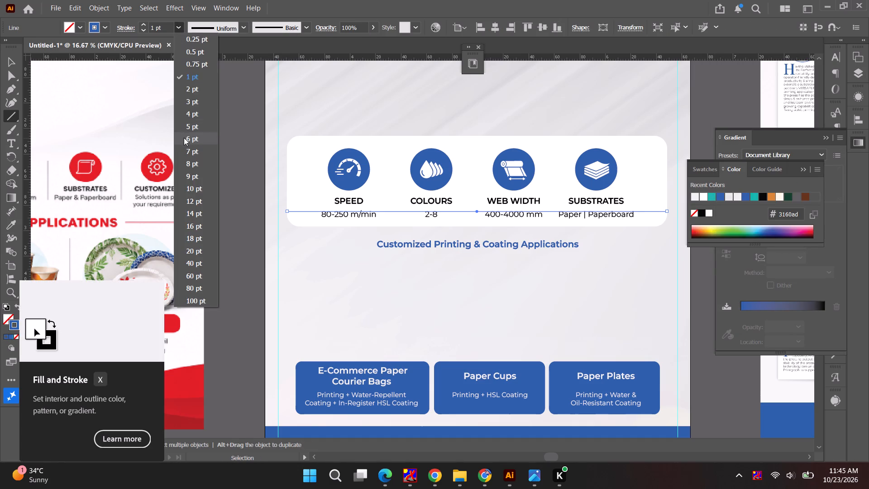
left_click(184, 138)
Move the line straight down onto the Customized Printing & Coating Applications heading and shorten it equally from both ends.
left_click(10, 62)
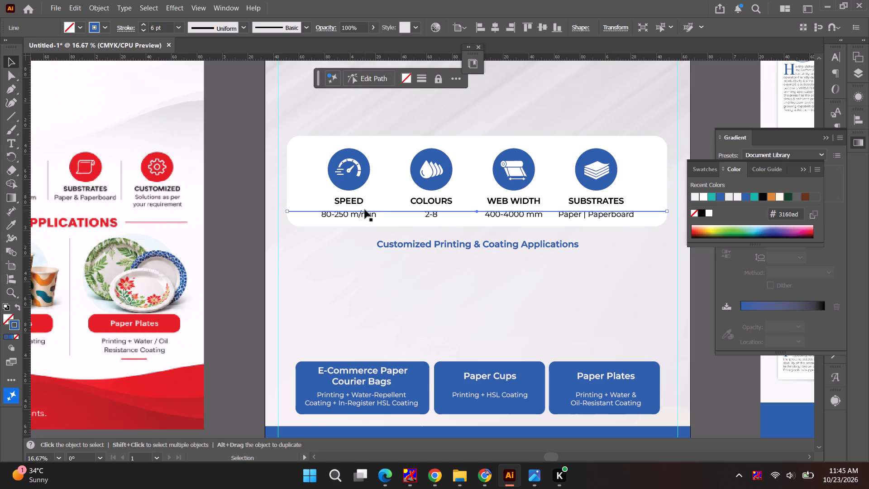
left_click_drag(380, 212, 380, 244)
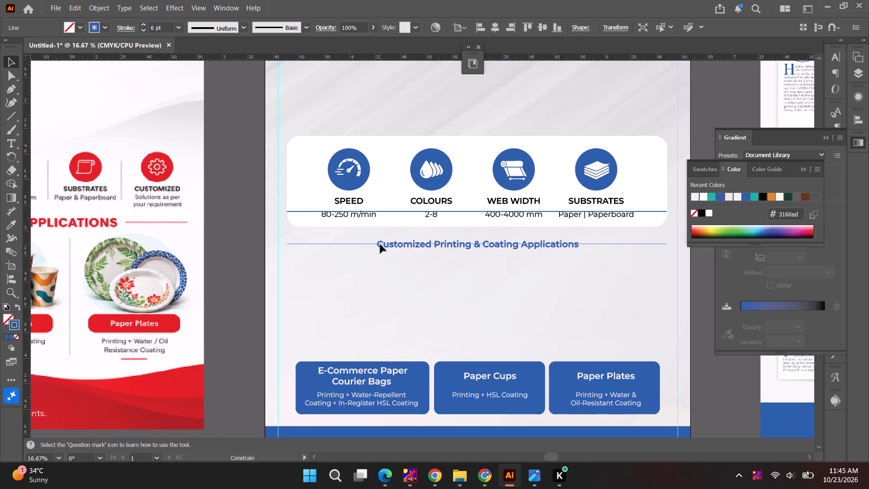
left_click_drag(380, 244, 380, 245)
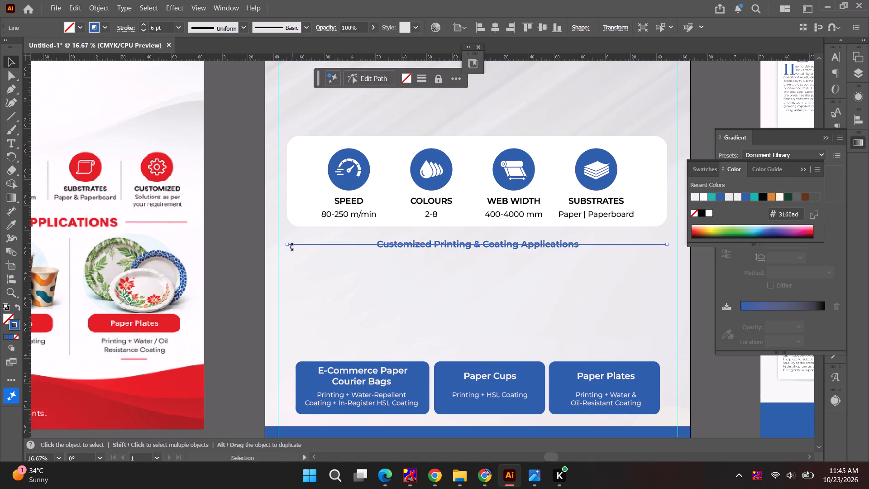
left_click_drag(286, 244, 293, 247, "alt")
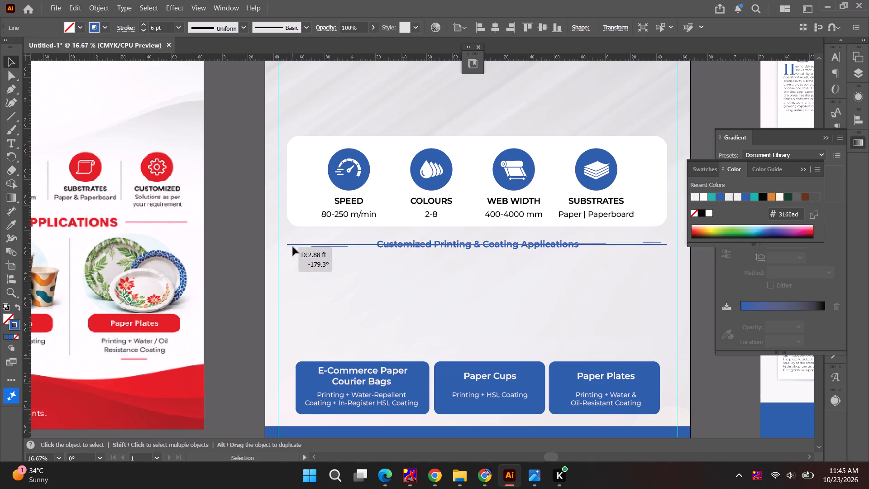
left_click_drag(293, 247, 296, 246, "alt")
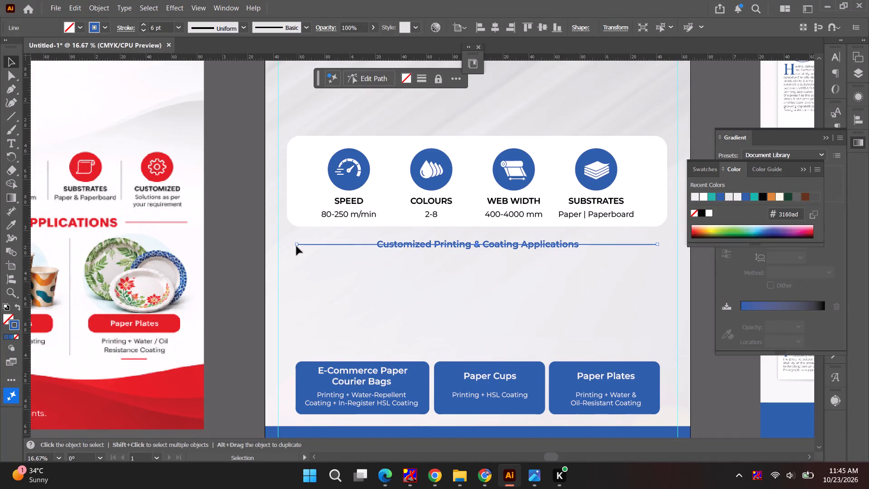
left_click_drag(296, 245, 302, 245, "alt")
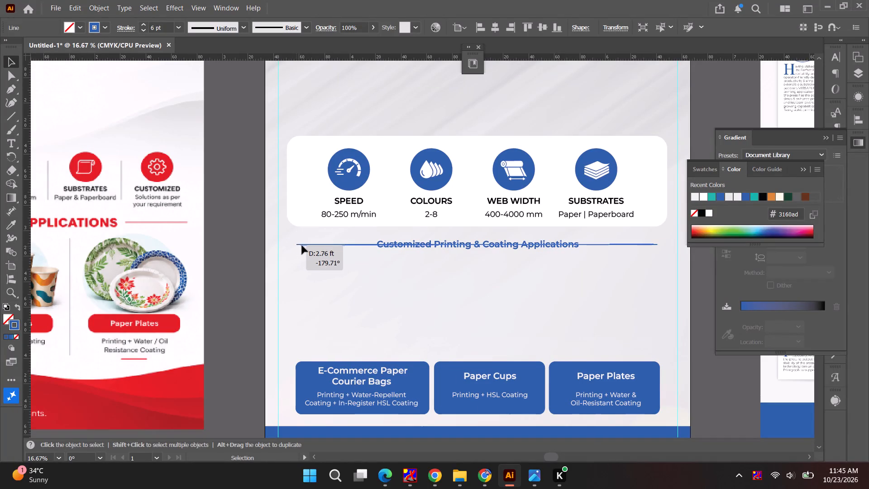
left_click_drag(302, 245, 308, 245, "alt")
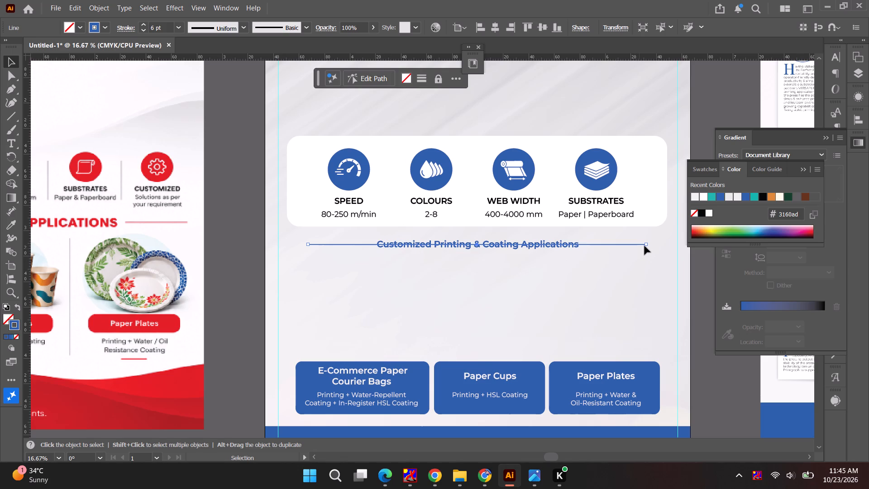
Duplicate the line and trim both copies so one rule flanks each side of the Customized Printing & Coating Applications heading.
left_click(806, 168)
left_click(824, 140)
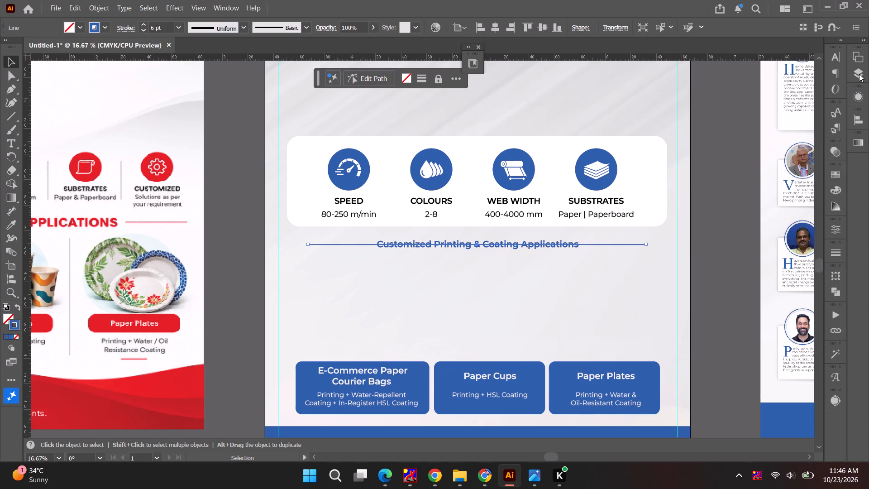
left_click(859, 74)
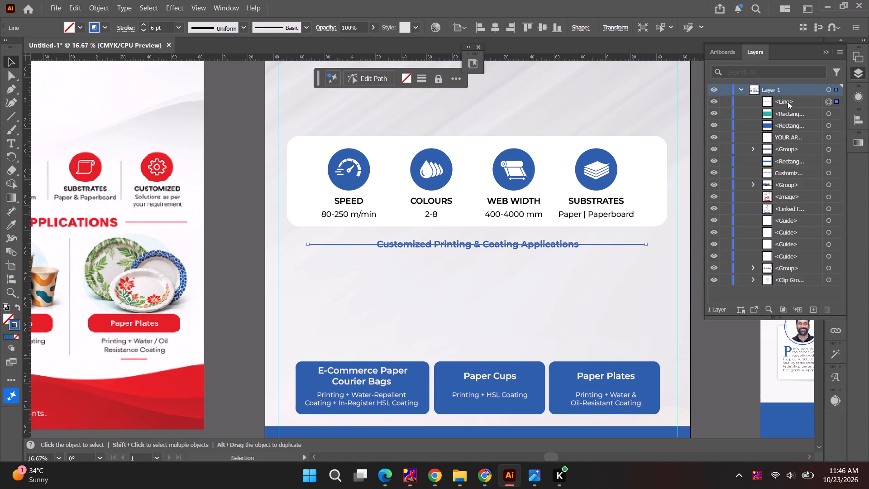
left_click_drag(788, 101, 788, 95, "alt")
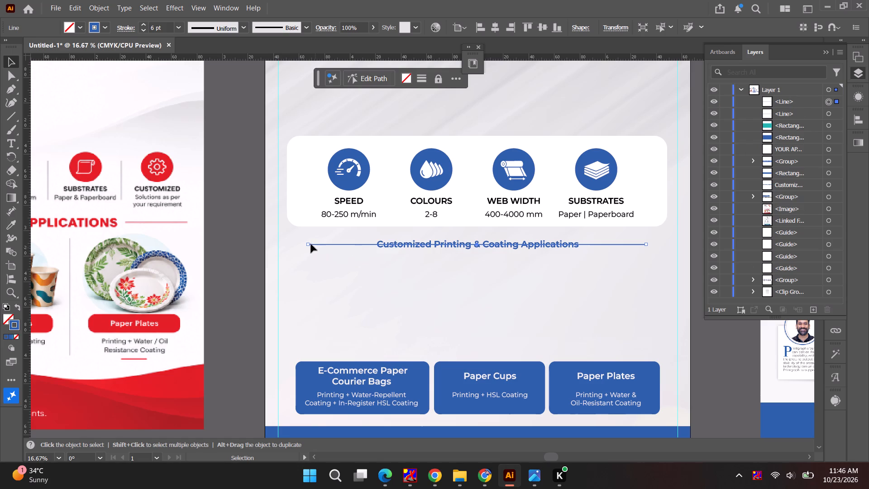
left_click_drag(307, 245, 583, 245)
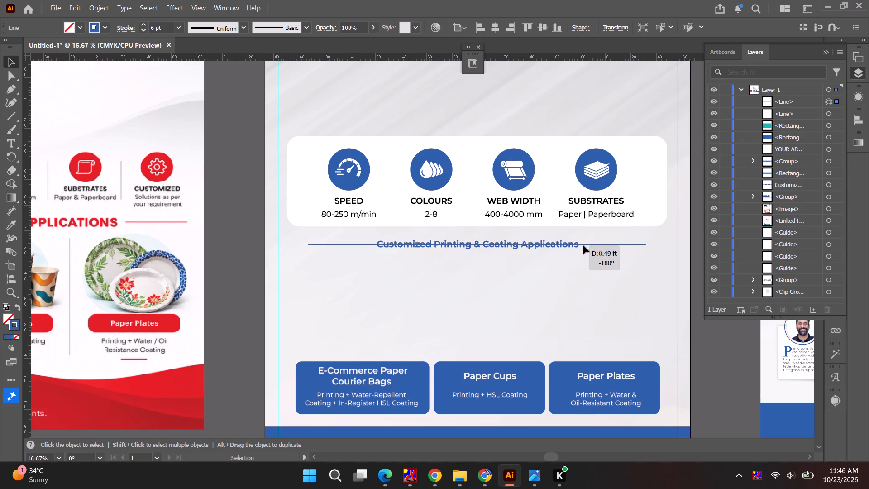
left_click_drag(583, 245, 583, 244)
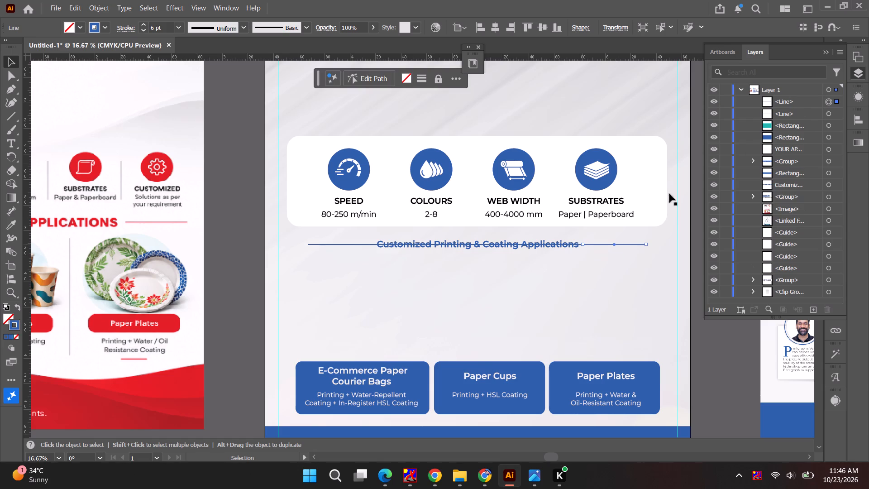
left_click(838, 115)
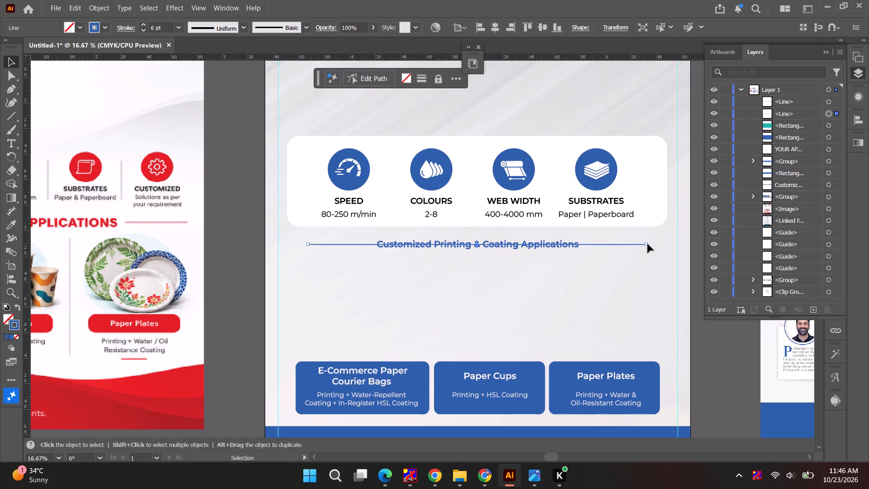
left_click_drag(647, 244, 373, 243)
left_click(261, 244)
scroll(261, 244, "down", 1, "alt")
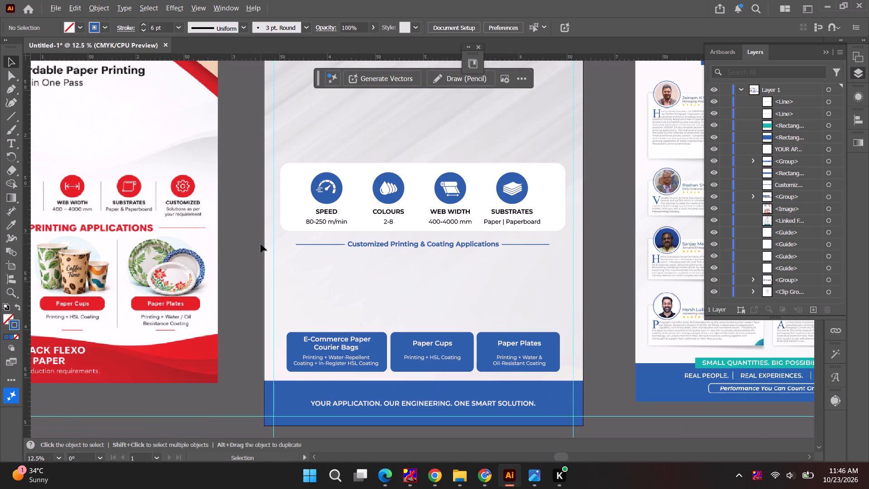
Group the two rules with the Customized Printing & Coating Applications heading and centre the group horizontally on the artboard.
left_click(838, 102, "shift")
left_click(836, 115, "shift")
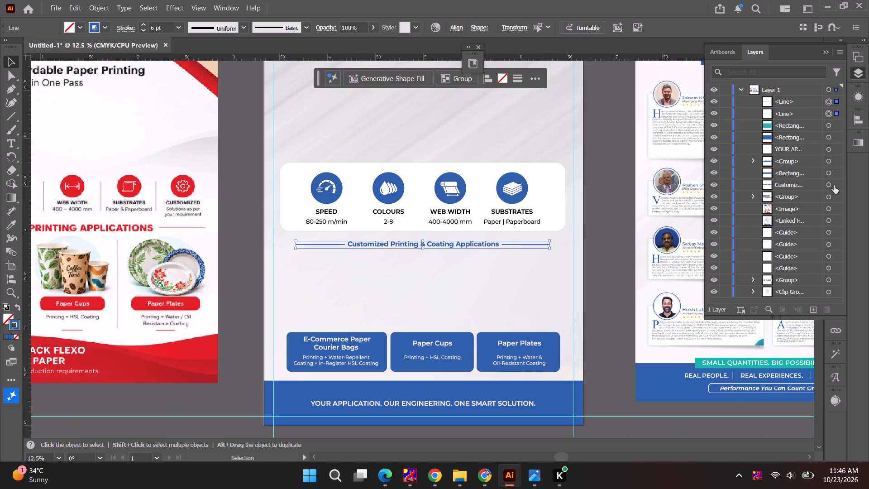
left_click(834, 185, "shift")
key("ctrl+g")
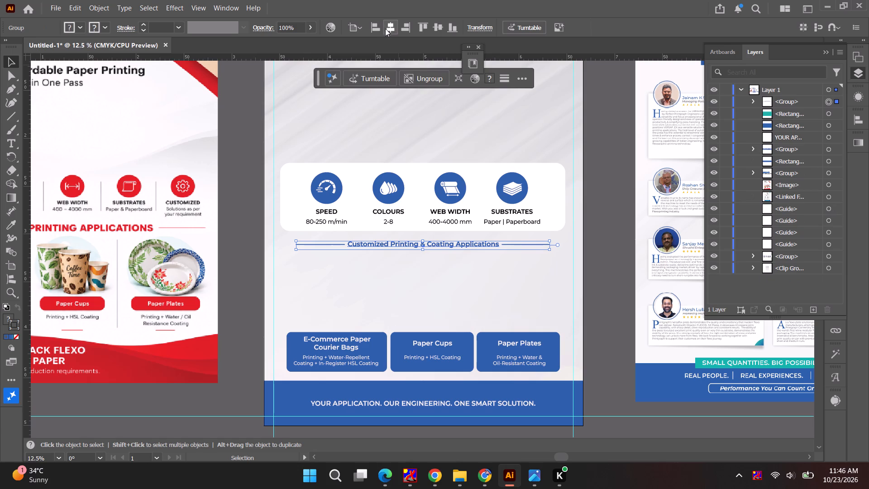
left_click(388, 26)
left_click(594, 217)
Review the whole blue flyer beside the red reference flyer, and inspect its lower half with the caption boxes.
scroll(598, 216, "down", 1, "alt")
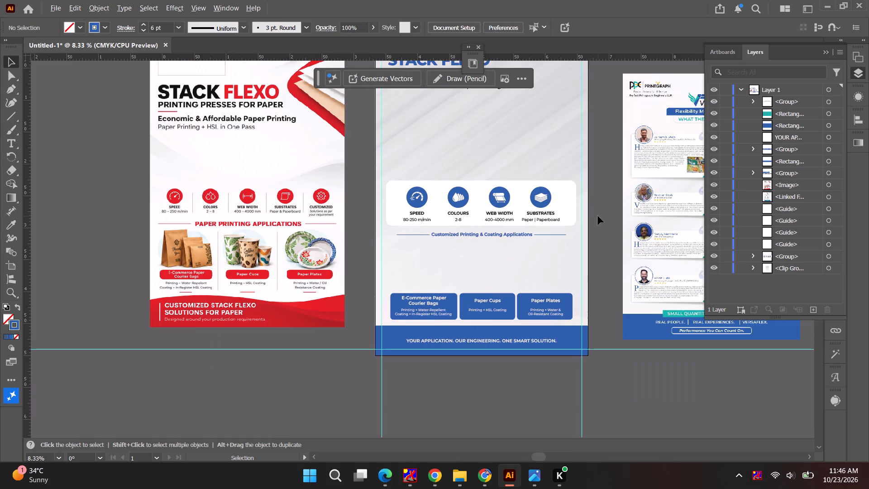
key("space")
key("space")
key("space")
key("space")
key("space")
key("space")
left_click_drag(597, 233, 590, 220)
scroll(590, 220, "down", 2, "alt")
key("space")
key("space")
key("space")
key("space")
key("space")
key("space")
key("space")
key("space")
key("space")
left_click_drag(590, 220, 611, 233)
scroll(335, 255, "up", 1, "alt")
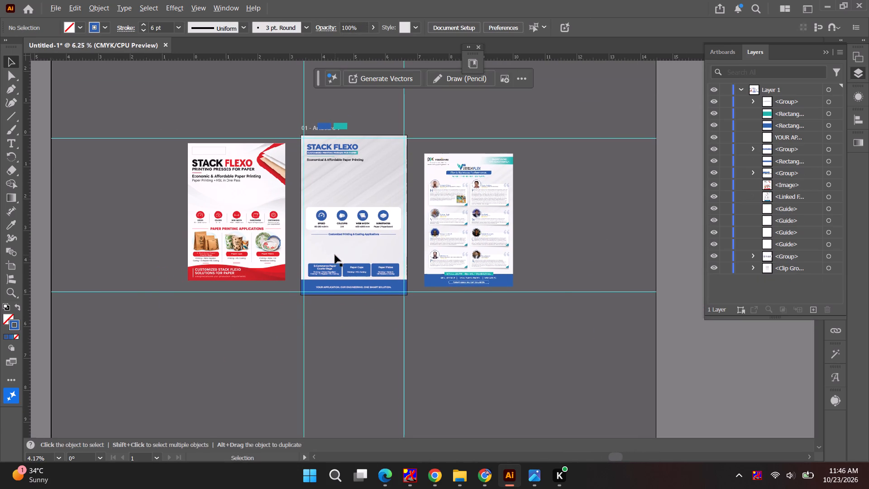
scroll(335, 255, "up", 3, "alt")
key("space")
key("space")
key("space")
key("space")
key("space")
key("space")
key("space")
key("space")
key("space")
key("space")
key("space")
key("space")
key("space")
key("space")
key("space")
key("space")
key("space")
key("space")
key("space")
key("space")
left_click_drag(345, 269, 362, 195)
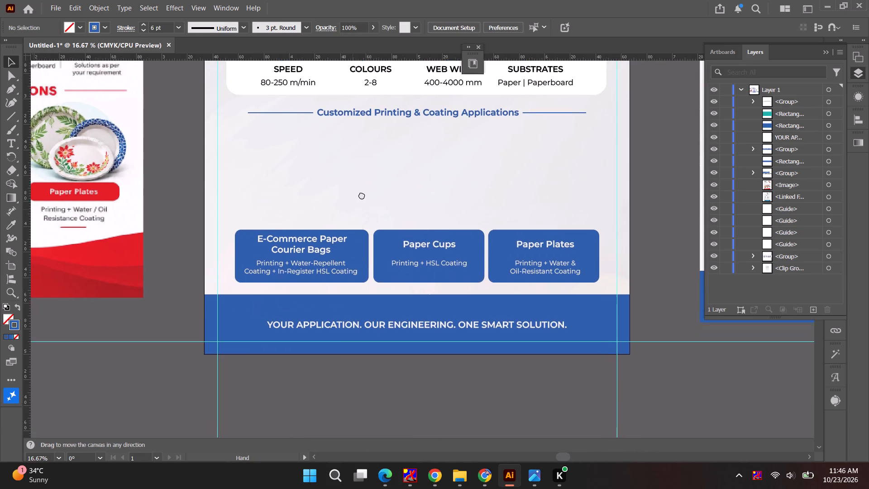
left_click_drag(362, 195, 394, 180)
scroll(423, 220, "down", 1, "alt")
scroll(467, 217, "up", 1, "alt")
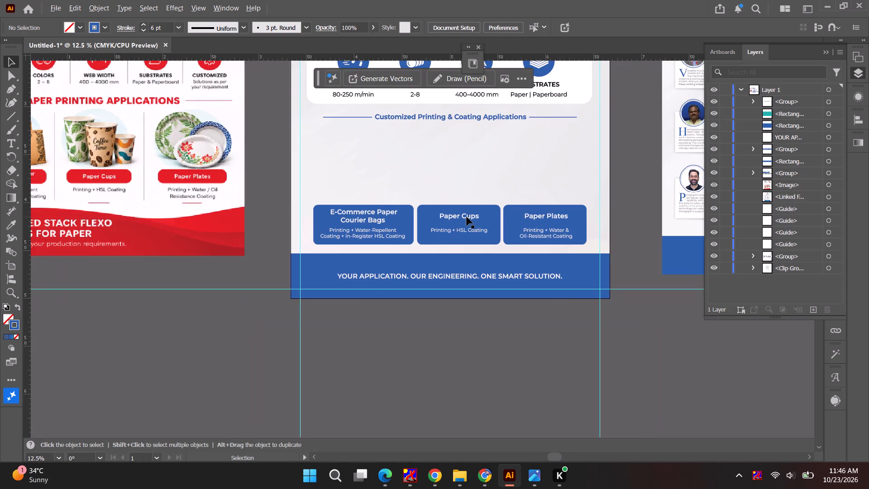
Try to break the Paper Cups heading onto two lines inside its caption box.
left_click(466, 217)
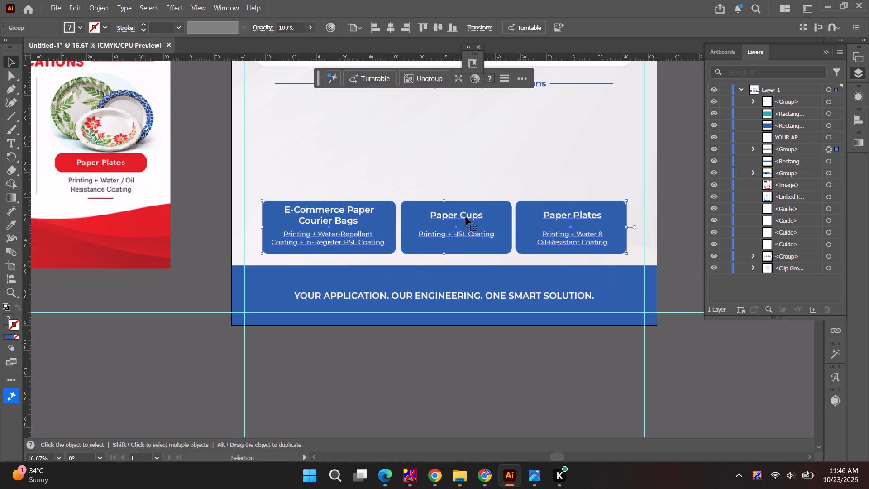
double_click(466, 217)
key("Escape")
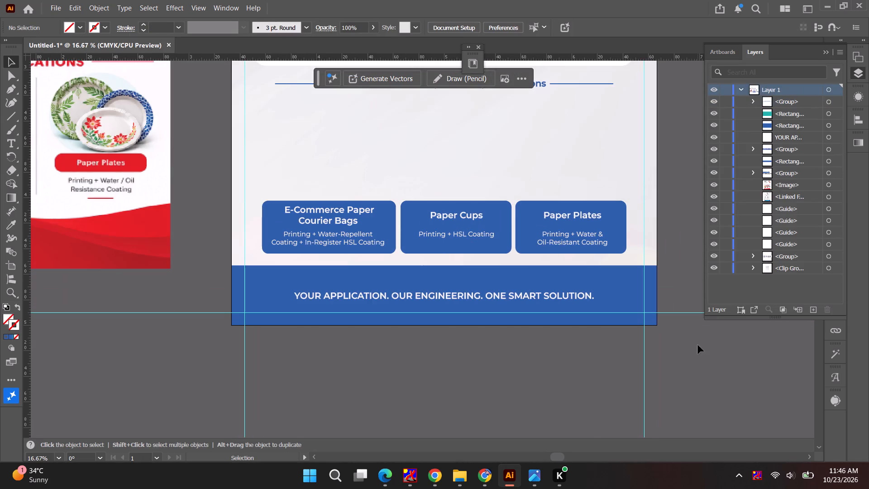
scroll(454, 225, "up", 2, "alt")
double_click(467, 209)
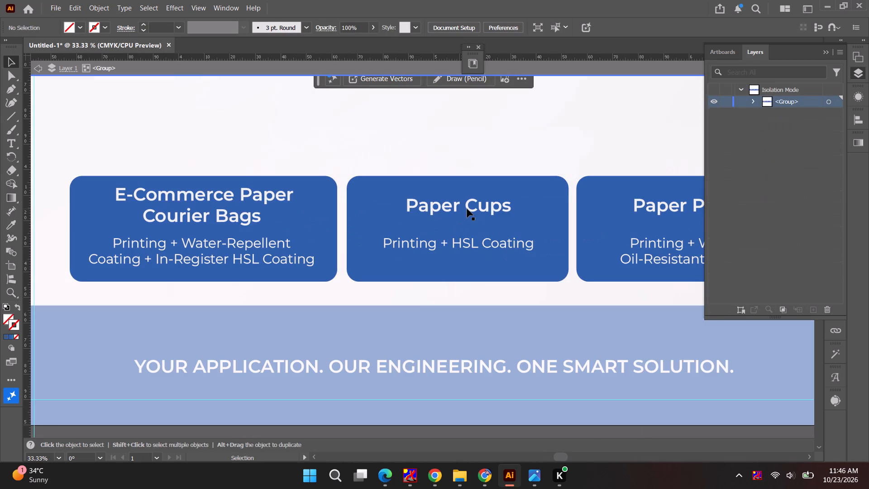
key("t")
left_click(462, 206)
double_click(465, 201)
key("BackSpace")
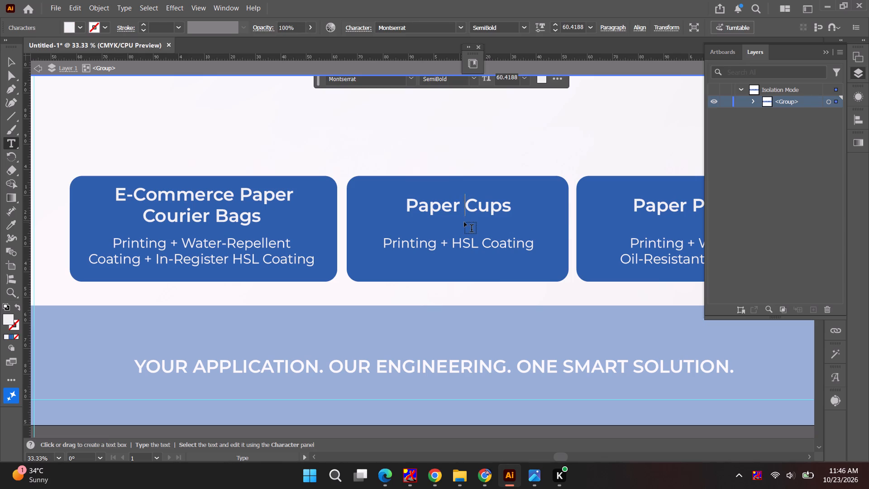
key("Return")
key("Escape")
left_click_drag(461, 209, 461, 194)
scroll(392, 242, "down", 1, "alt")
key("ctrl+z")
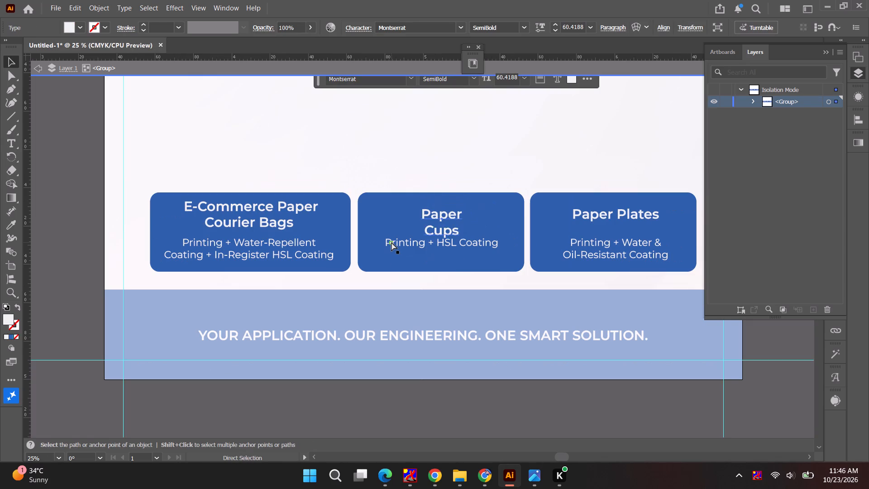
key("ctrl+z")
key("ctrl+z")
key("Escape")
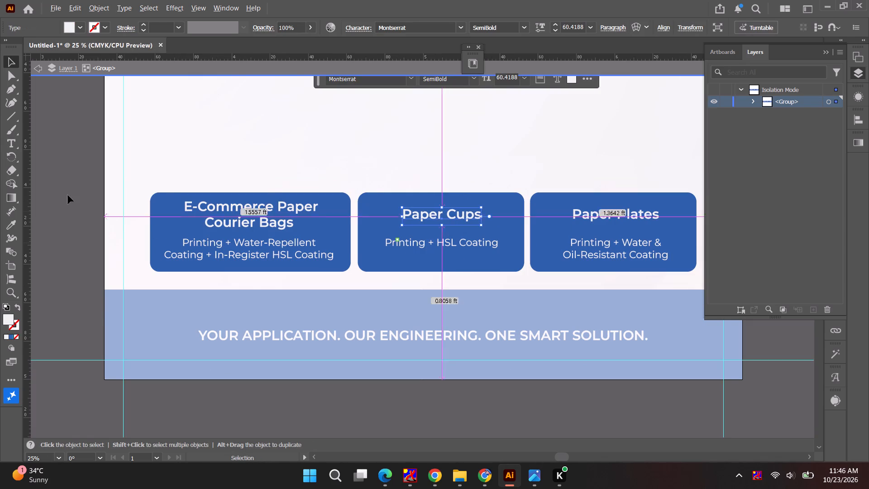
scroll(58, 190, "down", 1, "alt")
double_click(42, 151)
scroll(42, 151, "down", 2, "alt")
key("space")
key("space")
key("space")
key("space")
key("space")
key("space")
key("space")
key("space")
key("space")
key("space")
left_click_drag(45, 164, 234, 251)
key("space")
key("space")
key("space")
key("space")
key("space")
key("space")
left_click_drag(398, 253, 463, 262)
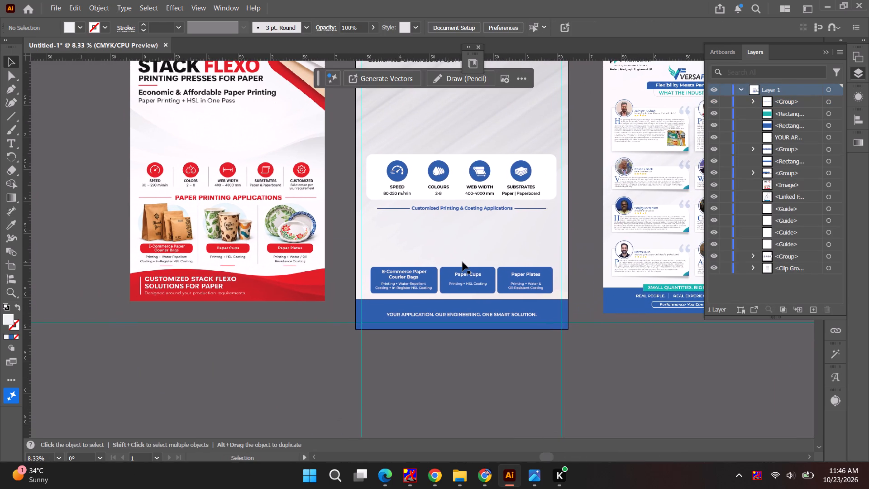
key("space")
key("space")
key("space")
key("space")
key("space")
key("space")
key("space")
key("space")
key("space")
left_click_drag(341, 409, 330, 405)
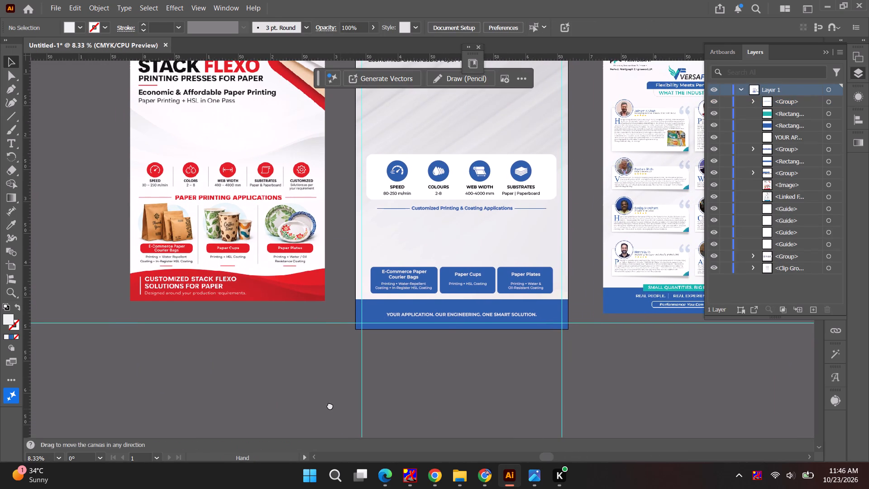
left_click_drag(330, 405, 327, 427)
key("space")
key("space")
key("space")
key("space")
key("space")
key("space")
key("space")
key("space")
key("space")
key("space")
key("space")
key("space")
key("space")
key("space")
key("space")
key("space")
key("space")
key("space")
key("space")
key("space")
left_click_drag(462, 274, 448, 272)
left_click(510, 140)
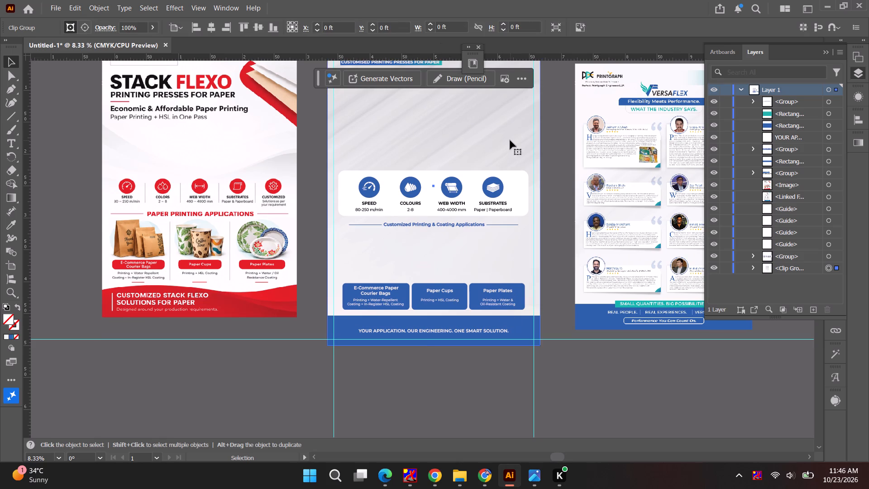
Increase the height of the white rounded specifications panel slightly, extending it equally above and below its icons.
key("space")
key("space")
key("space")
key("space")
key("space")
key("space")
key("space")
key("space")
key("space")
key("space")
key("space")
key("space")
key("space")
key("space")
key("space")
left_click_drag(491, 283, 490, 302)
key("space")
key("space")
key("space")
left_click_drag(434, 225, 431, 264)
scroll(411, 262, "up", 2, "alt")
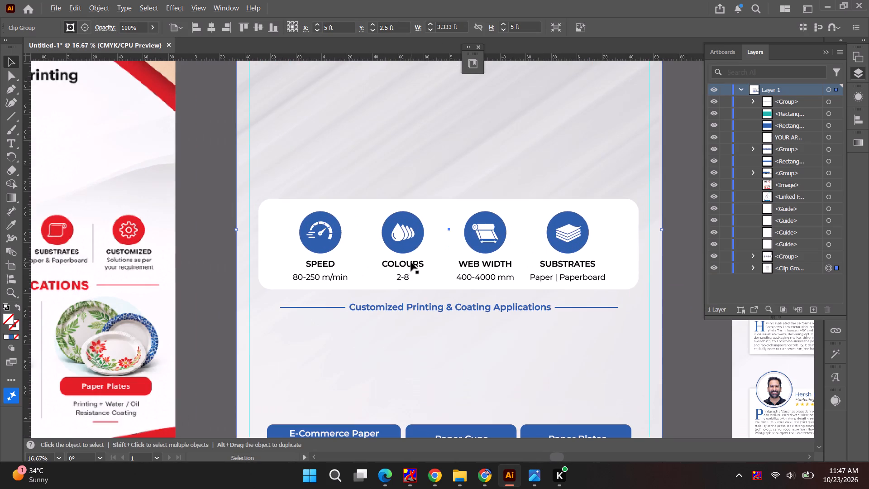
left_click(448, 265)
left_click(454, 144)
key("a")
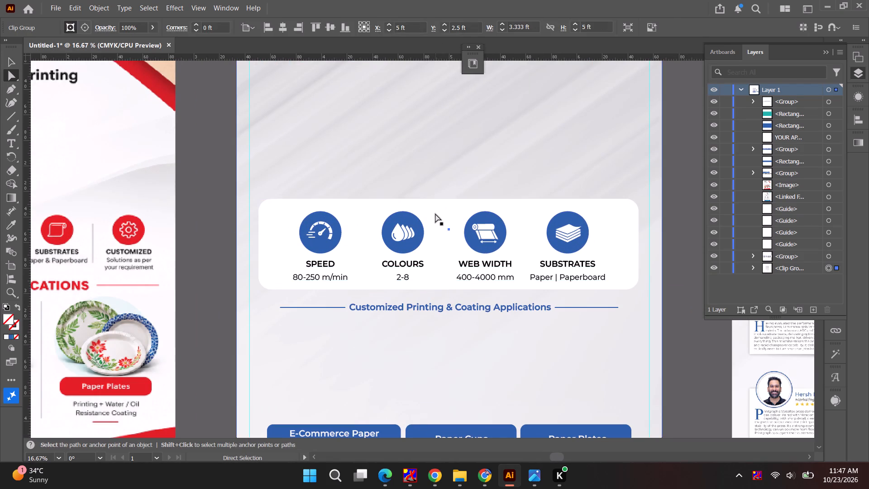
left_click(435, 214)
key("v")
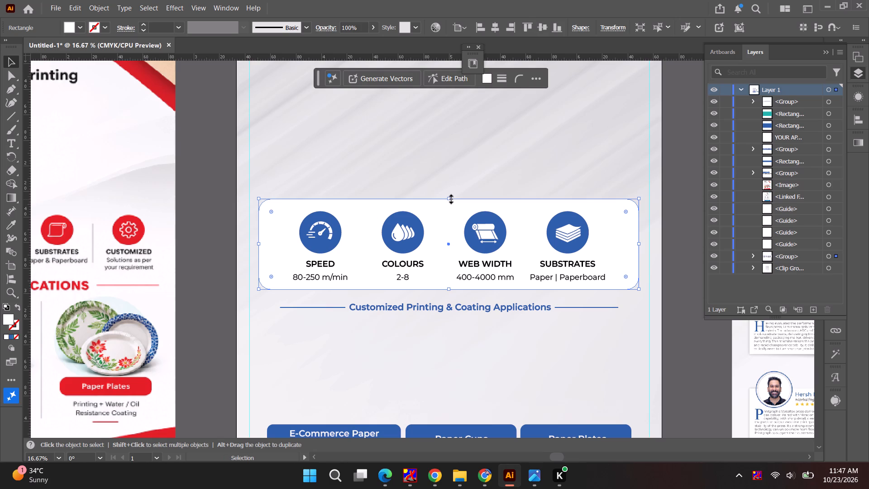
left_click_drag(450, 198, 449, 193, "alt")
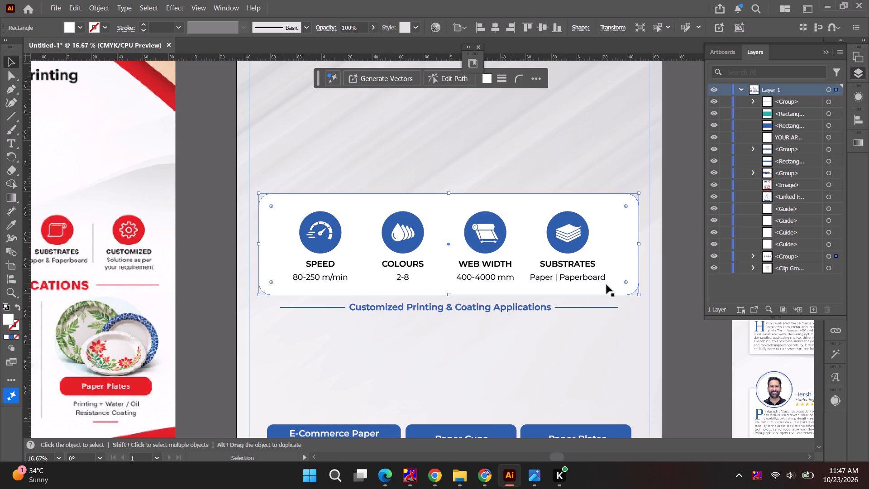
double_click(687, 331)
Isolate the specifications group and move the Substrates icon into the subgroup of circles and labels, directly above its blue circle.
left_click(552, 236)
double_click(563, 235)
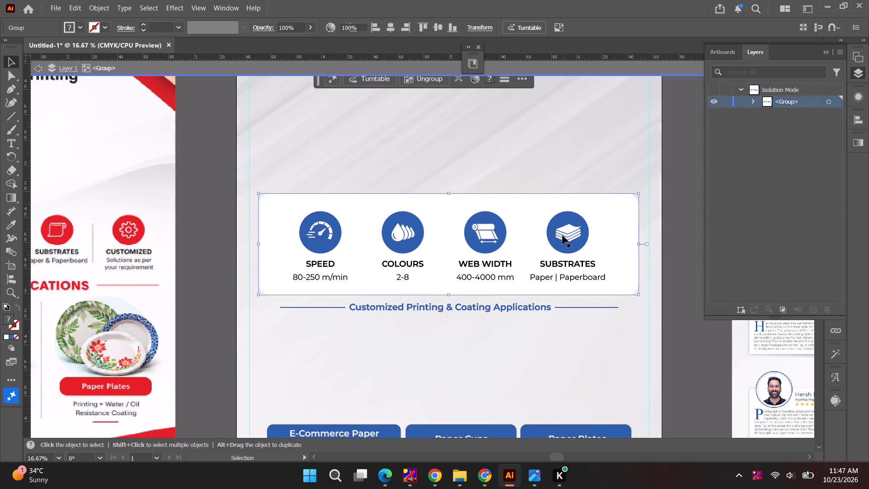
left_click(563, 235)
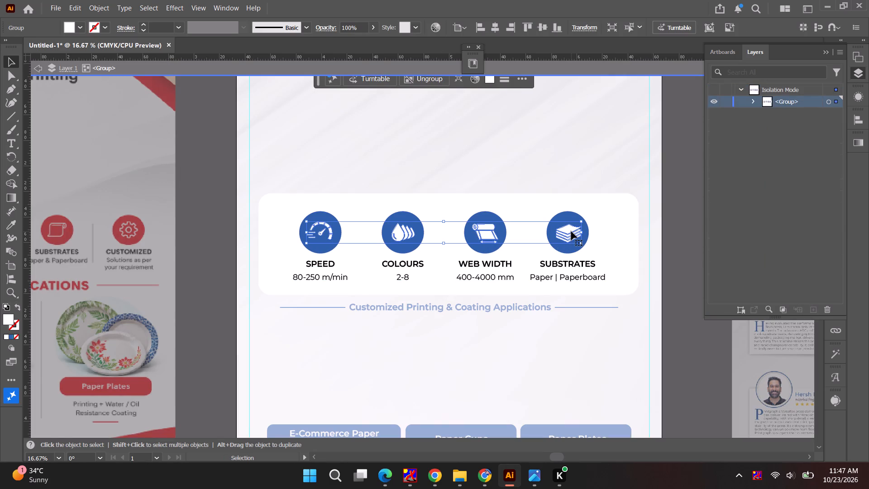
left_click(754, 101)
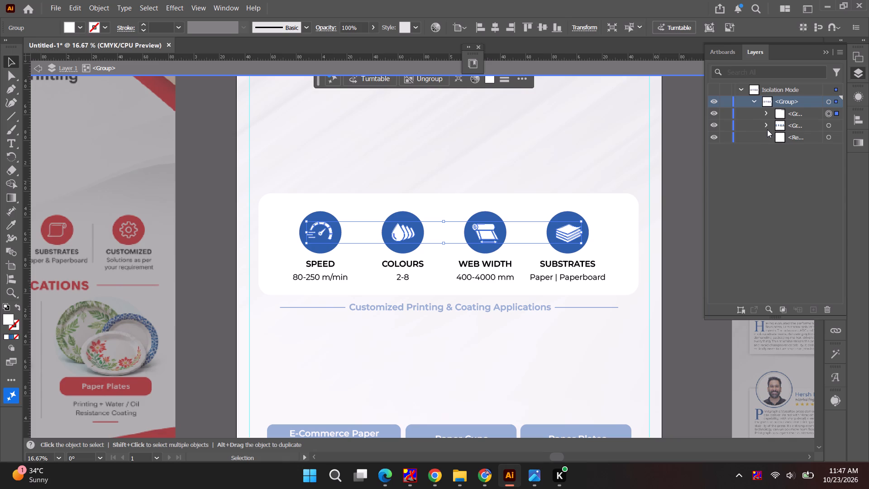
left_click(766, 127)
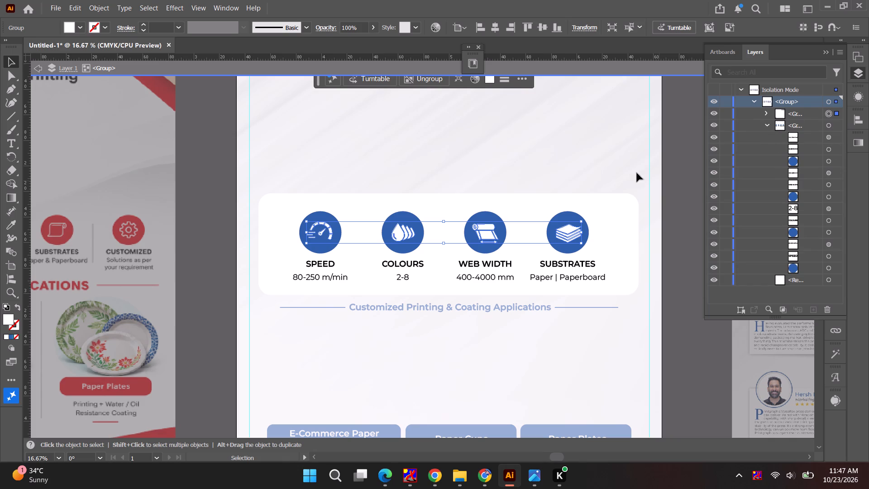
left_click(764, 114)
left_click(829, 135)
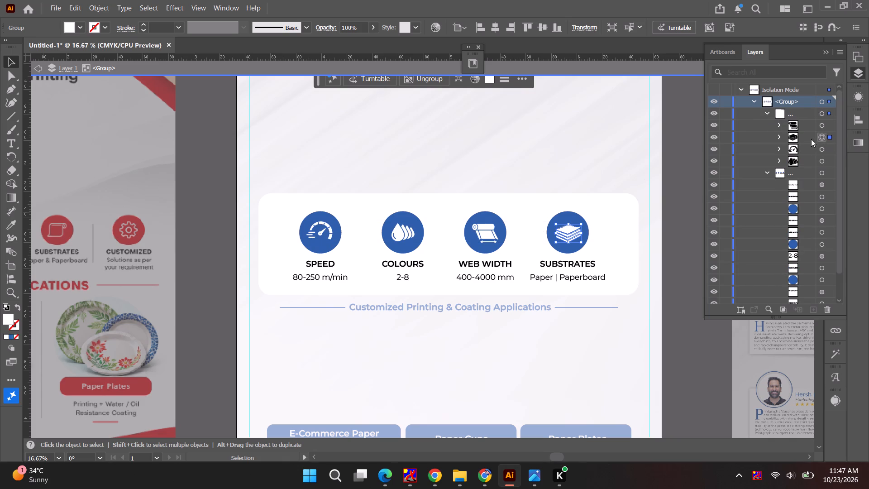
left_click(836, 172)
left_click(830, 207)
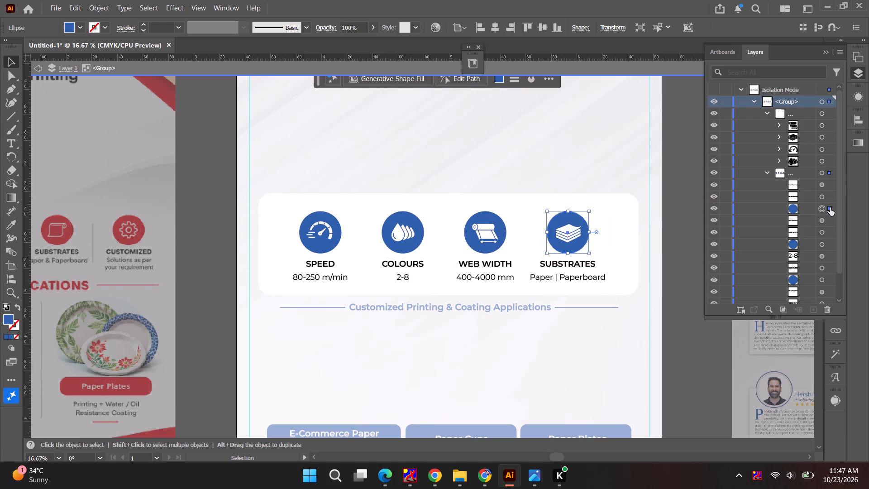
left_click(828, 139)
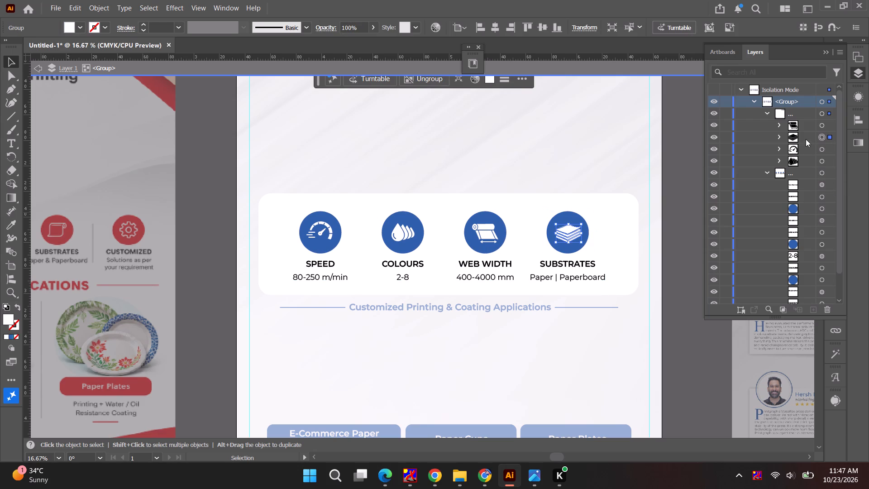
left_click_drag(805, 139, 810, 202)
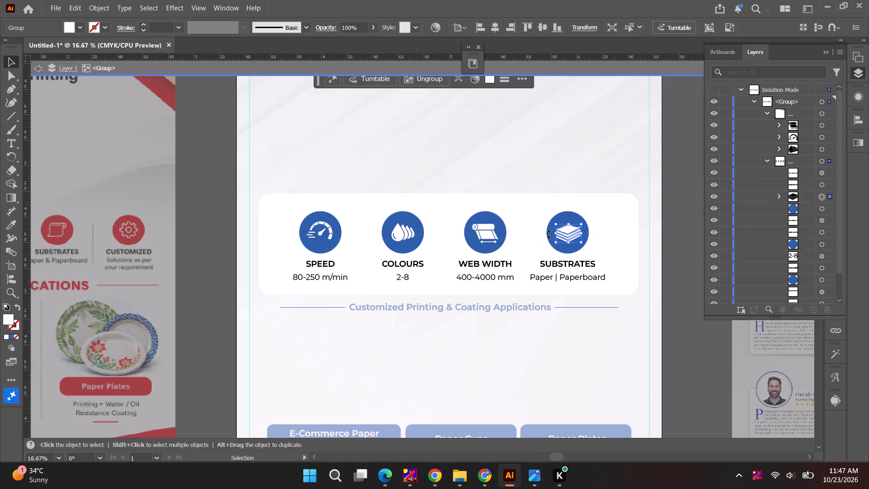
Group the Substrates icon, its blue circle, heading and Paper | Paperboard text into one unit.
left_click(829, 172)
left_click(831, 186, "shift")
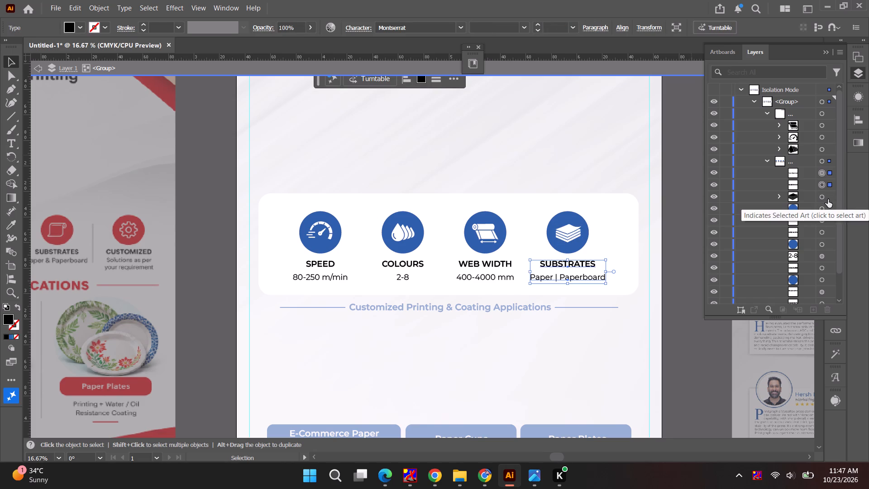
left_click(827, 197, "shift")
left_click(828, 210, "shift")
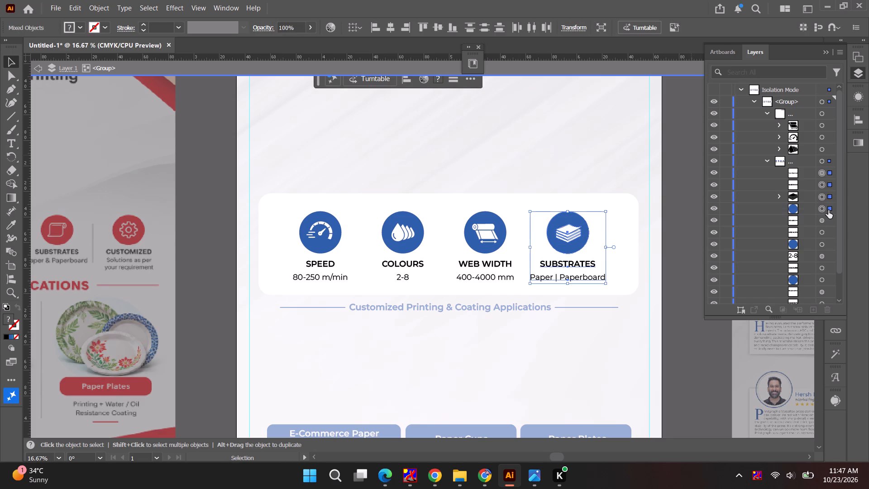
key("ctrl+g")
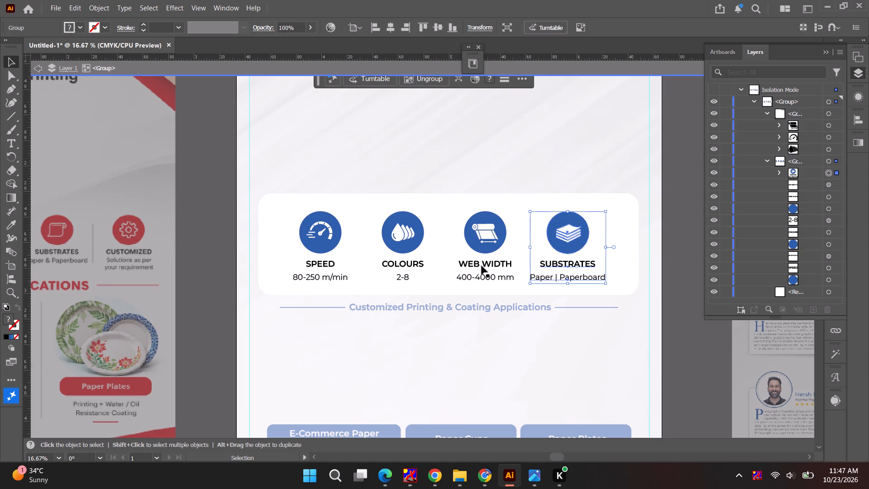
Move the Web Width icon into the circles-and-labels subgroup and group it with its circle, heading and 400-4000 mm text.
left_click(489, 277)
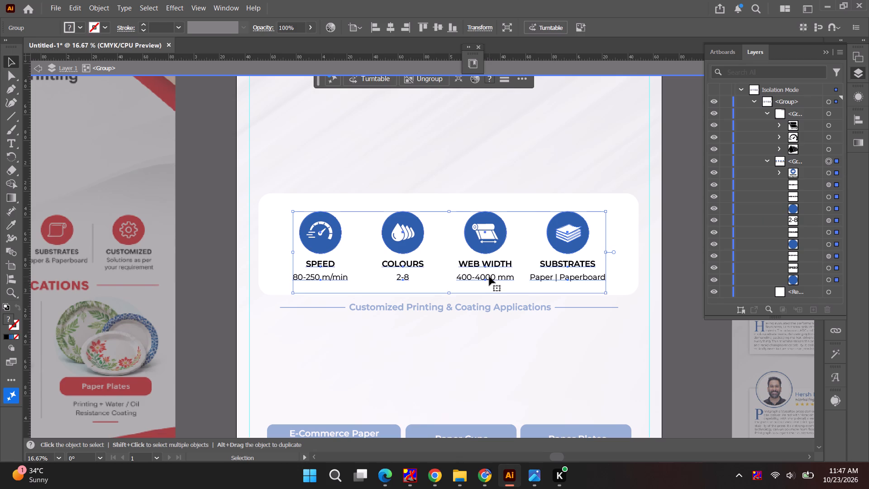
left_click(704, 268)
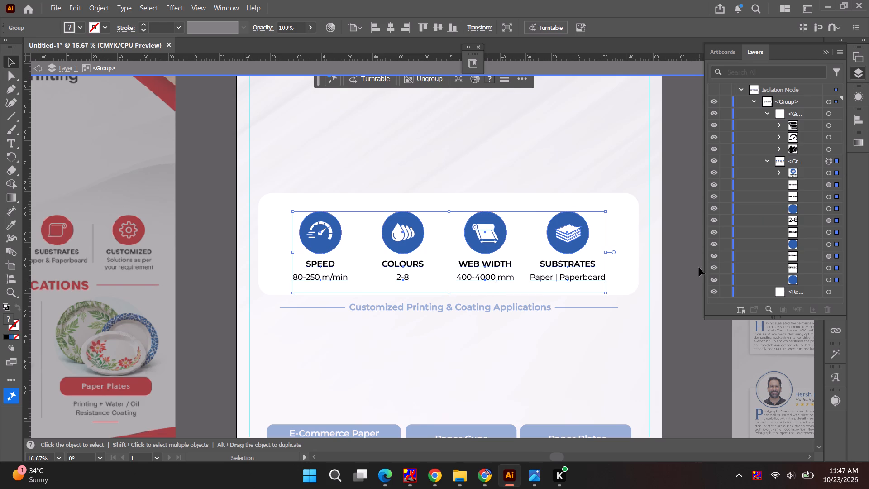
left_click(692, 268)
key("a")
left_click(503, 276)
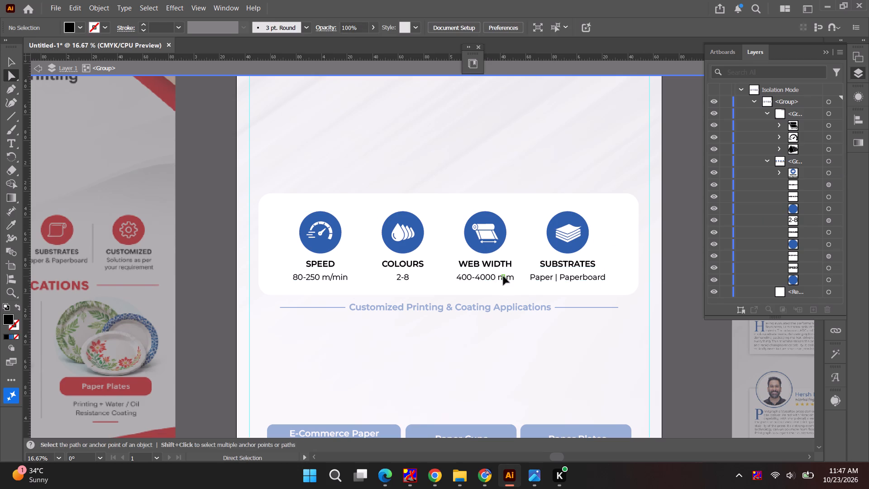
left_click(502, 262, "shift")
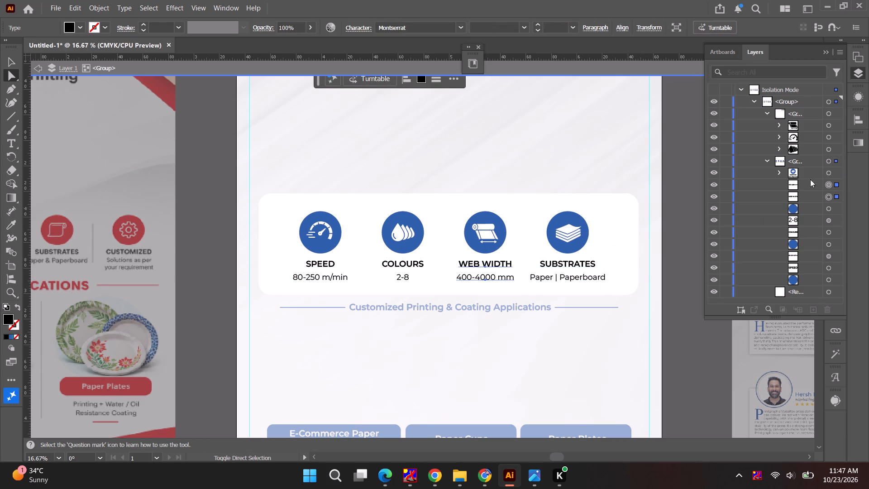
left_click(835, 125, "shift")
left_click(834, 211, "shift")
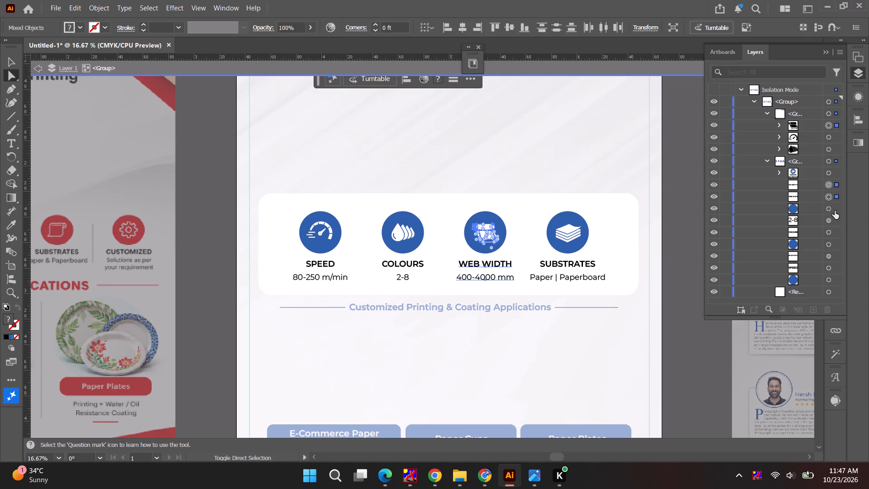
key("ctrl+g")
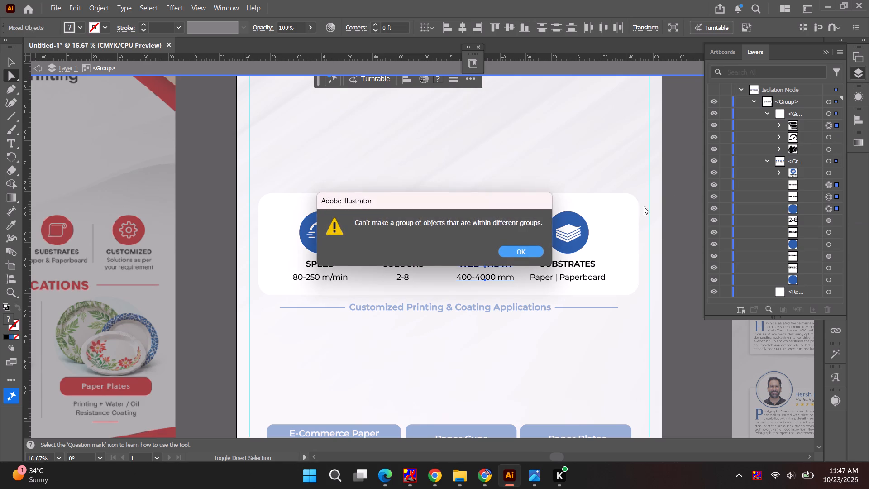
key("Escape")
left_click_drag(810, 125, 812, 182)
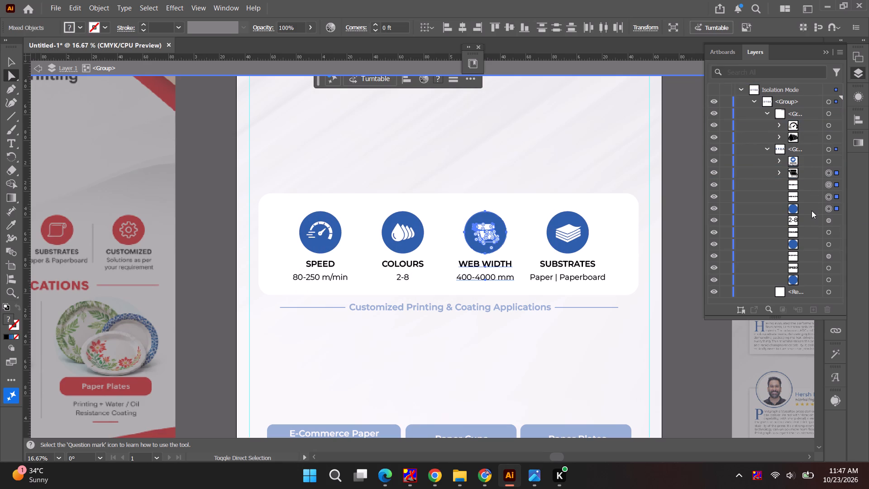
key("ctrl+g")
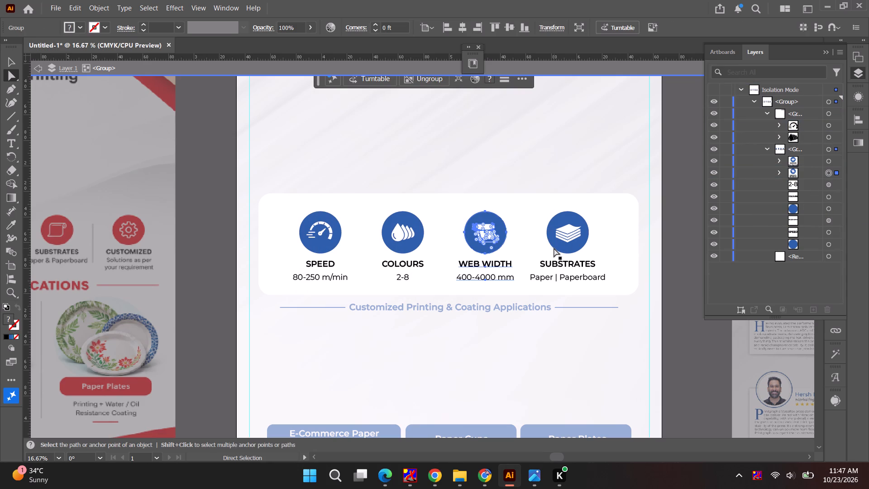
key("v")
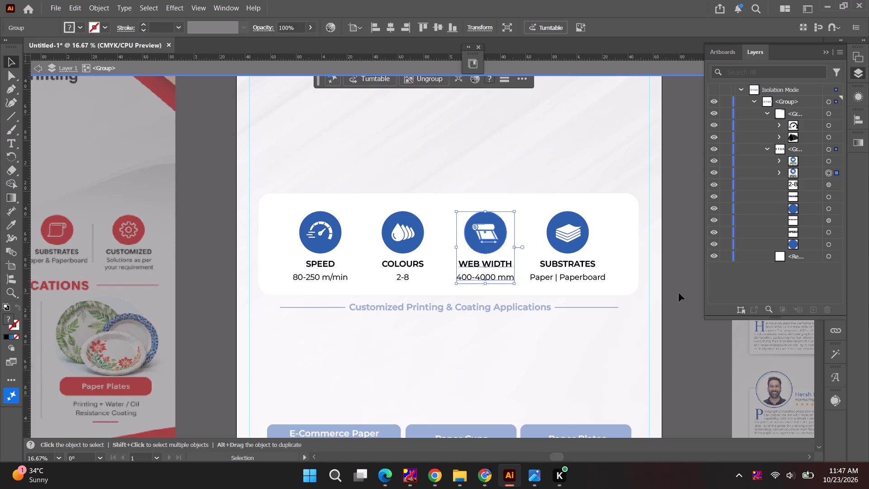
Move the Speed icon into the circles-and-labels subgroup and group it with its circle, heading and 80-250 m/min text.
left_click_drag(811, 127, 811, 150)
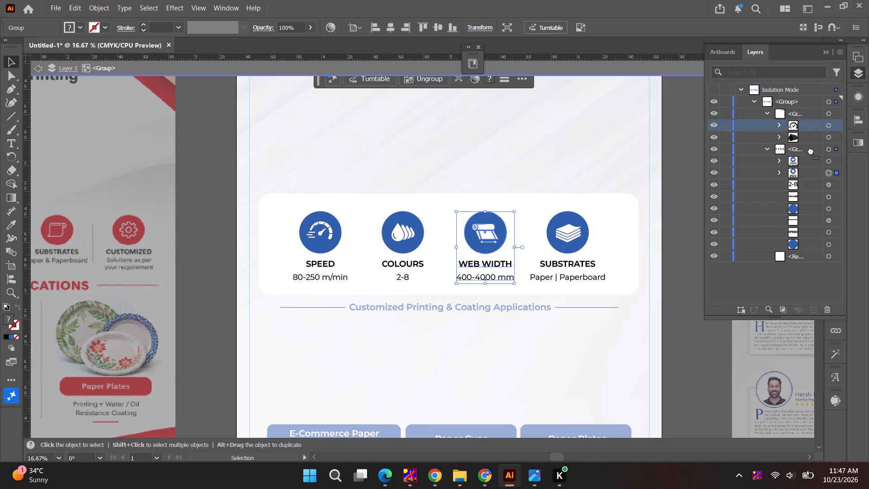
left_click_drag(811, 150, 808, 239)
left_click(837, 207)
left_click(838, 215, "shift")
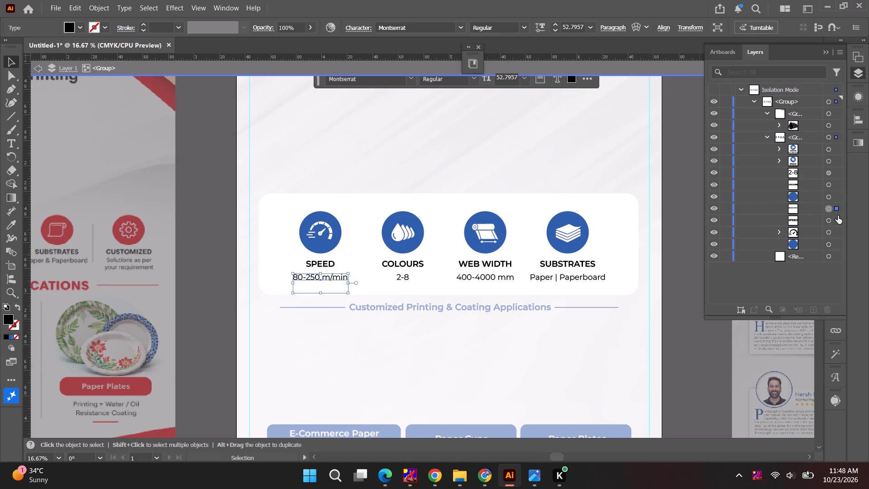
left_click(835, 233, "shift")
left_click(835, 246, "shift")
key("ctrl+g")
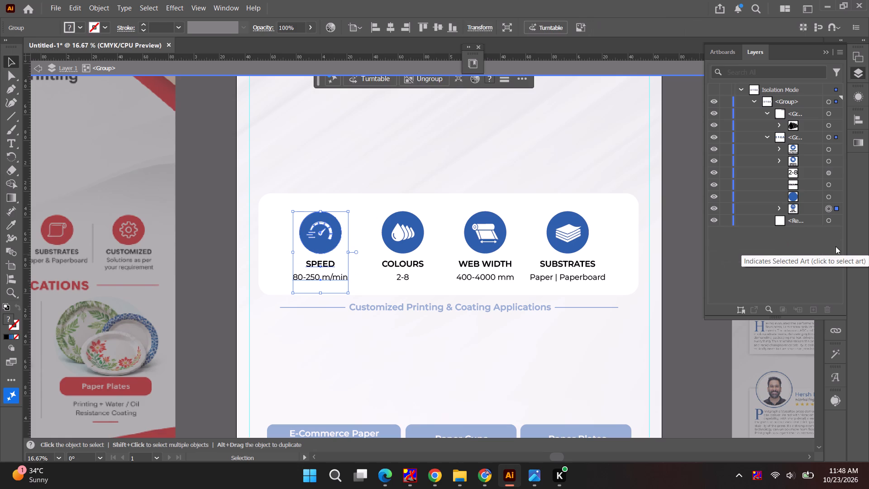
Bring the Colours icon, circle, heading and 2-8 text together in the subgroup with the other specifications, and group them as one unit.
left_click(803, 173)
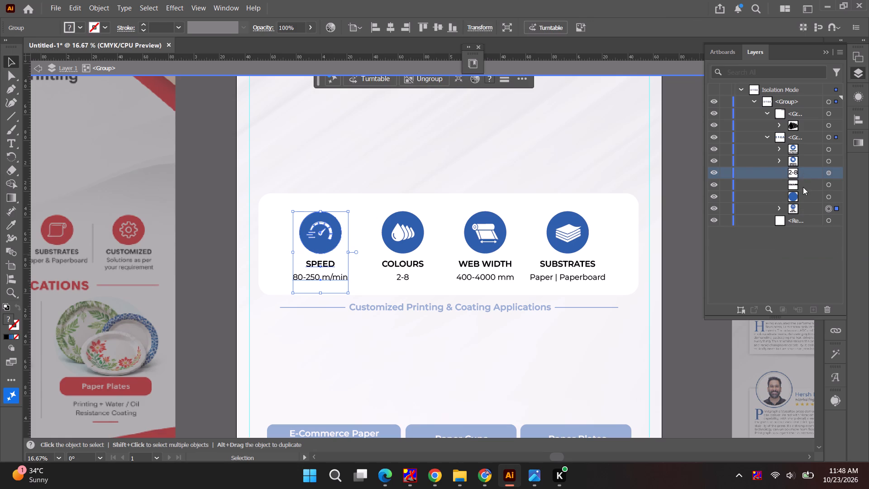
left_click(803, 193, "shift")
left_click_drag(805, 172, 809, 132)
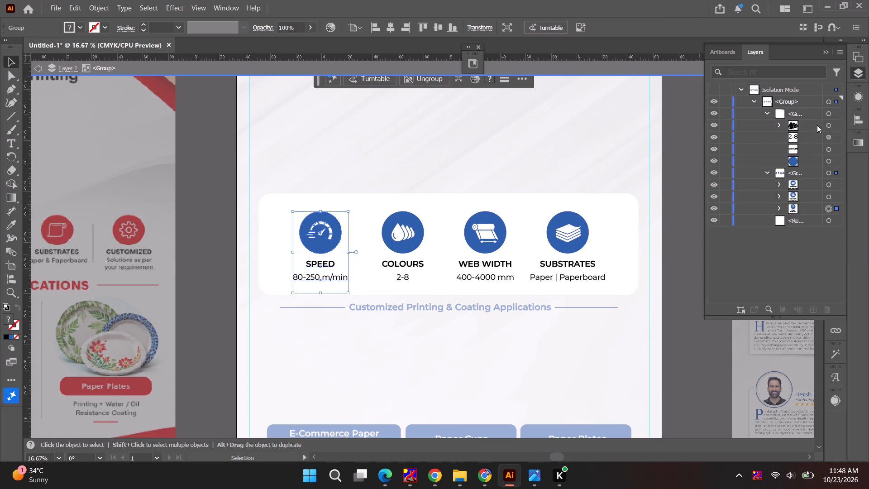
left_click(803, 127)
left_click(803, 162, "shift")
key("ctrl+g")
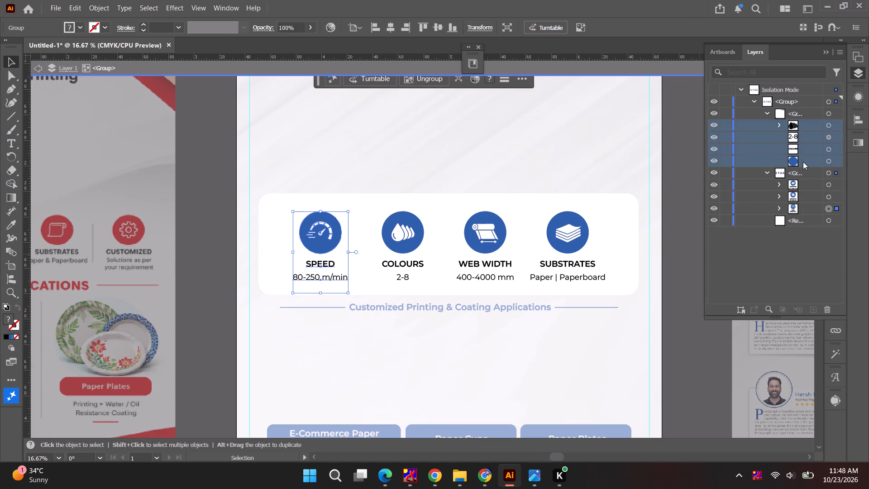
left_click_drag(808, 128, 807, 178)
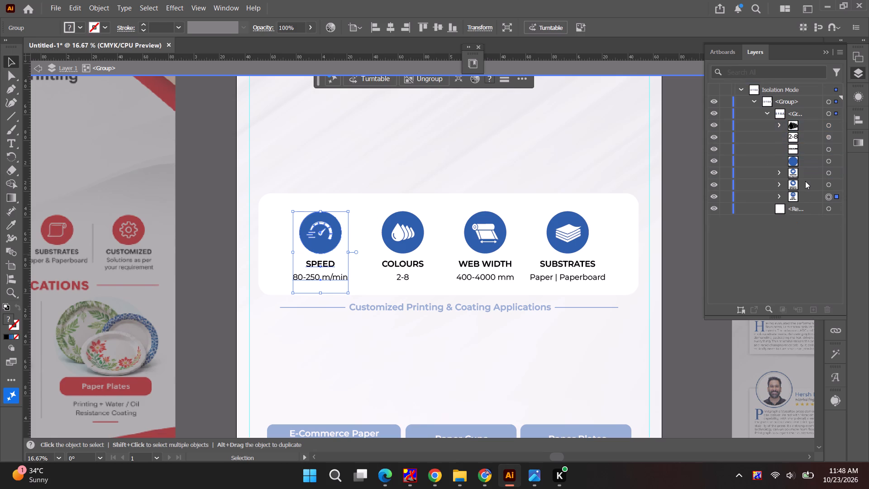
key("ctrl+g")
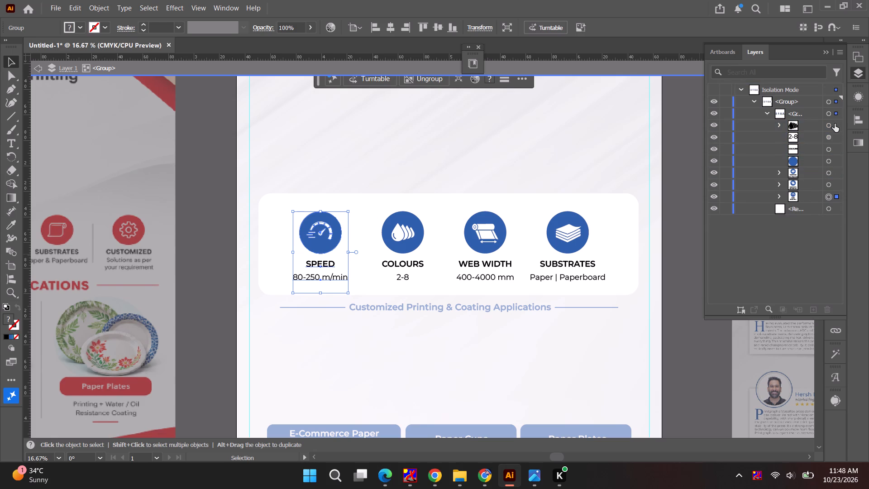
left_click(835, 124)
left_click(836, 138, "shift")
left_click(835, 147, "shift")
left_click(836, 158, "shift")
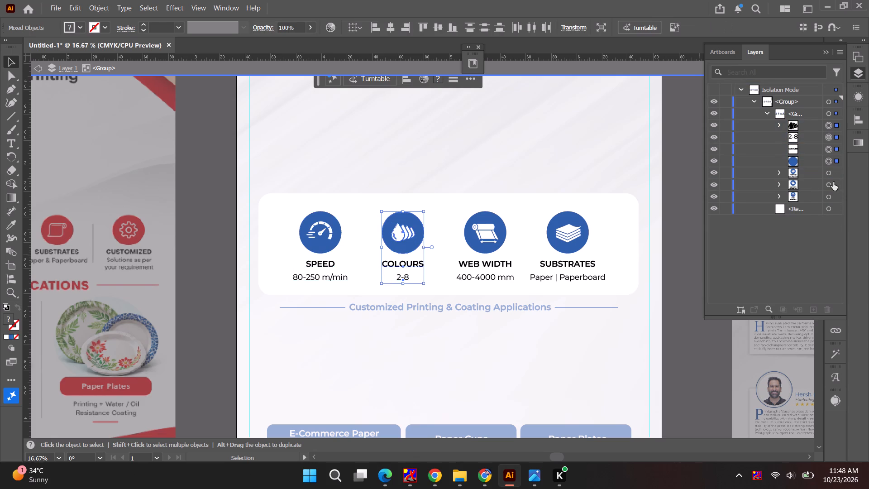
key("ctrl+g")
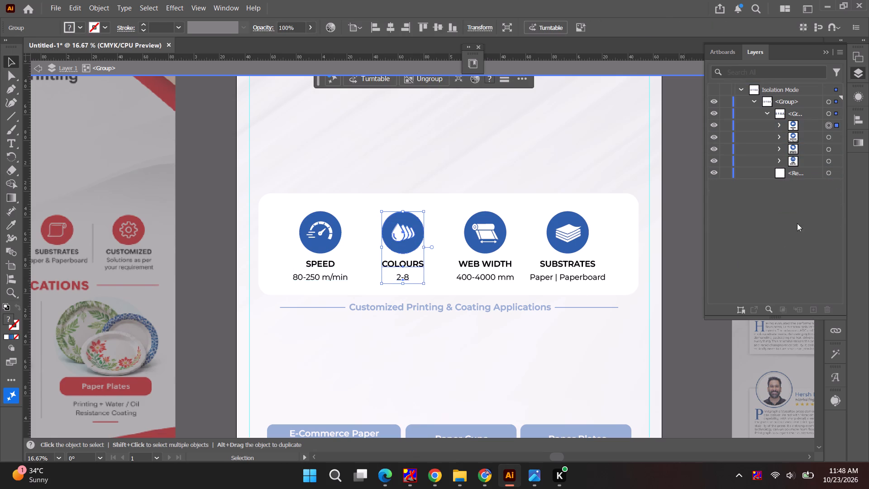
Centre the subgroup of four specification items horizontally and leave the group's isolation.
left_click(838, 113)
left_click(390, 26)
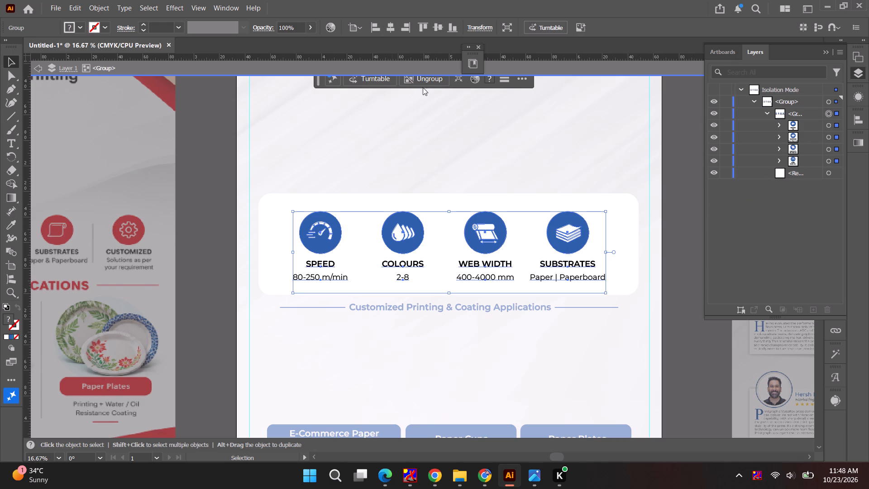
left_click(667, 262)
scroll(667, 262, "down", 2, "alt")
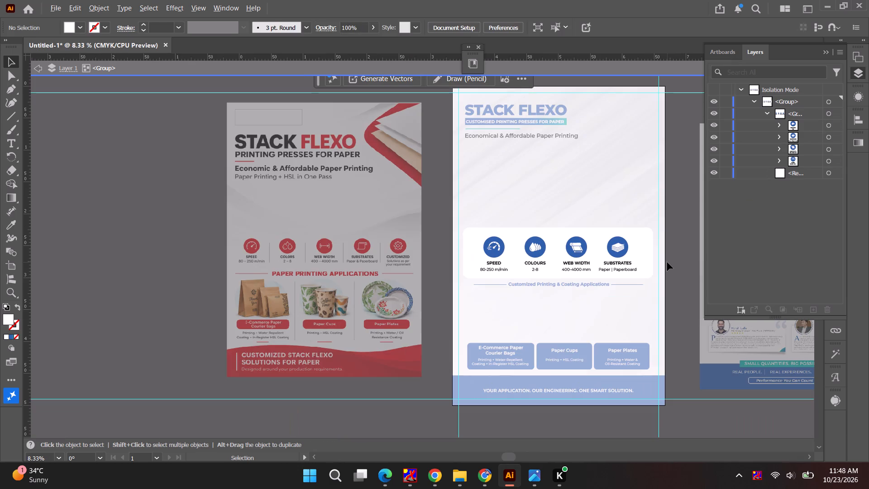
key("Escape")
double_click(666, 264)
key("space")
key("space")
key("space")
key("space")
key("space")
key("space")
key("space")
key("space")
key("space")
key("space")
left_click_drag(667, 270, 598, 272)
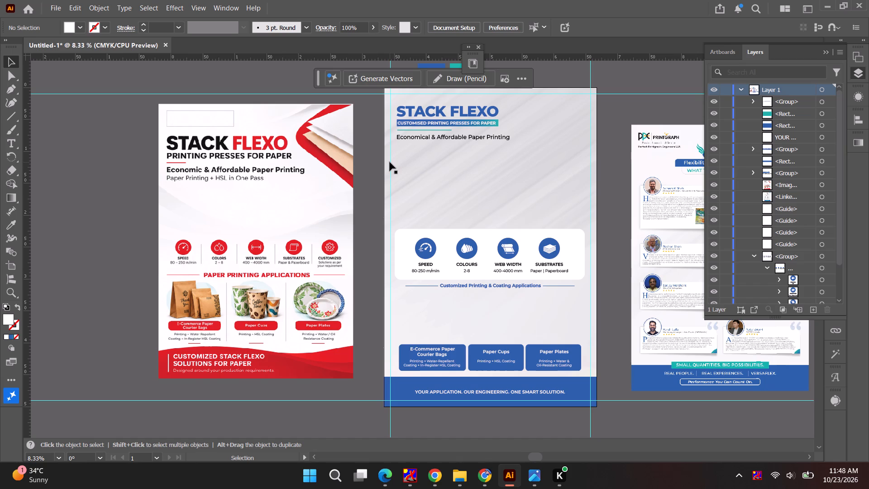
Set the Economical & Affordable Paper Printing tagline to Montserrat SemiBold.
left_click(473, 136)
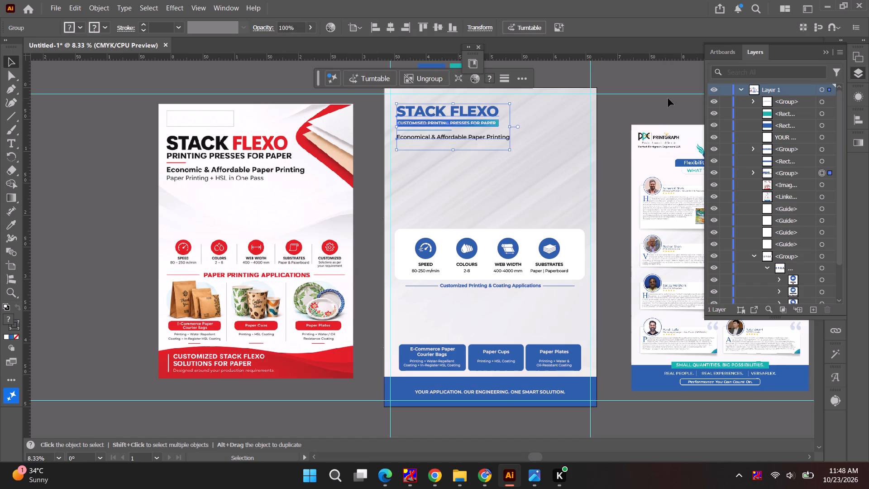
left_click(668, 98)
left_click(660, 87)
key("a")
left_click(483, 138)
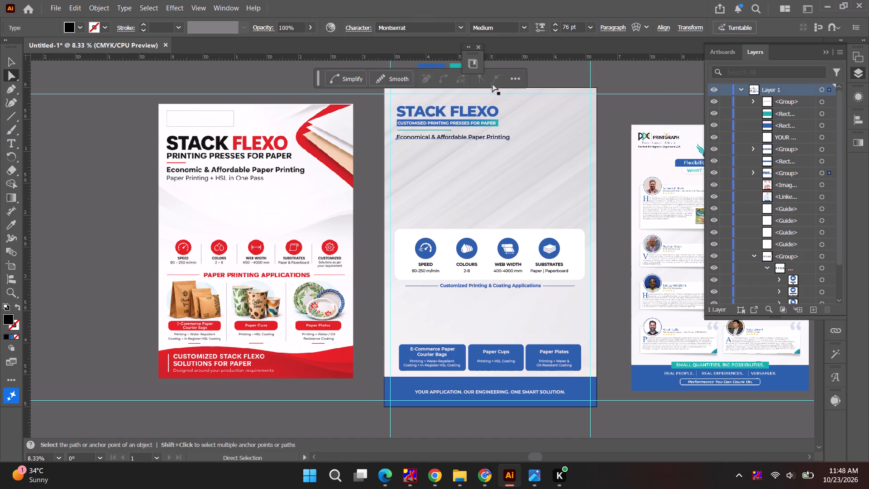
left_click(521, 25)
left_click(487, 104)
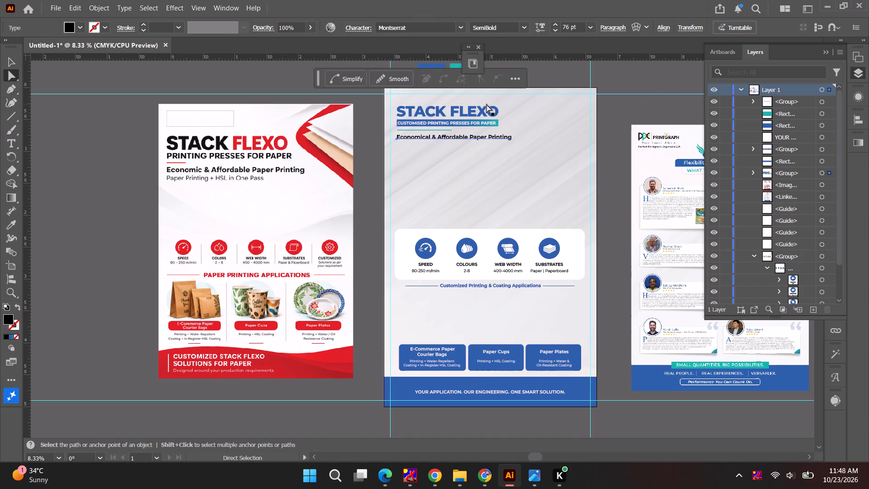
left_click(649, 80)
Enlarge the STACK FLEXO title, gradient subtitle strip and teal rule proportionally until they match the width of the Economical & Affordable Paper Printing tagline.
key("space")
left_click_drag(469, 125, 431, 171)
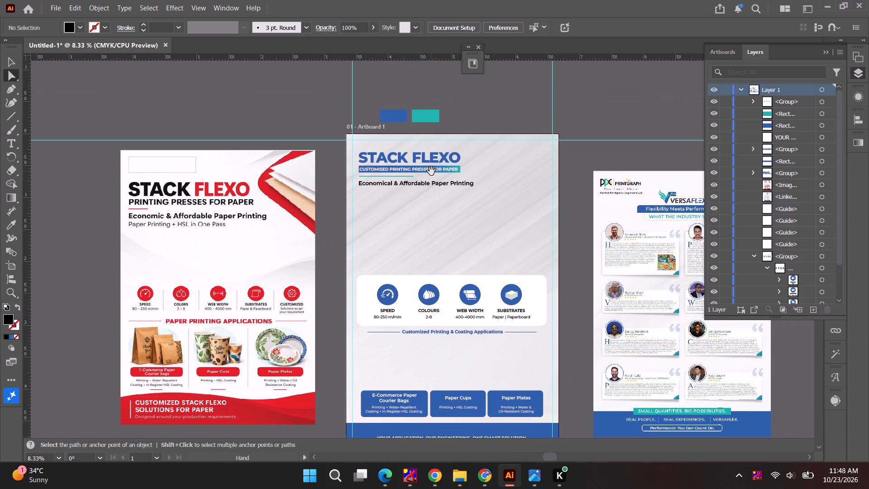
left_click(496, 112)
key("a")
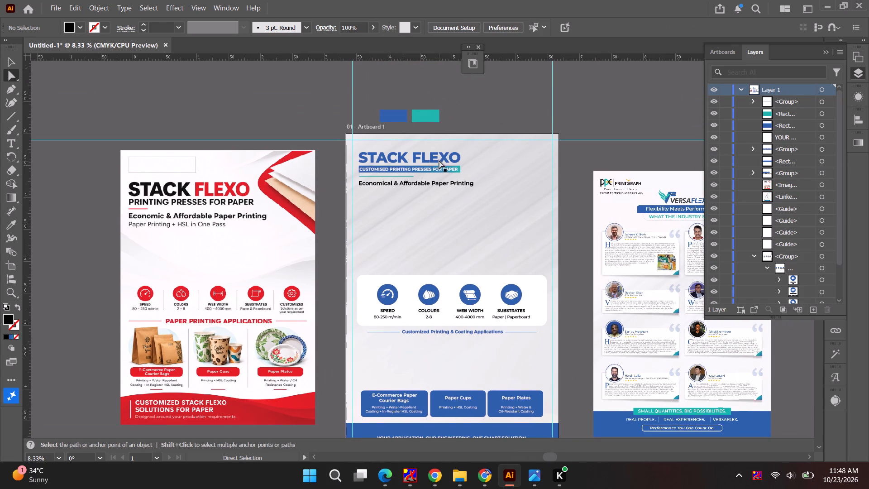
left_click(439, 160)
left_click(755, 174)
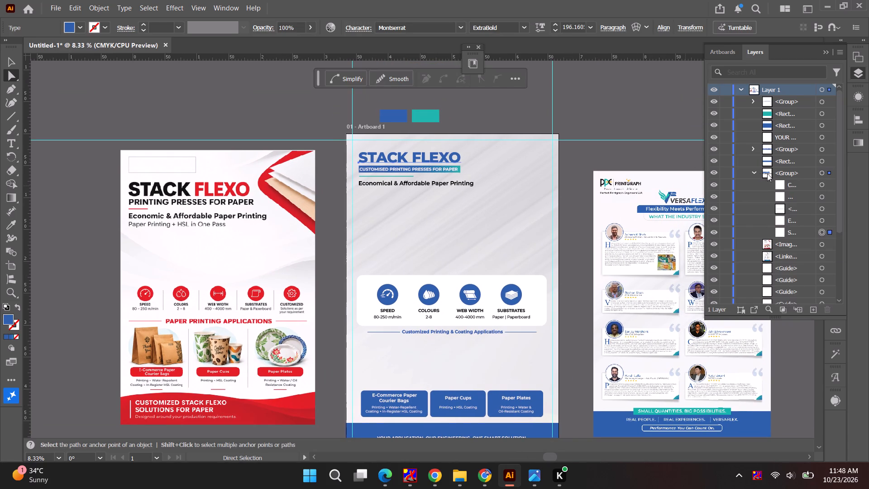
left_click(831, 222, "shift")
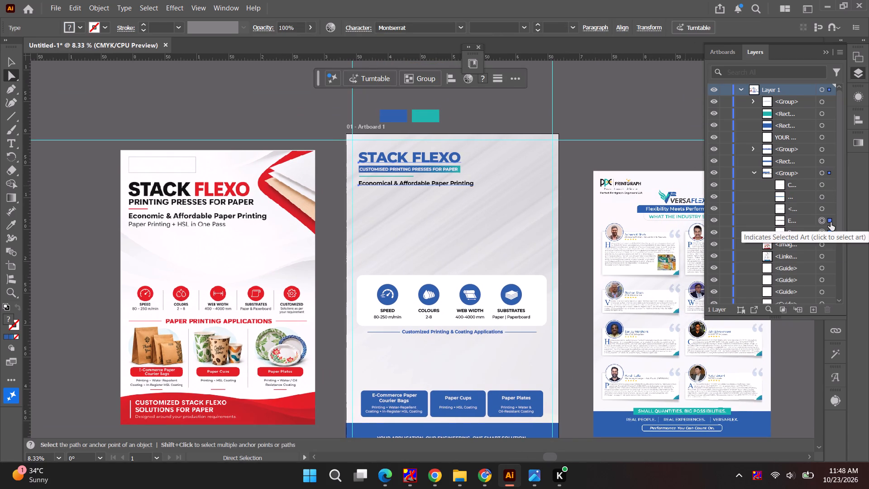
scroll(429, 162, "up", 2, "alt")
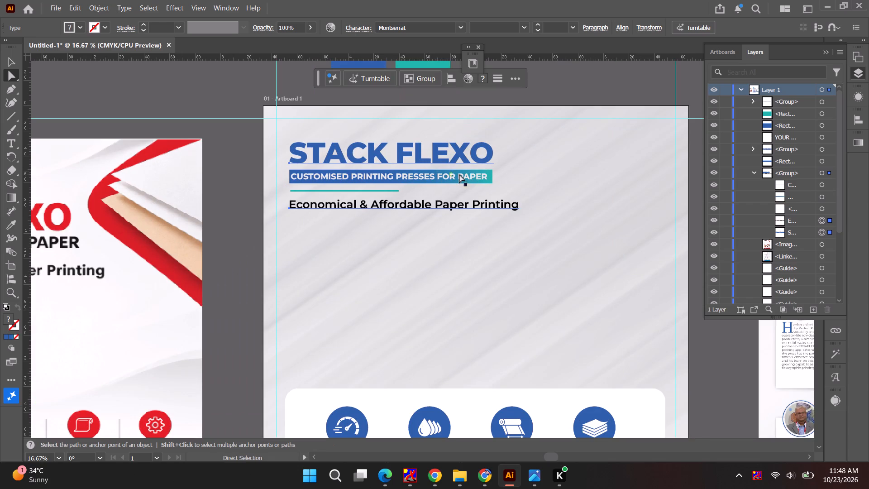
scroll(459, 174, "up", 2, "alt")
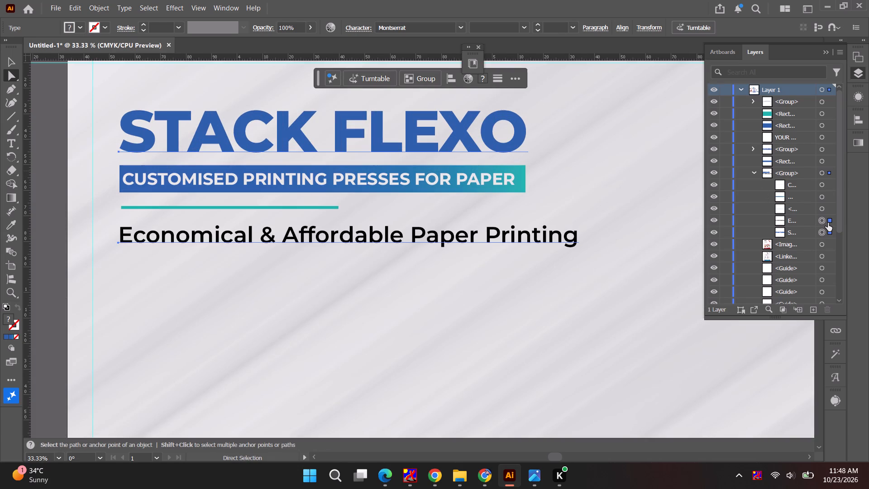
left_click(828, 223, "shift")
left_click(828, 211, "shift")
left_click(828, 199, "shift")
left_click(828, 187, "shift")
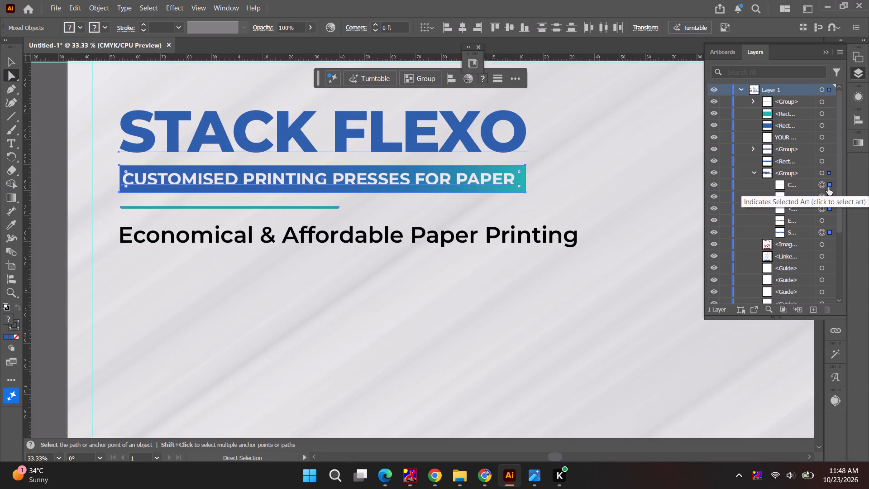
key("v")
left_click_drag(529, 212, 533, 213, "shift")
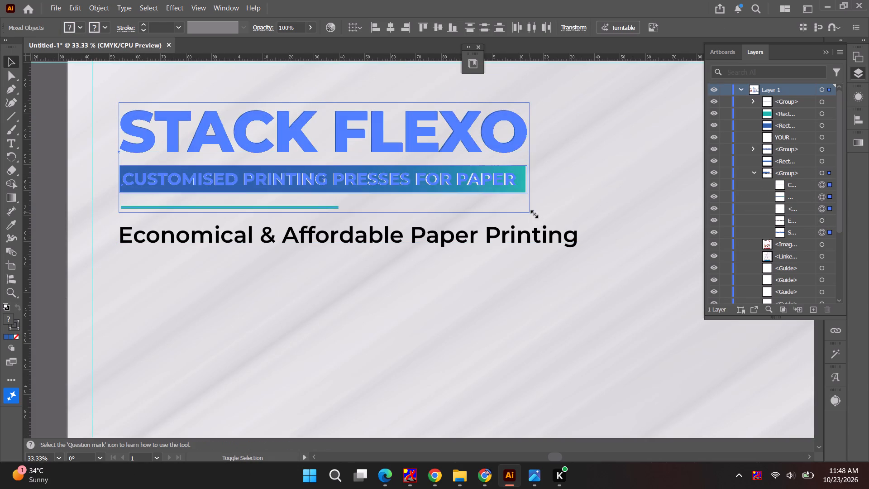
left_click_drag(533, 213, 587, 225, "shift")
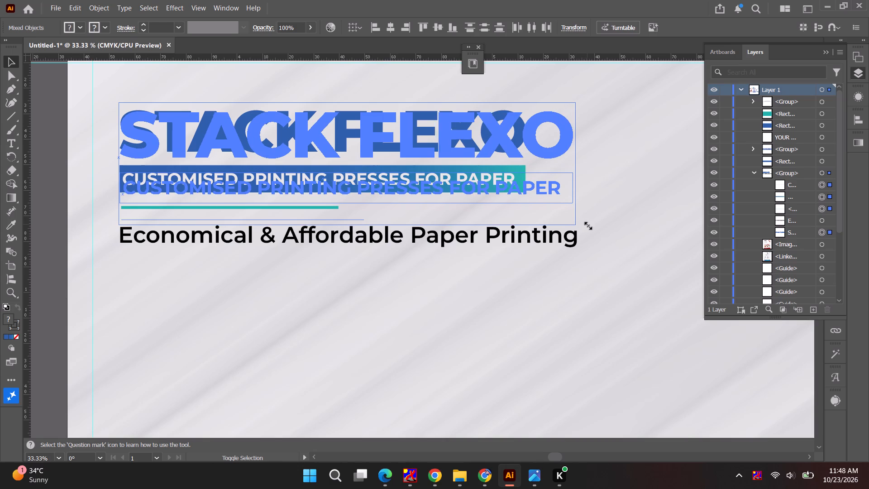
left_click_drag(587, 225, 588, 225, "shift")
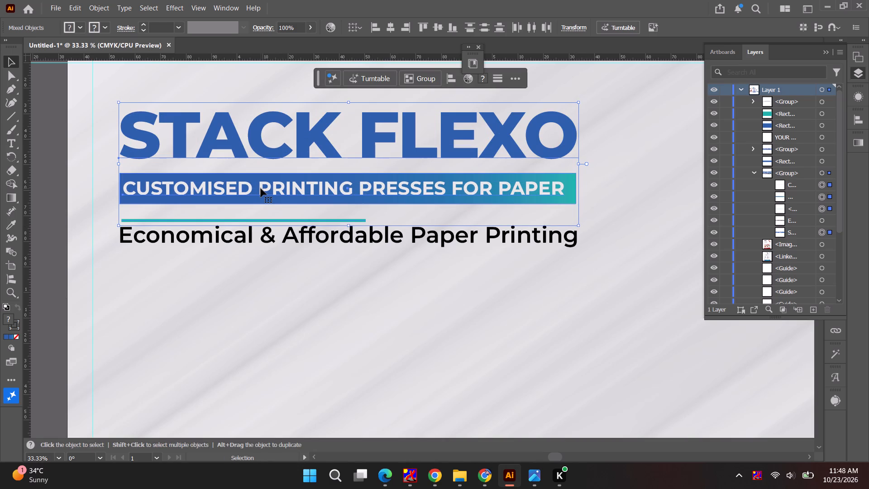
Nudge the enlarged title, subtitle strip and teal rule upward to open a gap above the tagline.
key("shift+Up")
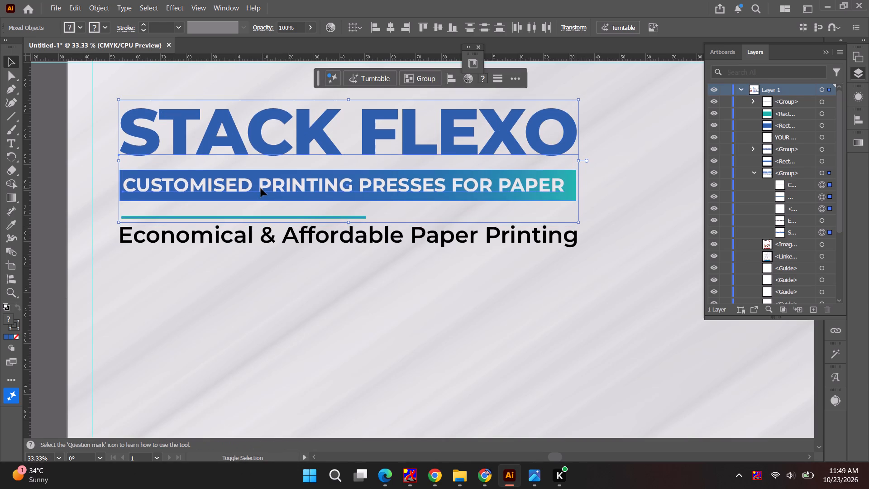
key("shift+Up")
key("shift+Up")
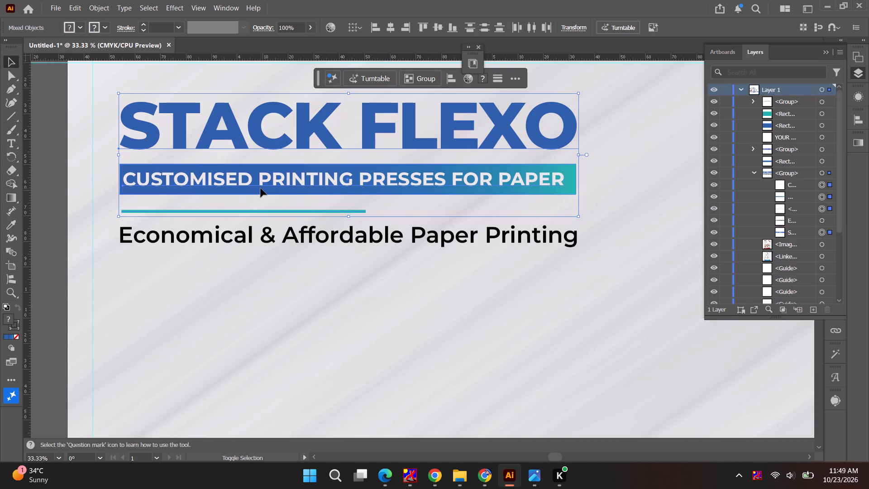
key("shift+Up")
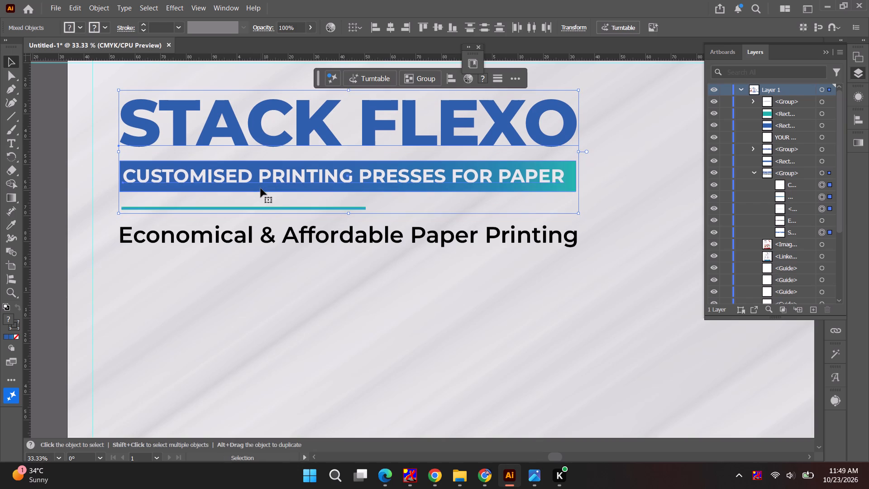
key("Escape")
scroll(261, 300, "down", 2, "alt")
double_click(125, 141)
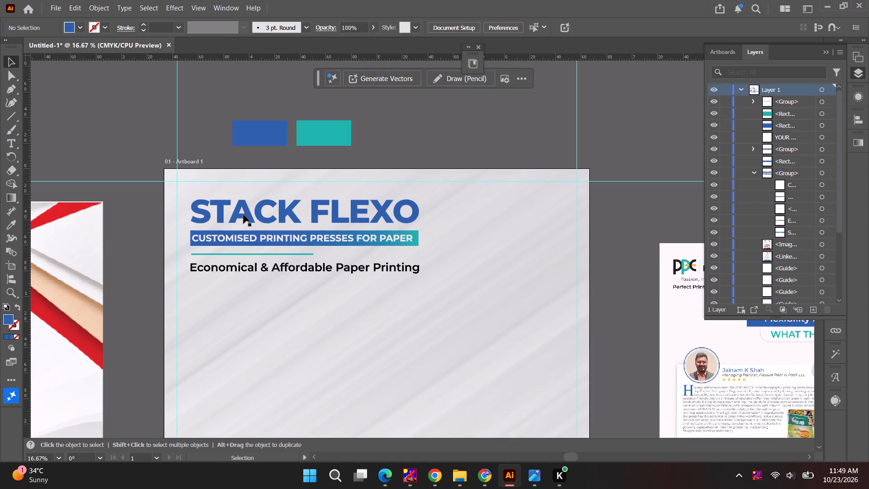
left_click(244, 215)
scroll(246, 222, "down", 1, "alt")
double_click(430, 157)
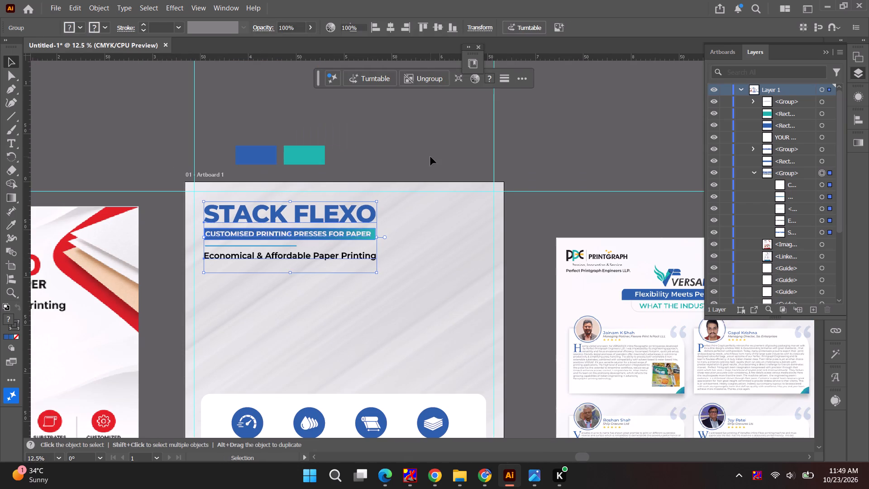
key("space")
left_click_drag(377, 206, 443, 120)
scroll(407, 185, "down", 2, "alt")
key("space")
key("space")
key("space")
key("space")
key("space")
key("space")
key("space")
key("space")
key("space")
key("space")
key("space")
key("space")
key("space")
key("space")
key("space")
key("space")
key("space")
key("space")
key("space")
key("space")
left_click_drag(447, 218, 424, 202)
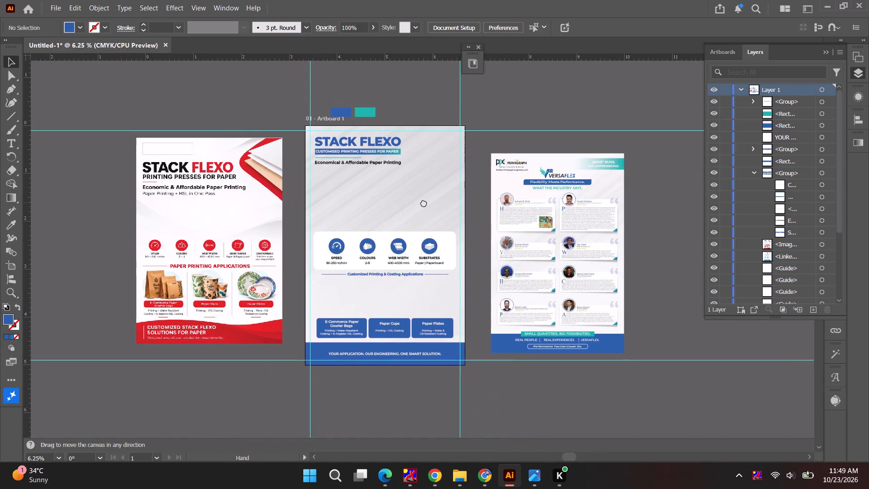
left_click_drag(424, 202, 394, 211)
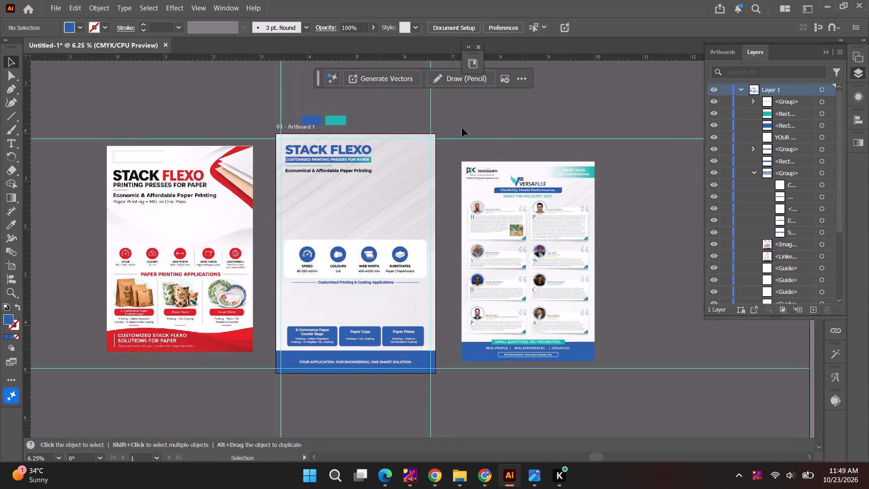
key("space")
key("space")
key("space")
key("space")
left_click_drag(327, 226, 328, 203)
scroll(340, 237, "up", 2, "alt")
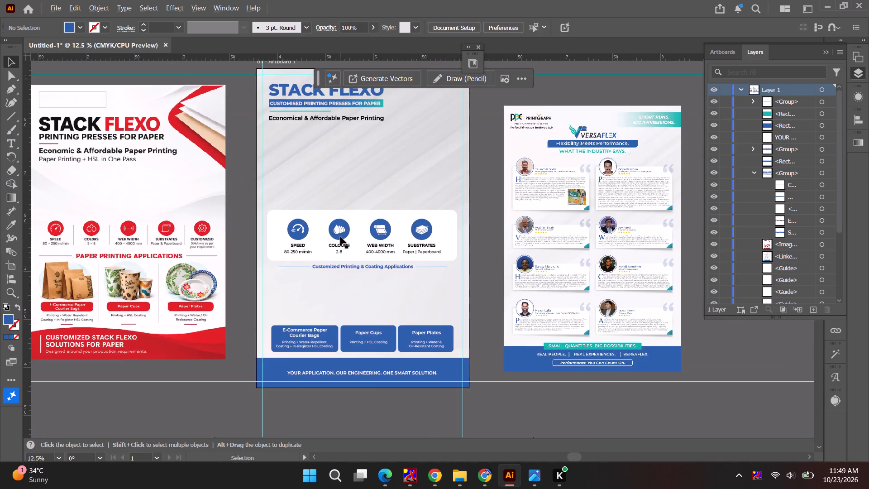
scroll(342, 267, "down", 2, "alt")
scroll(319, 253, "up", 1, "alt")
Apply the subtitle strip's blue-to-teal gradient to the Speed, Colours, Web Width and Substrates icon circles.
key("a")
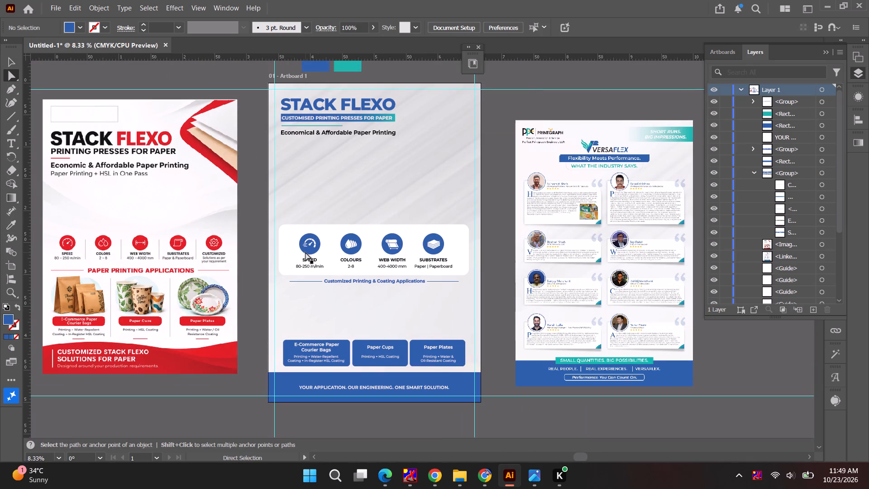
left_click(306, 252)
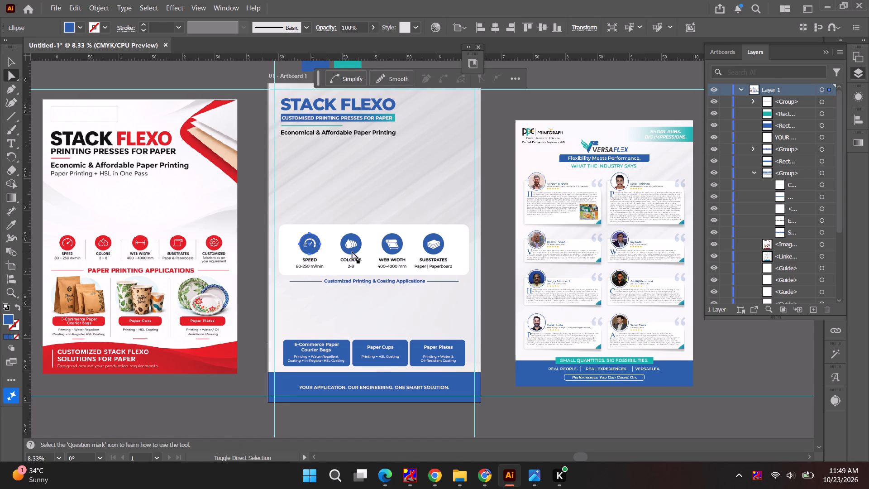
left_click(352, 252, "shift")
left_click(395, 253, "shift")
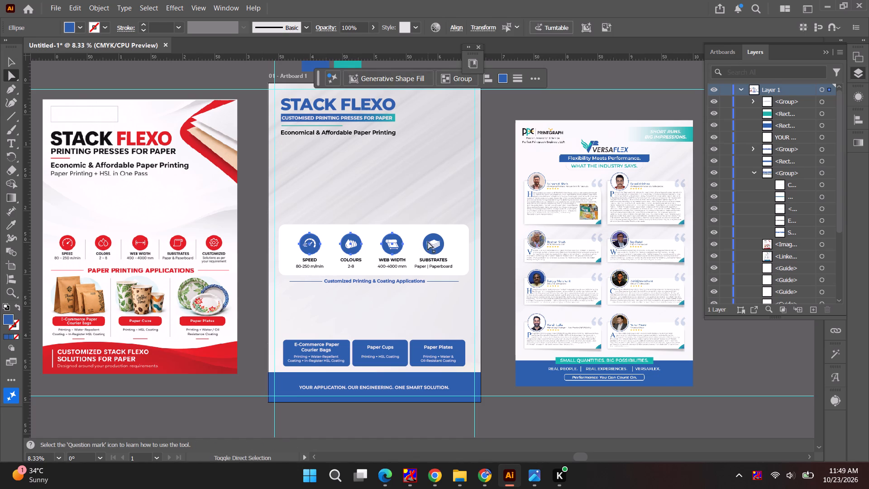
left_click(428, 239, "shift")
key("i")
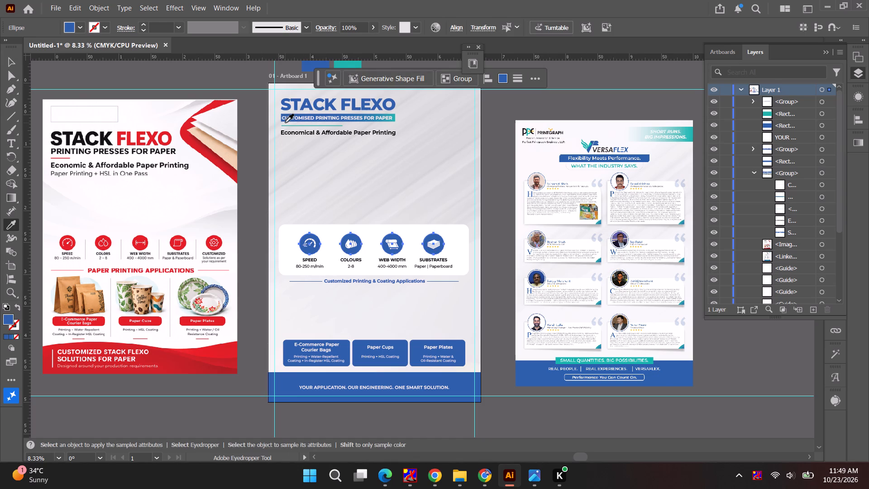
scroll(285, 122, "up", 9, "alt")
left_click(205, 67)
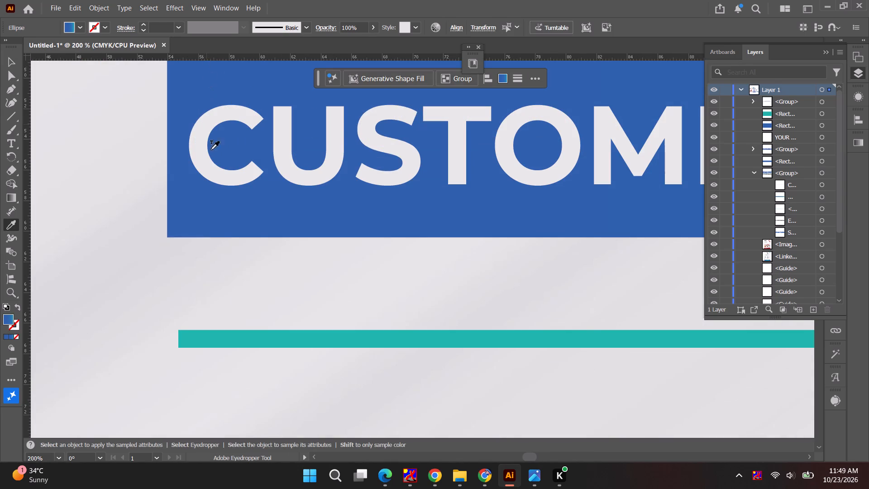
scroll(217, 203, "down", 8, "alt")
key("space")
left_click_drag(260, 267, 292, 191)
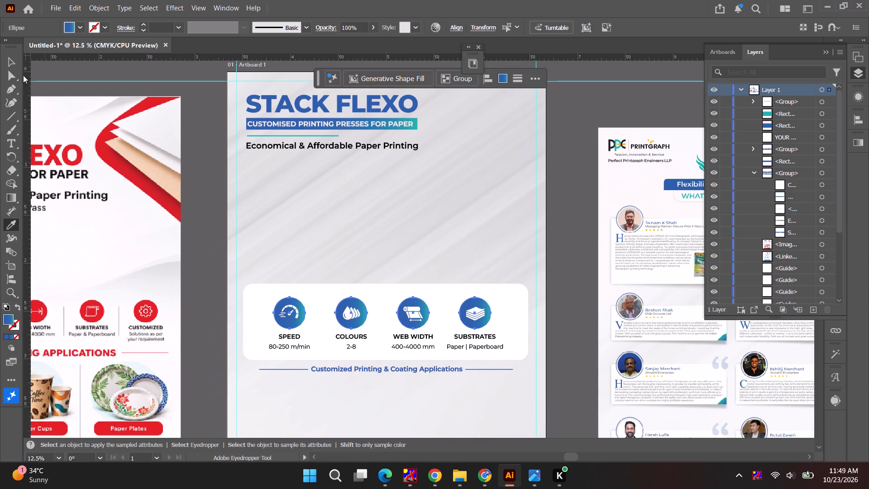
left_click(14, 66)
left_click(210, 219)
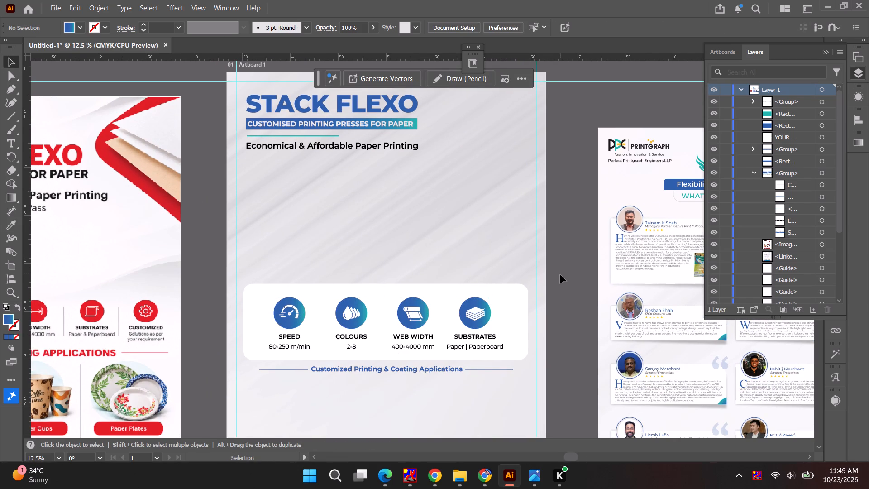
left_click(560, 275)
Apply the Speed icon circle's blue-to-teal gradient to the E-Commerce Paper Courier Bags, Paper Cups and Paper Plates boxes.
key("space")
key("space")
key("space")
key("space")
key("space")
key("space")
key("space")
left_click_drag(561, 307, 565, 274)
scroll(565, 273, "down", 1, "alt")
key("space")
key("space")
key("space")
key("space")
key("space")
key("space")
left_click_drag(560, 280, 551, 256)
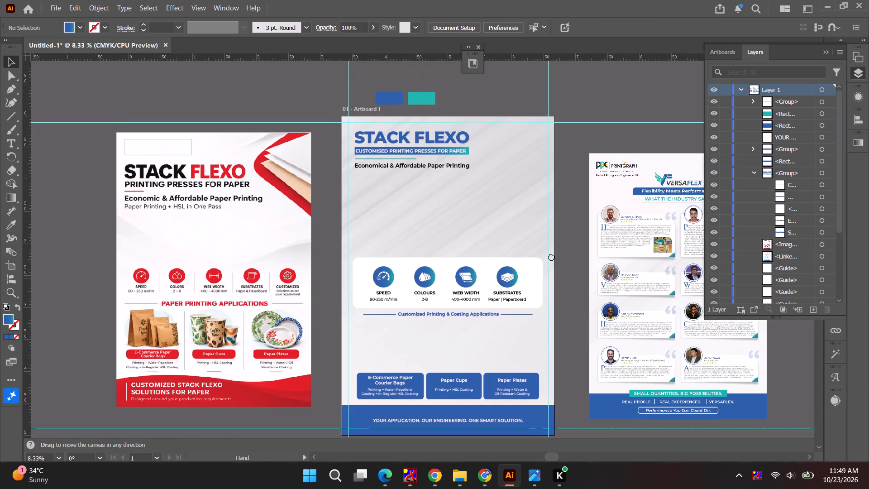
left_click_drag(551, 256, 549, 251)
scroll(455, 336, "down", 1)
scroll(454, 337, "up", 1, "alt")
key("space")
left_click_drag(451, 321, 444, 282)
key("a")
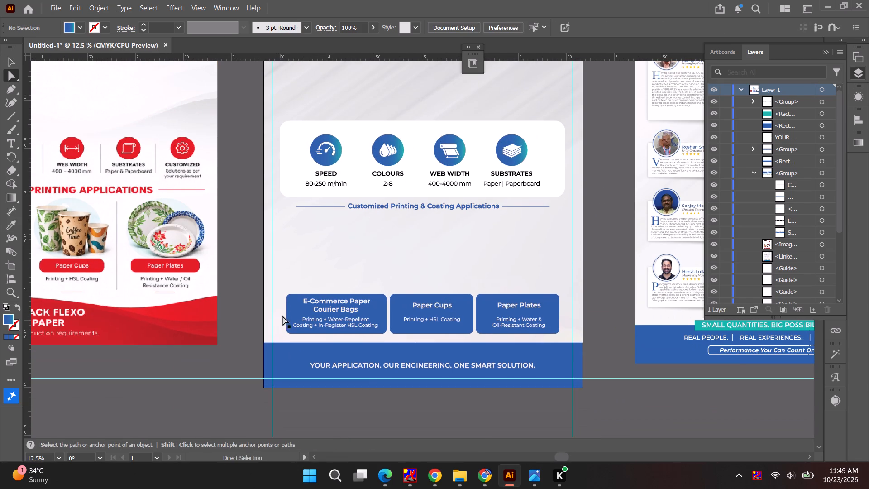
left_click(286, 309)
left_click(395, 311, "shift")
left_click(479, 309, "shift")
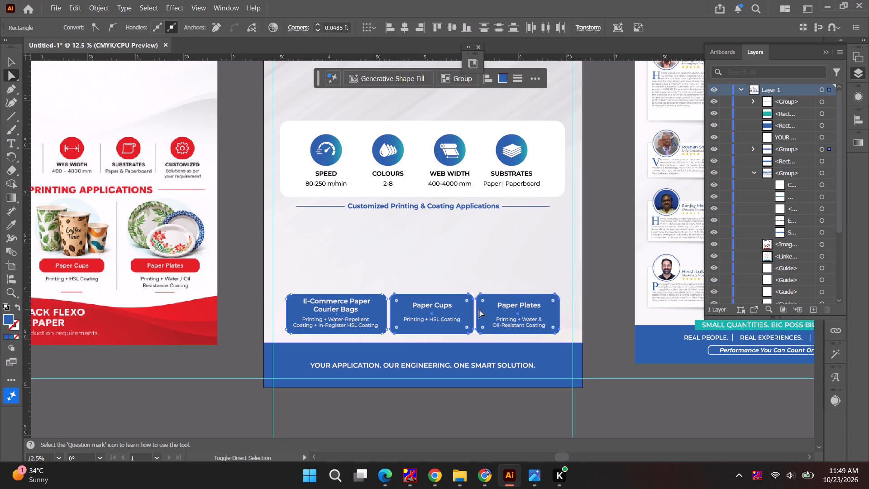
left_click_drag(10, 221, 19, 216)
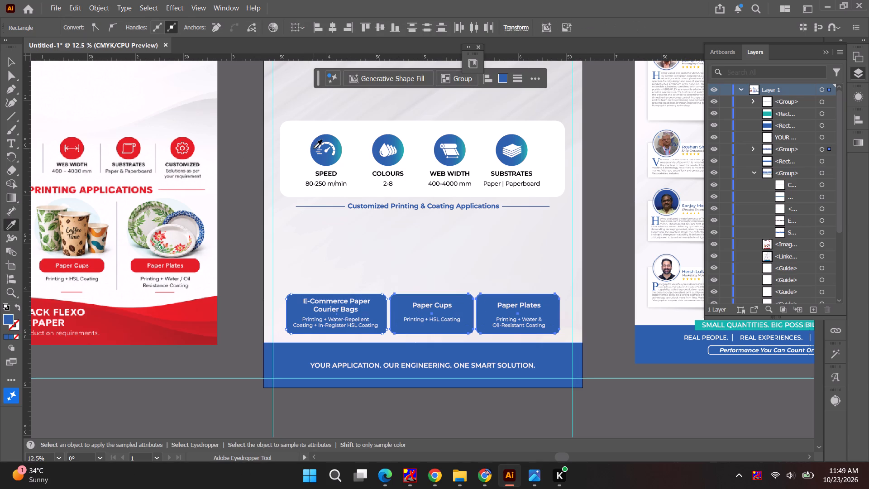
left_click(314, 148)
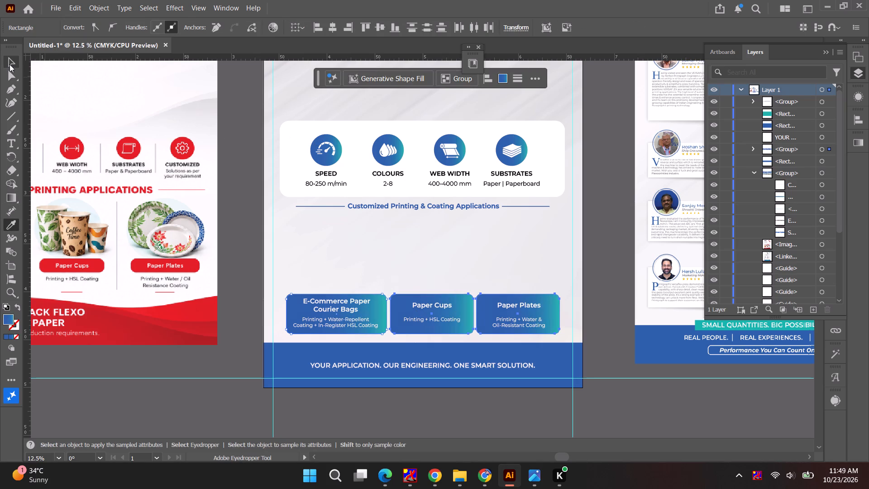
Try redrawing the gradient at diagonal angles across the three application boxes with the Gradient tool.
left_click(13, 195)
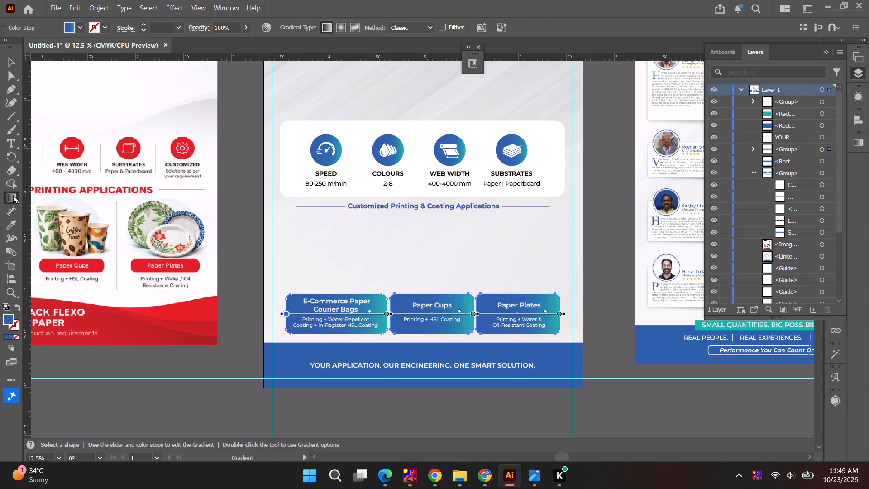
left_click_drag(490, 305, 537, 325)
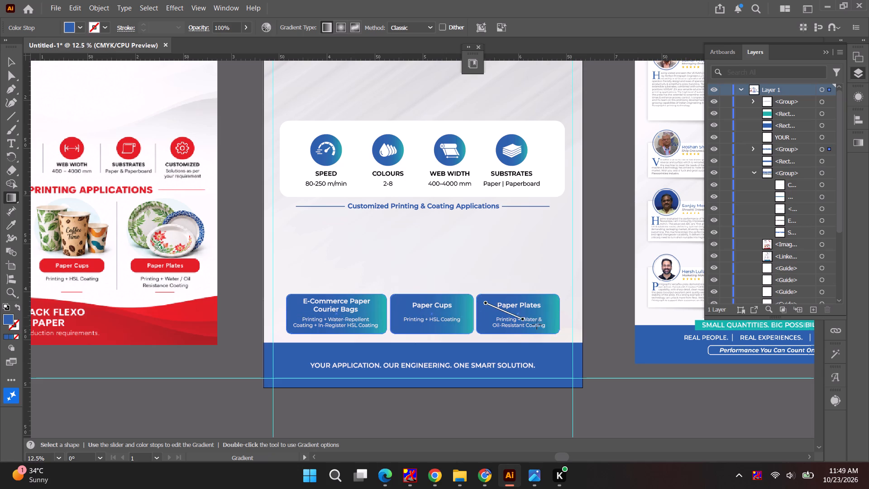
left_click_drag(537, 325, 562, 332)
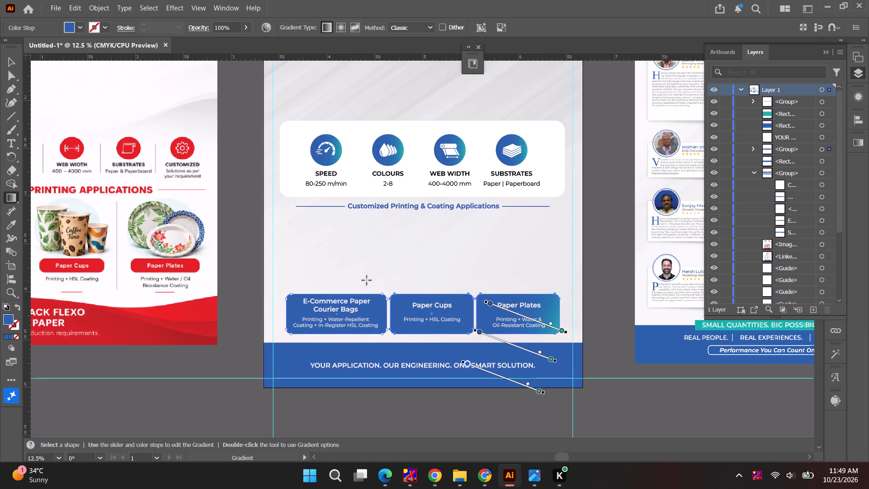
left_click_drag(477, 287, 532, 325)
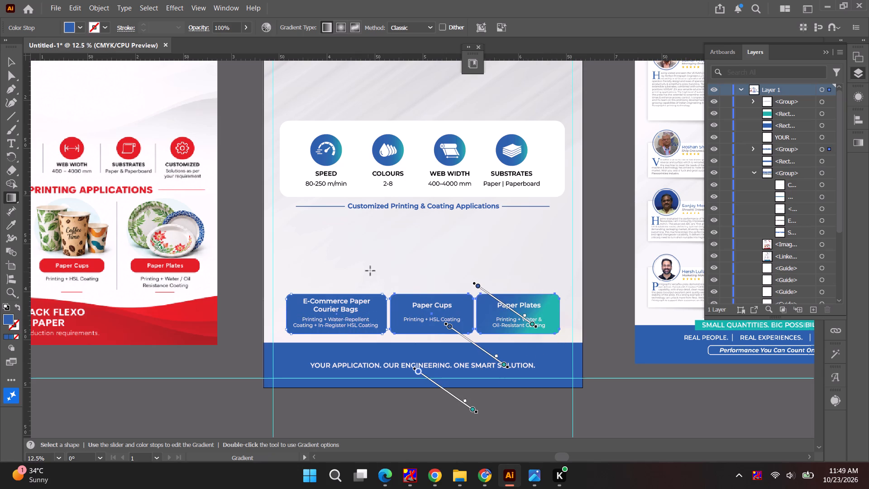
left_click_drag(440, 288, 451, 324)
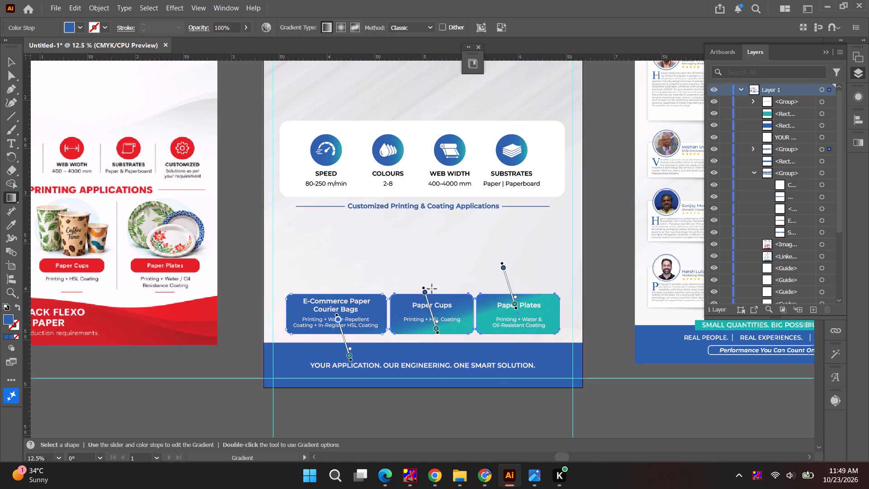
Redraw the three application boxes' gradient vertically, with blue at the top and teal just below the boxes' lower edge.
left_click_drag(434, 291, 432, 332)
left_click_drag(452, 292, 449, 311)
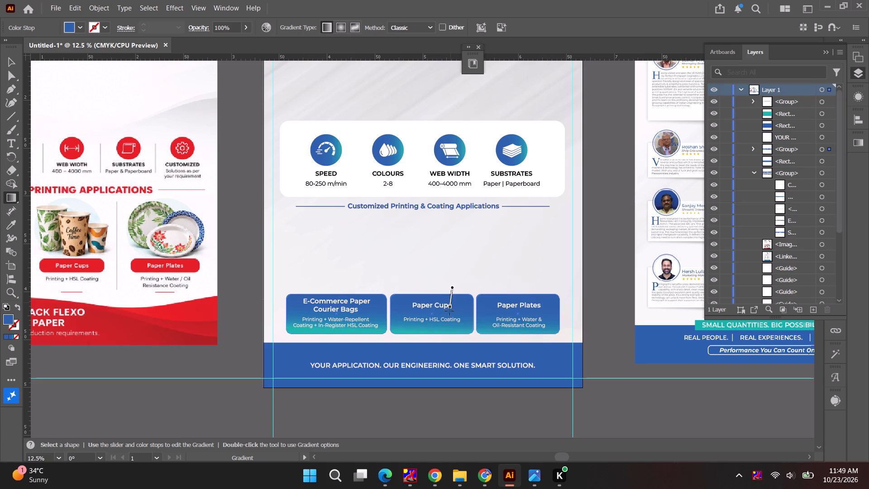
left_click_drag(449, 311, 451, 336)
left_click_drag(457, 297, 457, 335)
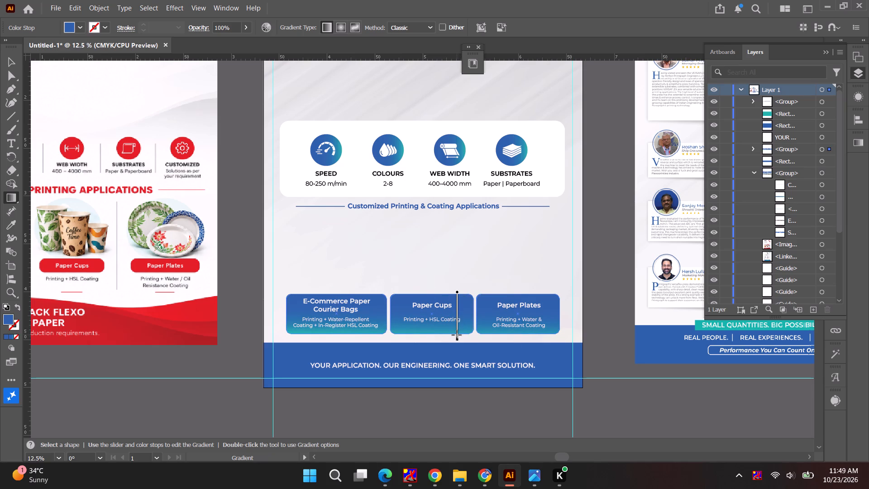
left_click_drag(457, 335, 456, 344)
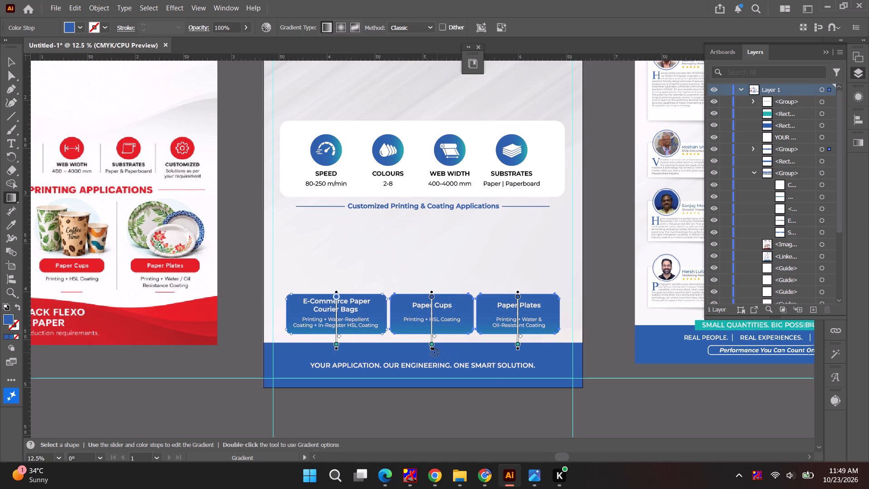
Move the teal gradient stop slightly upward on each of the three application boxes to strengthen the teal at the bottom.
left_click(433, 345)
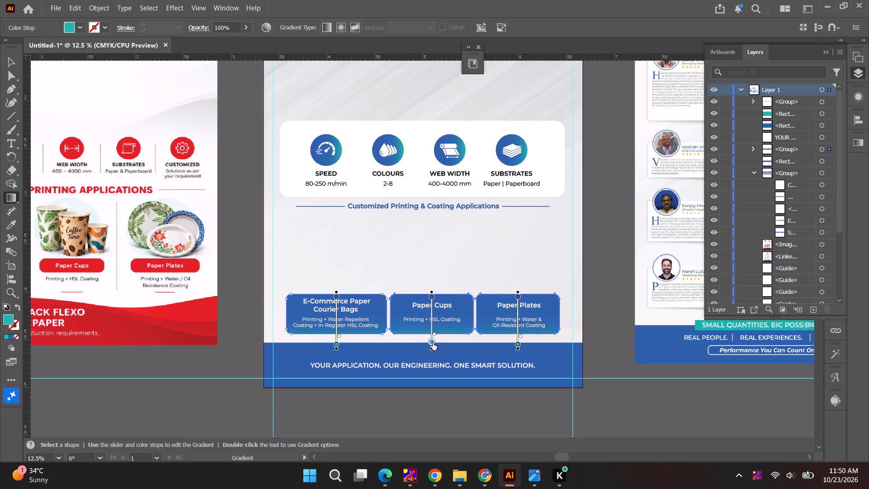
left_click_drag(433, 342, 433, 336)
left_click_drag(433, 336, 439, 331)
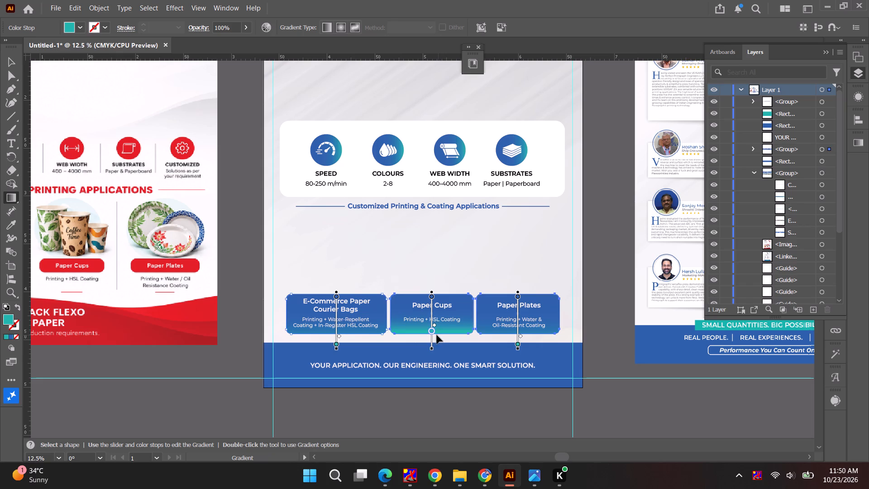
left_click_drag(433, 332, 433, 338)
left_click(433, 338)
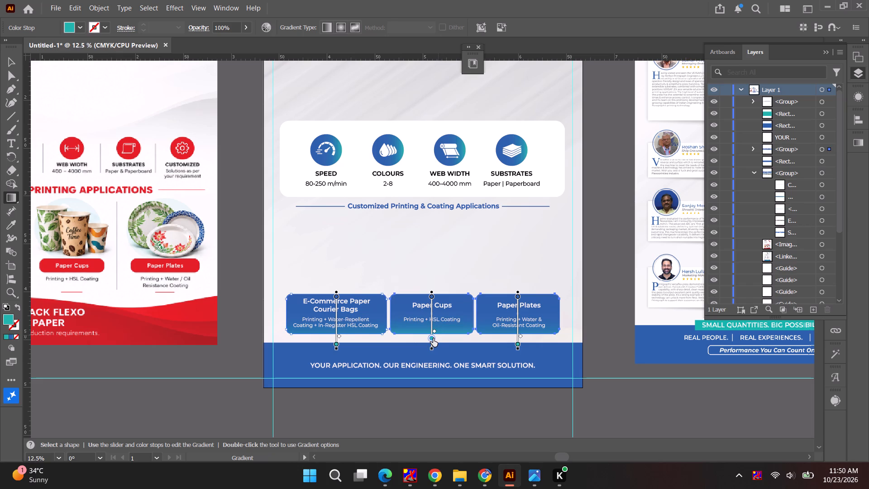
left_click_drag(336, 344, 337, 336)
left_click_drag(337, 336, 338, 338)
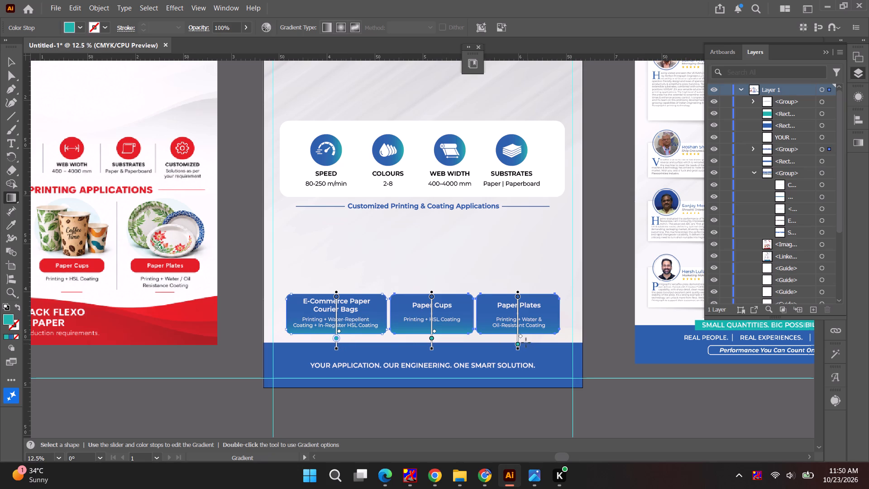
left_click_drag(517, 345, 517, 337)
left_click(13, 61)
left_click(247, 158)
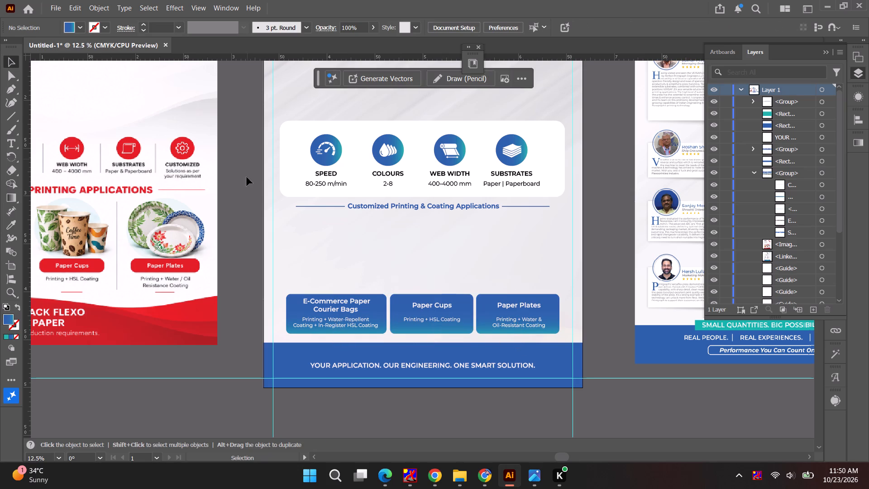
double_click(246, 206)
key("Escape")
Rotate the Paper Plates box's gradient diagonally so the teal falls toward its lower-right corner.
scroll(250, 250, "down", 1, "alt")
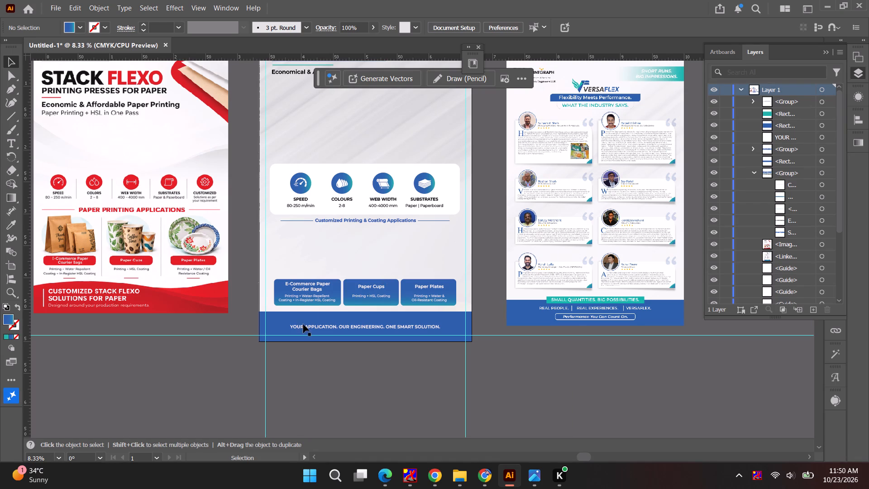
scroll(309, 307, "up", 3, "alt")
key("a")
left_click(383, 253)
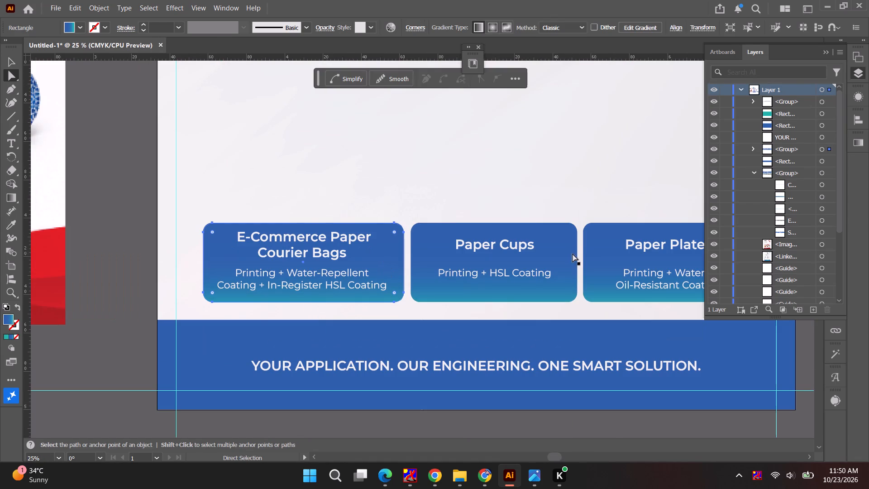
left_click(577, 244, "shift")
left_click(615, 233, "shift")
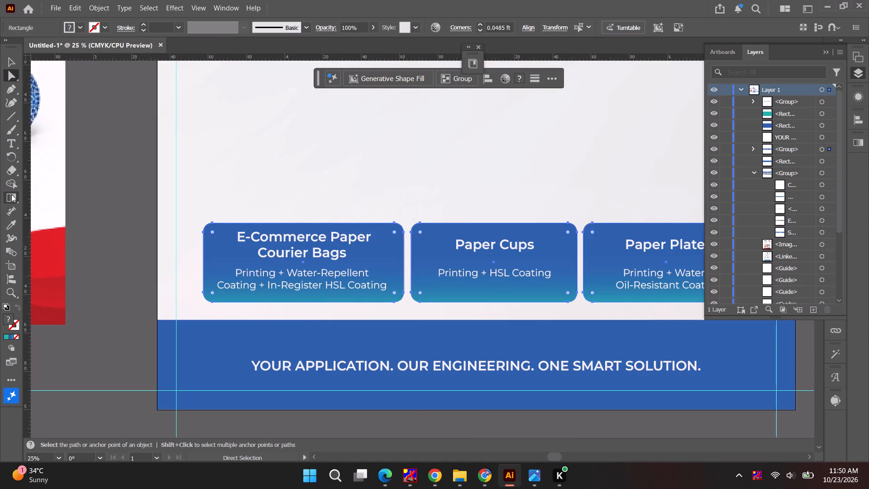
left_click(12, 193)
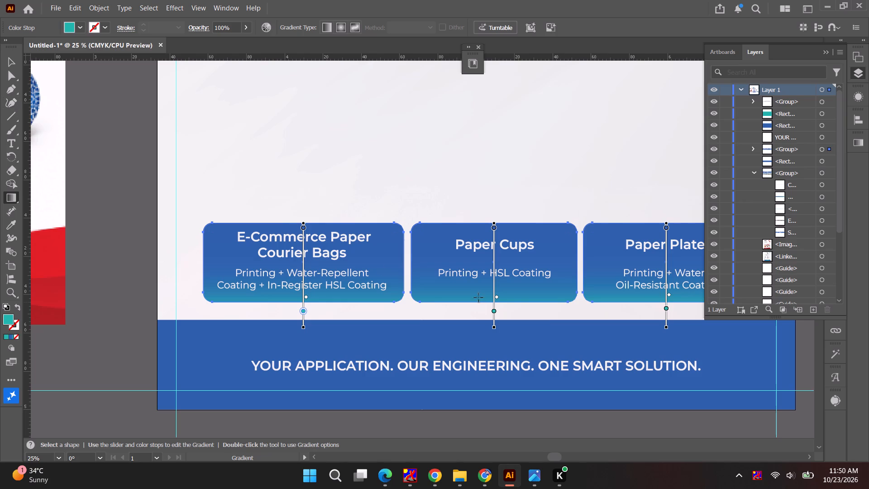
left_click(11, 65)
key("space")
left_click_drag(655, 285, 546, 274)
key("a")
left_click(503, 241)
left_click(10, 197)
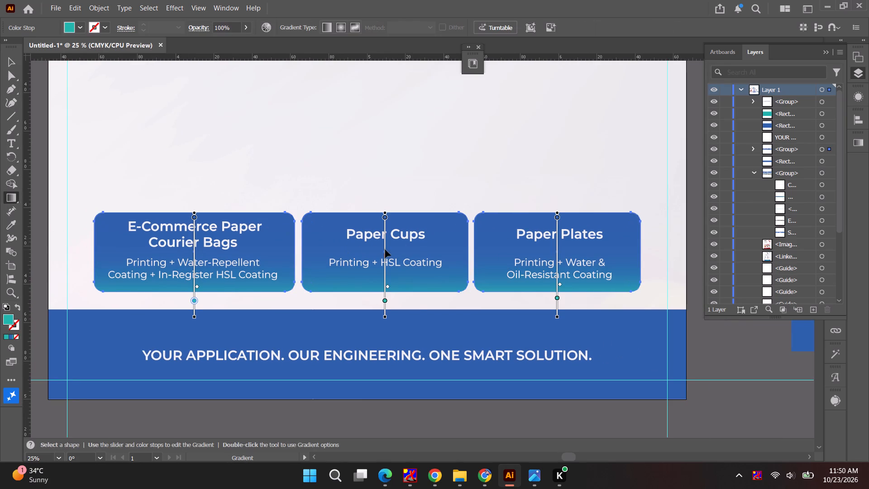
left_click_drag(559, 319, 649, 326)
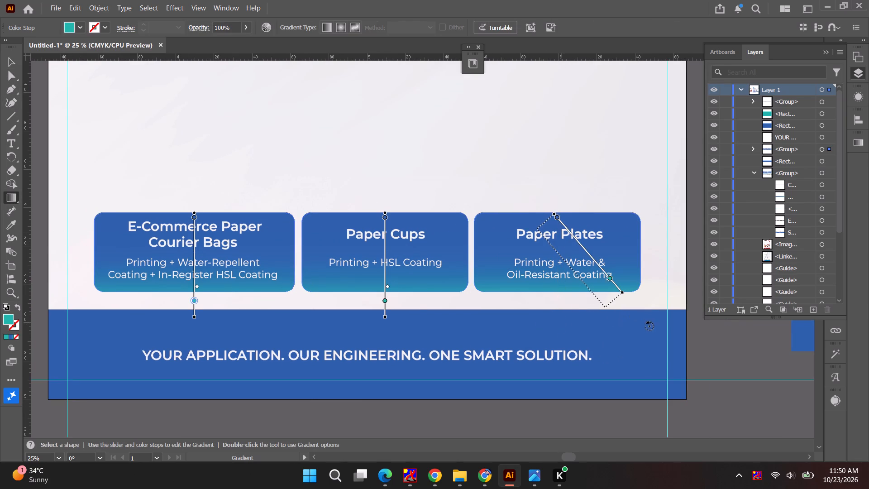
left_click_drag(649, 326, 652, 336)
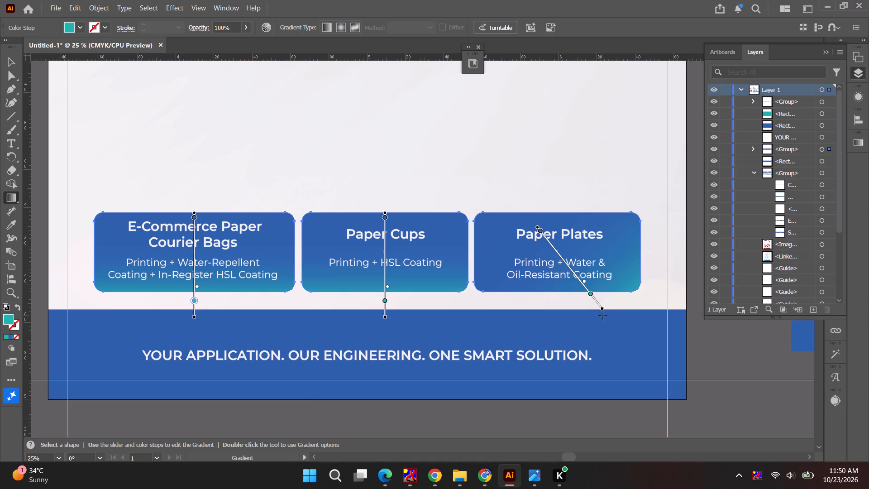
left_click(12, 68)
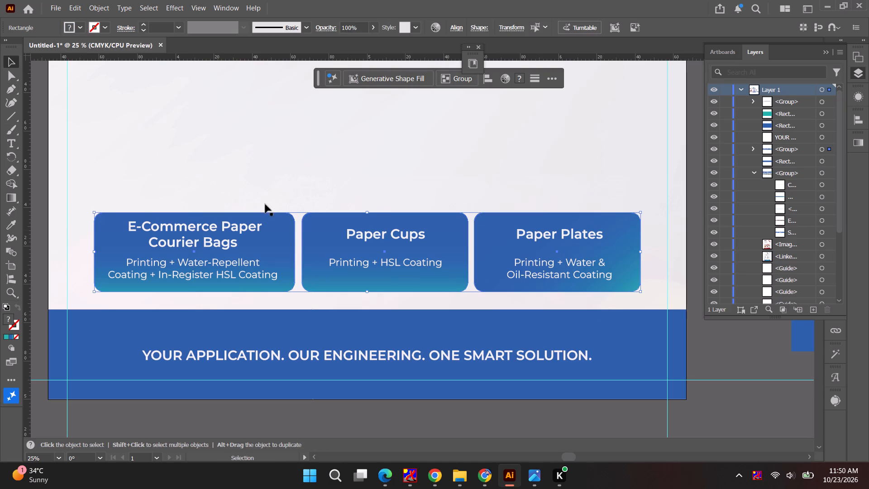
left_click(344, 184)
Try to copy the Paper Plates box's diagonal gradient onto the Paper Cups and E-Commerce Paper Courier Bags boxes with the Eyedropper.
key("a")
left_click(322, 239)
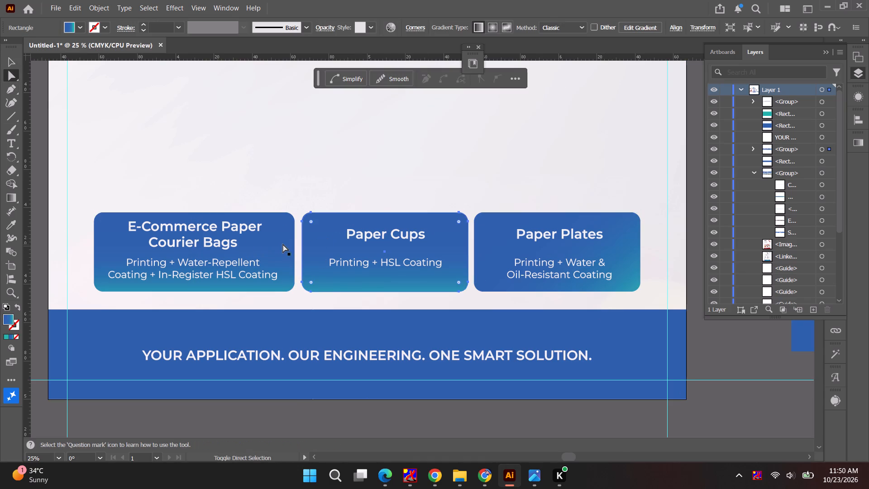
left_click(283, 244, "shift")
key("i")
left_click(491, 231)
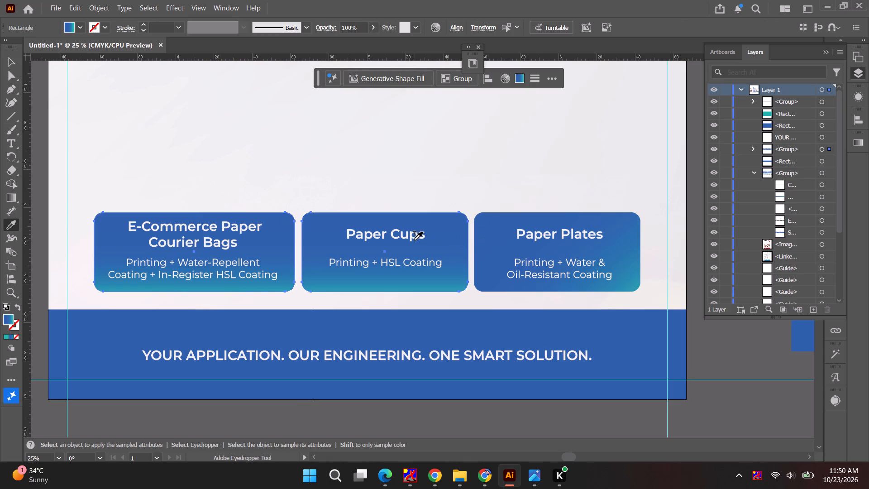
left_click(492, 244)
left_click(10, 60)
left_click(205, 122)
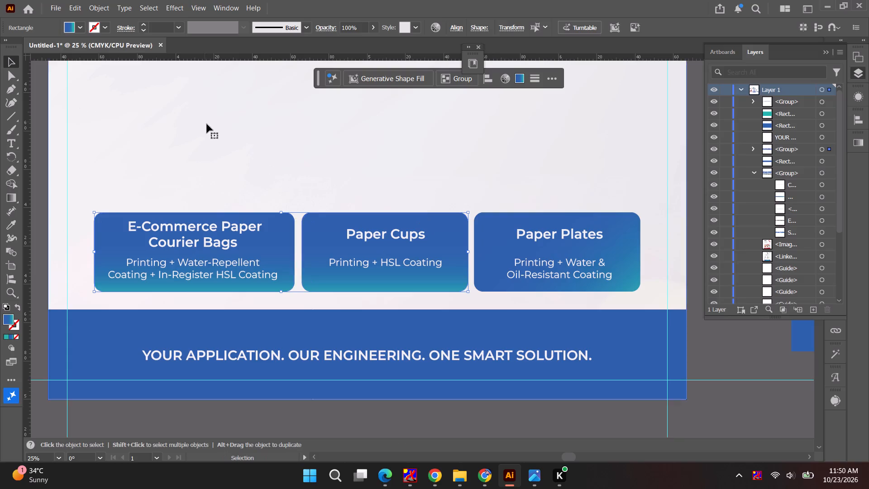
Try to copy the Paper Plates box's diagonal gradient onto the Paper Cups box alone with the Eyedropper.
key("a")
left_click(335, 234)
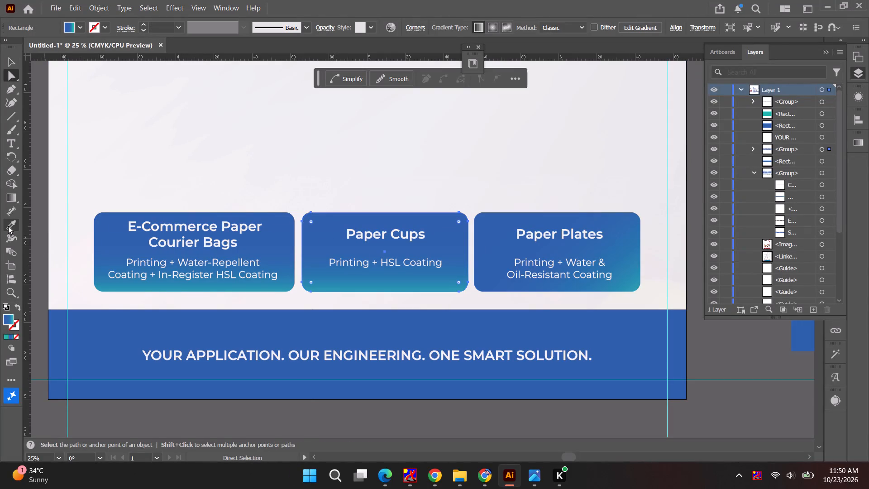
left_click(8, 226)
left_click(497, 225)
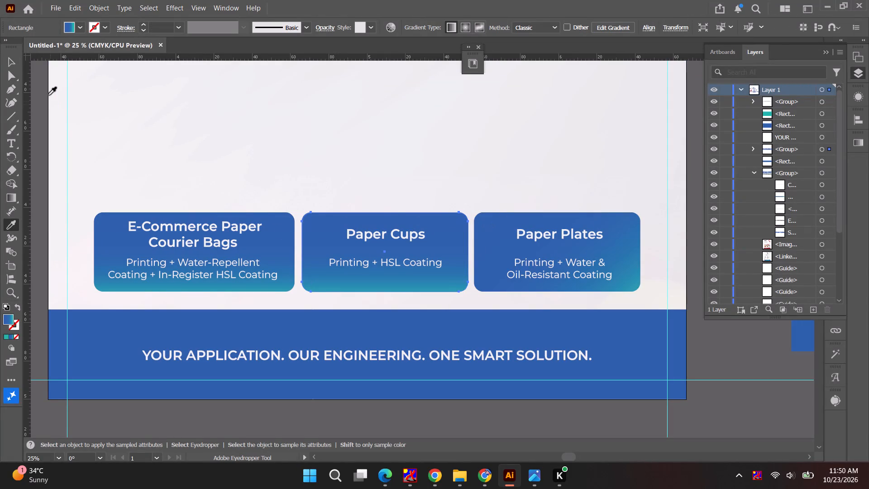
Redraw the Paper Cups box's gradient diagonally so the teal falls only in its lower-right corner.
left_click(7, 67)
left_click(169, 134)
key("a")
left_click(321, 240)
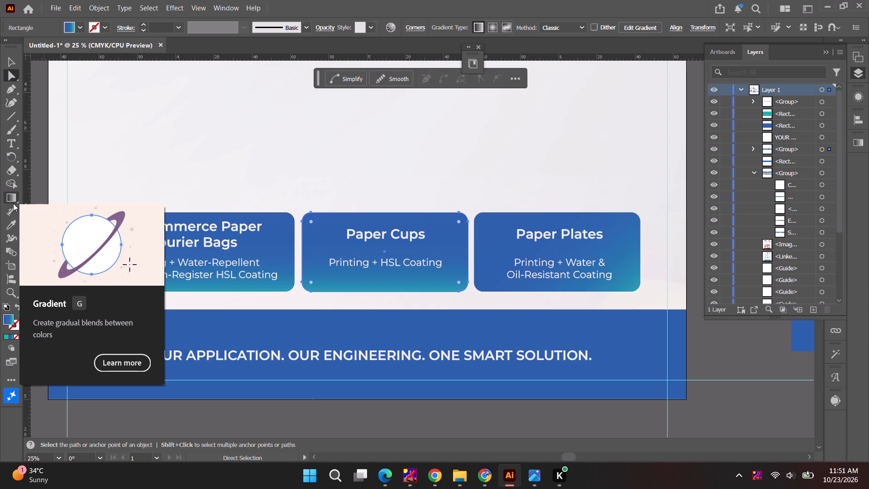
left_click(4, 196)
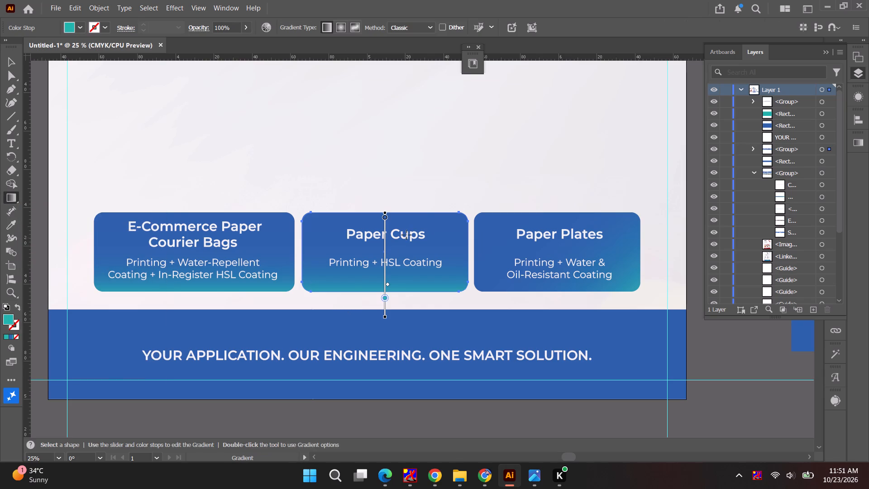
left_click_drag(341, 222, 471, 305)
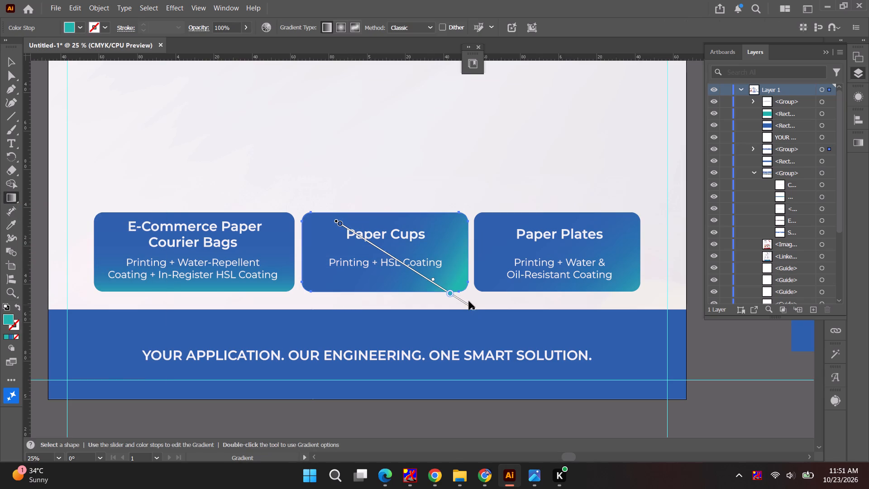
left_click_drag(418, 249, 472, 307)
left_click_drag(426, 266, 454, 301)
left_click_drag(416, 254, 468, 323)
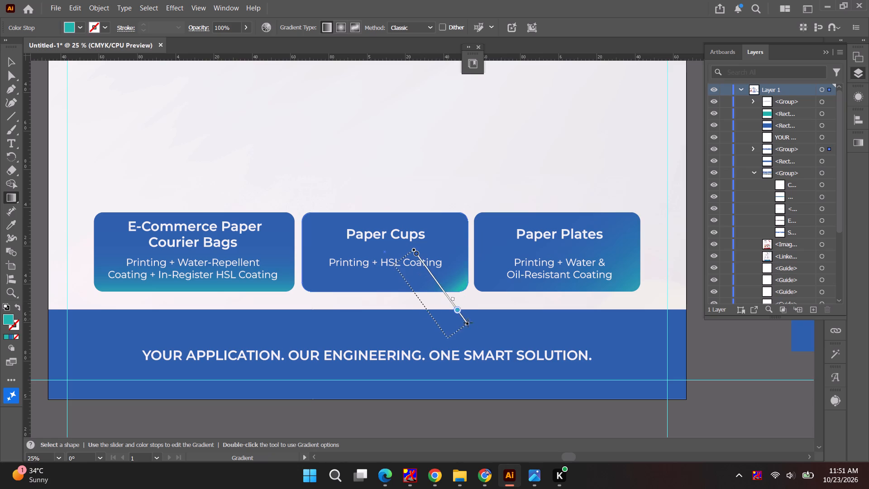
left_click_drag(468, 323, 468, 323)
left_click_drag(420, 251, 461, 305)
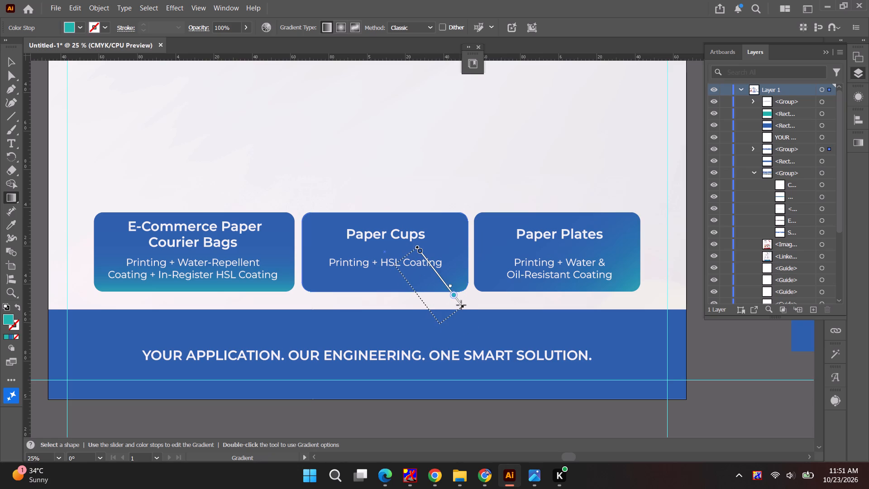
left_click_drag(461, 305, 458, 301)
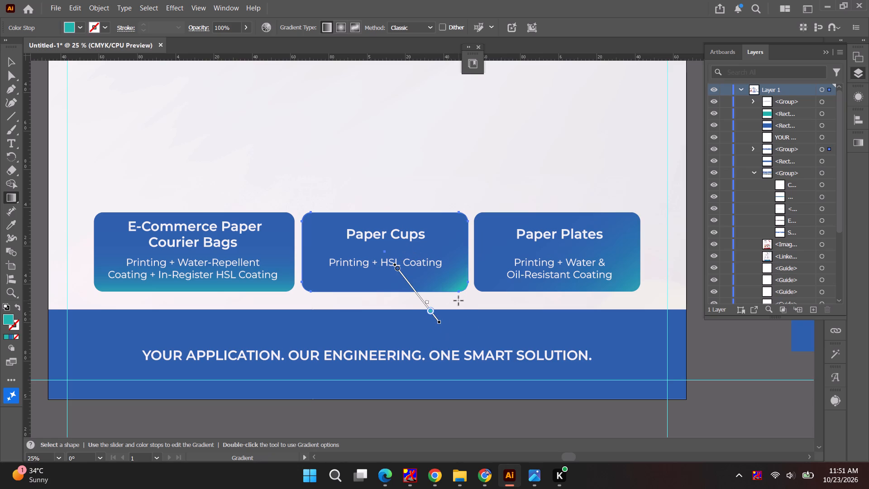
Copy the Paper Cups box's gradient onto the E-Commerce Paper Courier Bags box and angle it diagonally, with teal in the lower-right corner.
left_click(8, 67)
key("a")
left_click(278, 239)
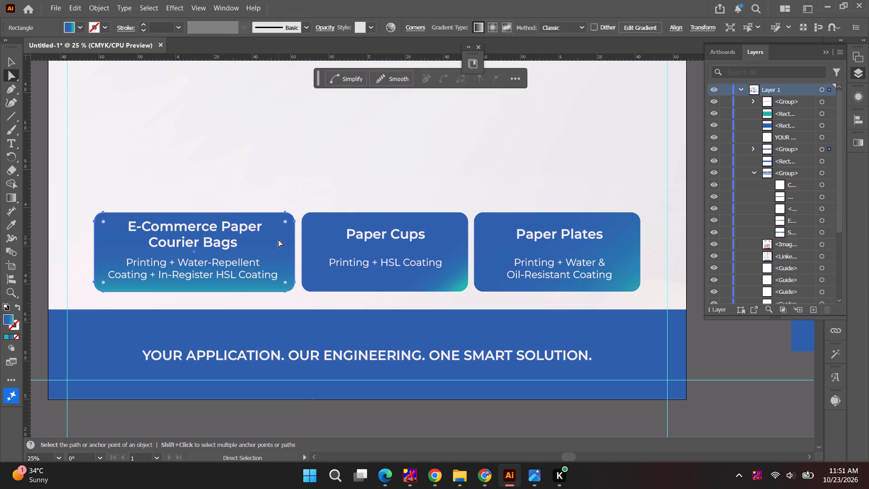
left_click(5, 337)
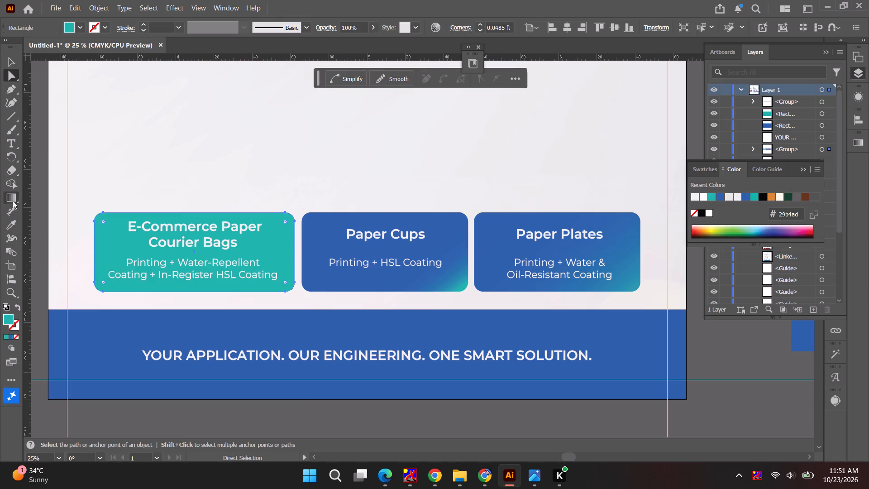
left_click(12, 198)
left_click(12, 224)
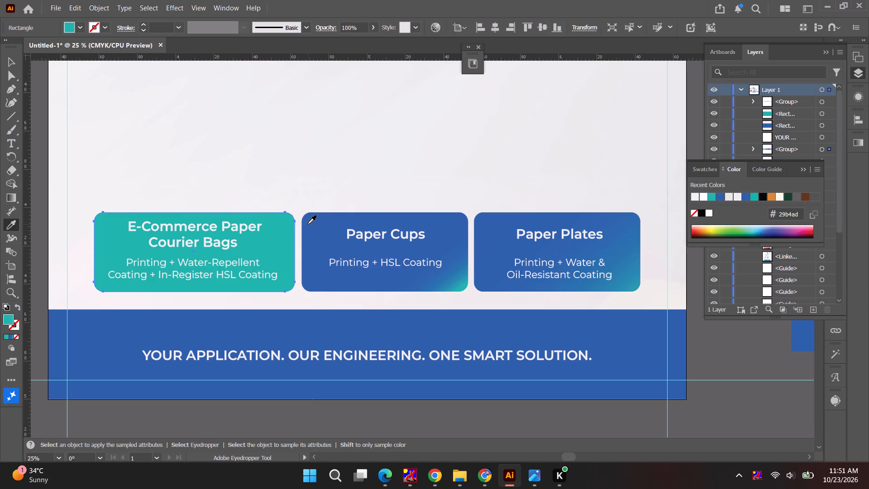
left_click(309, 224)
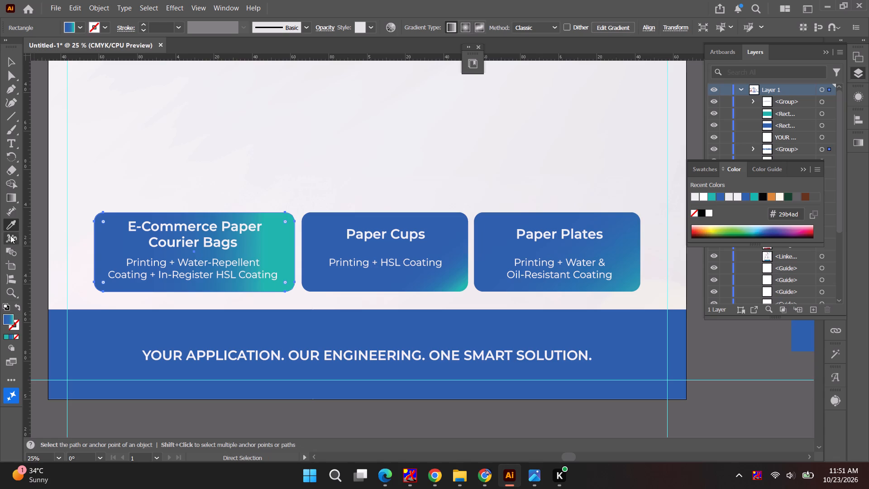
left_click(11, 199)
left_click_drag(244, 229, 325, 334)
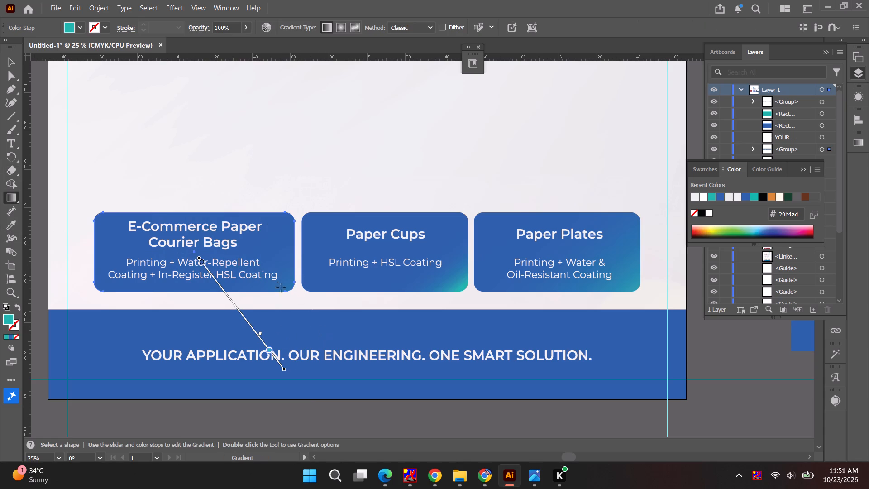
left_click_drag(263, 249, 291, 292)
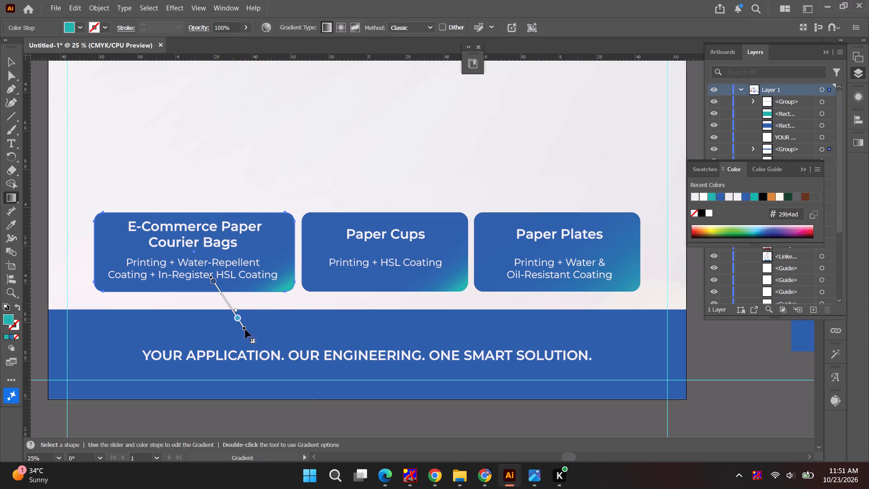
left_click_drag(246, 331, 254, 340)
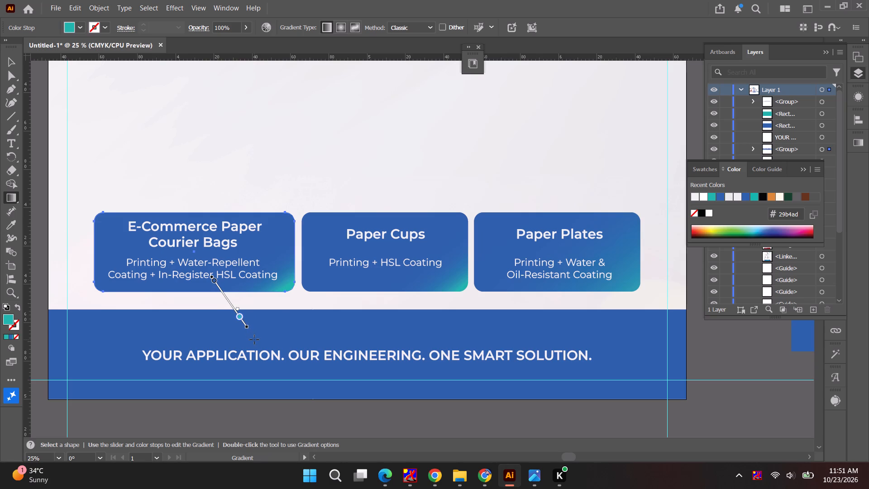
left_click_drag(241, 319, 244, 323)
Examine the whole blue flyer beside the red Stack Flexo reference and the Versaflex flyer.
left_click(13, 53)
left_click(12, 58)
left_click(201, 148)
scroll(201, 148, "down", 3, "alt")
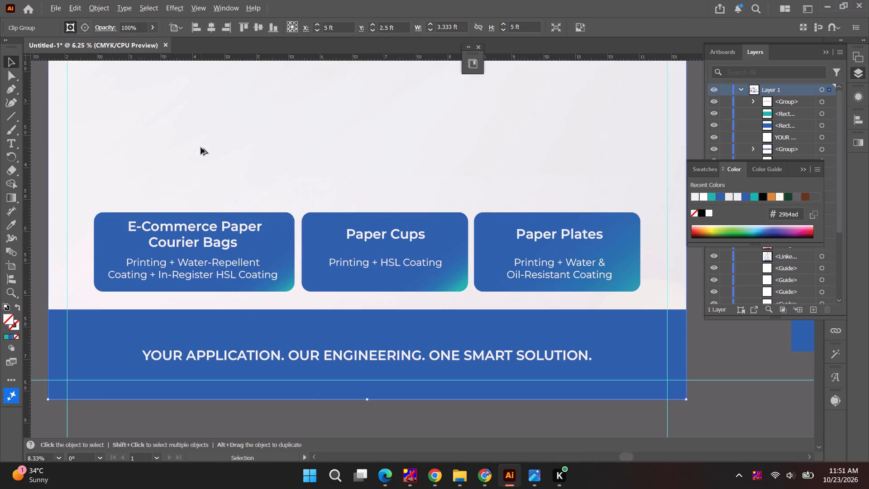
scroll(201, 148, "down", 1, "alt")
key("space")
left_click_drag(281, 228, 241, 276)
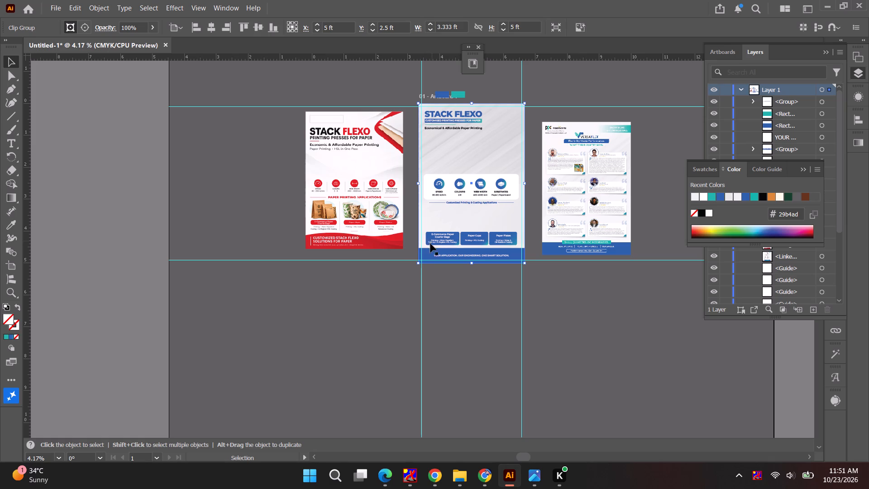
left_click(623, 81)
key("space")
left_click_drag(616, 86, 544, 119)
scroll(406, 255, "up", 3, "alt")
key("space")
left_click_drag(437, 260, 431, 285)
scroll(431, 285, "down", 2, "alt")
key("space")
left_click_drag(431, 283, 420, 286)
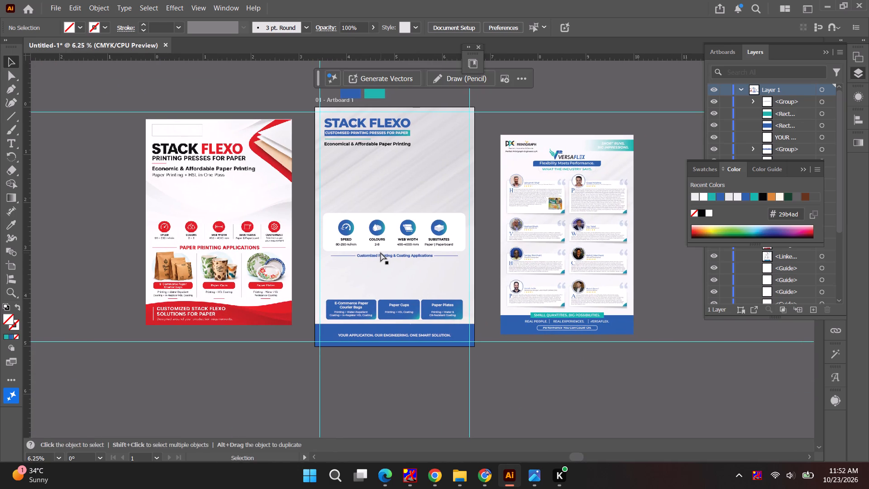
Hide the guides around the blue flyer's artboard.
key("ctrl+h")
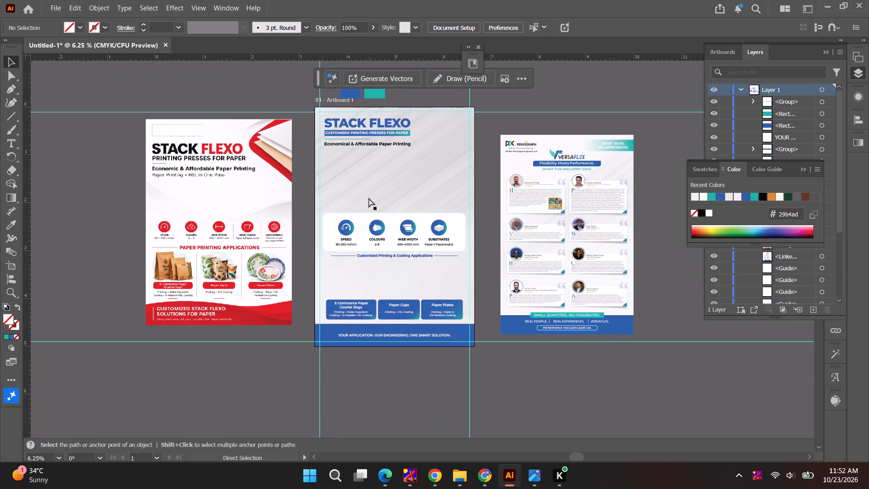
key("ctrl+semicolon")
Capture a screenshot of the complete blue Stack Flexo artboard with the Snipping Tool.
key("space")
key("space")
key("space")
key("space")
key("space")
key("space")
left_click_drag(320, 129, 281, 152)
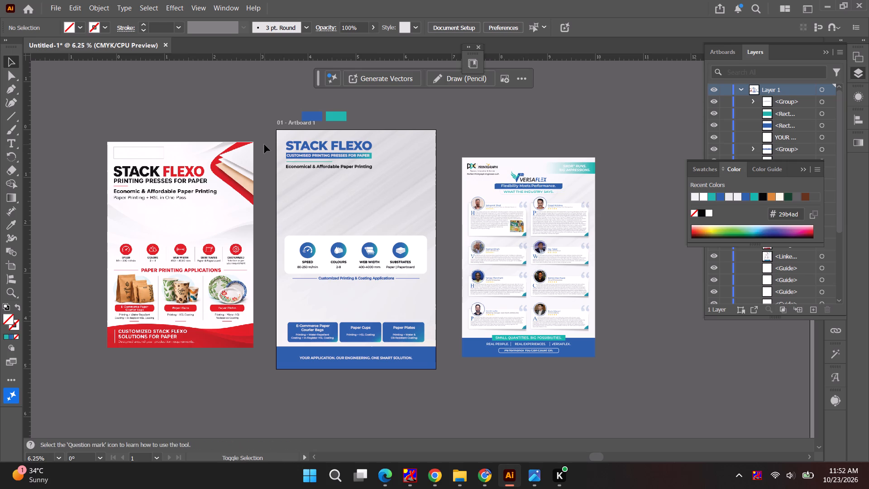
key("shift+super+s")
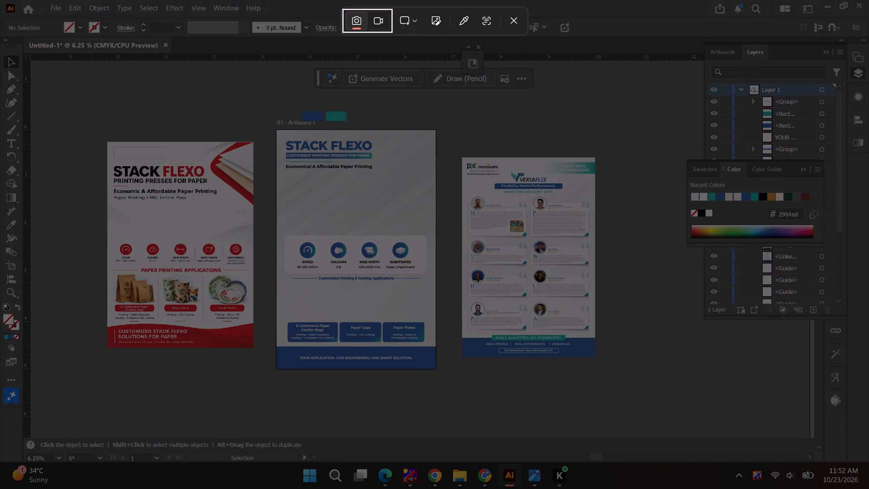
left_click_drag(276, 129, 439, 371)
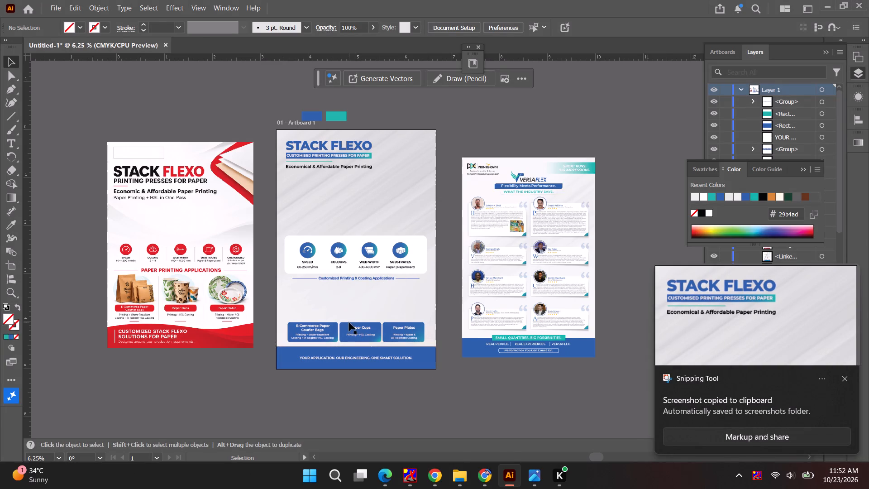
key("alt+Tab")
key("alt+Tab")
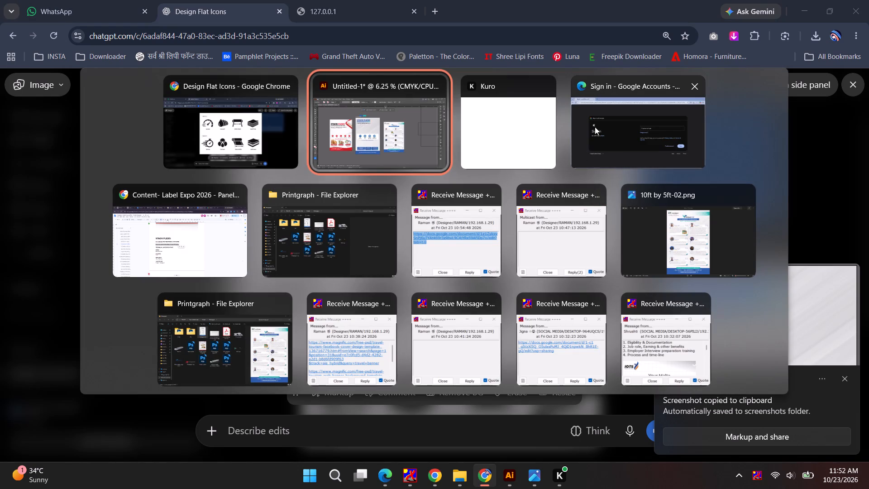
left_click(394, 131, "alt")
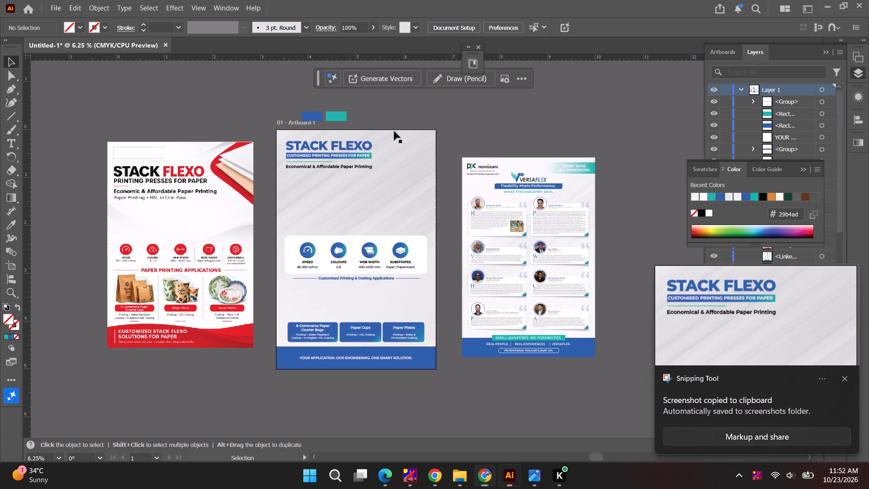
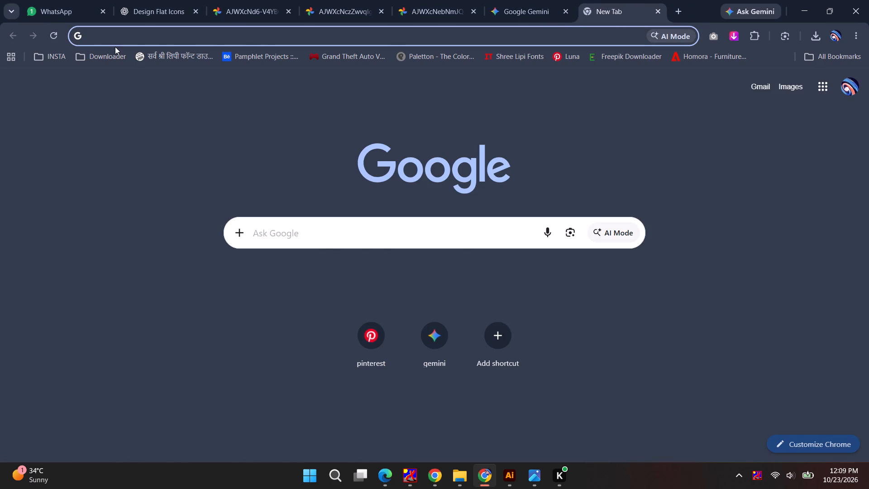
key("ctrl+v")
key("Return")
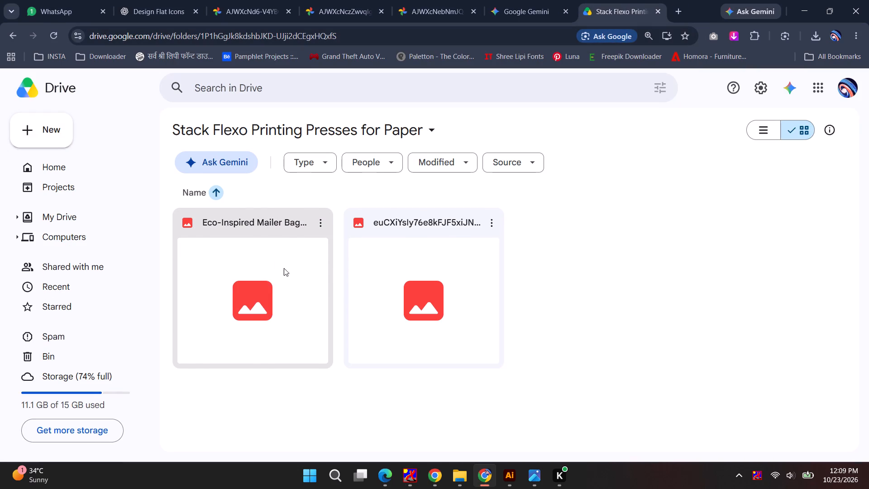
Open the Eco-Inspired Mailer Bag Collection.png image from the shared Drive folder and download it.
left_click(265, 281)
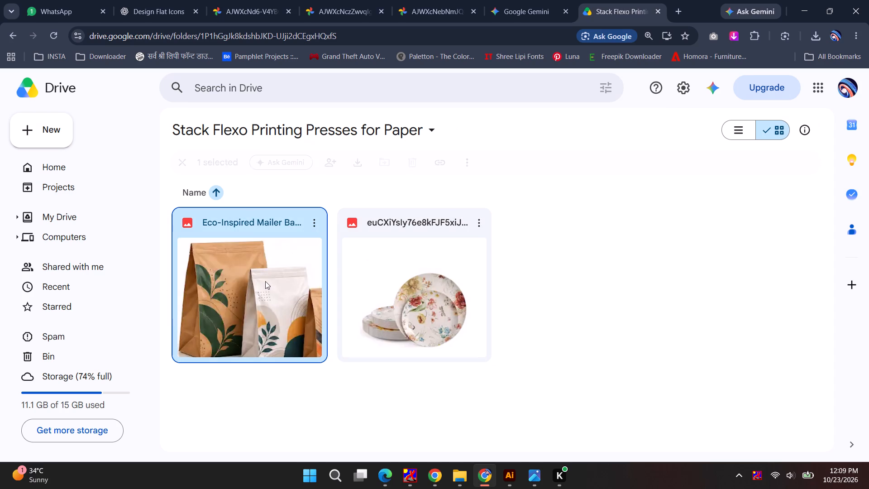
double_click(269, 281)
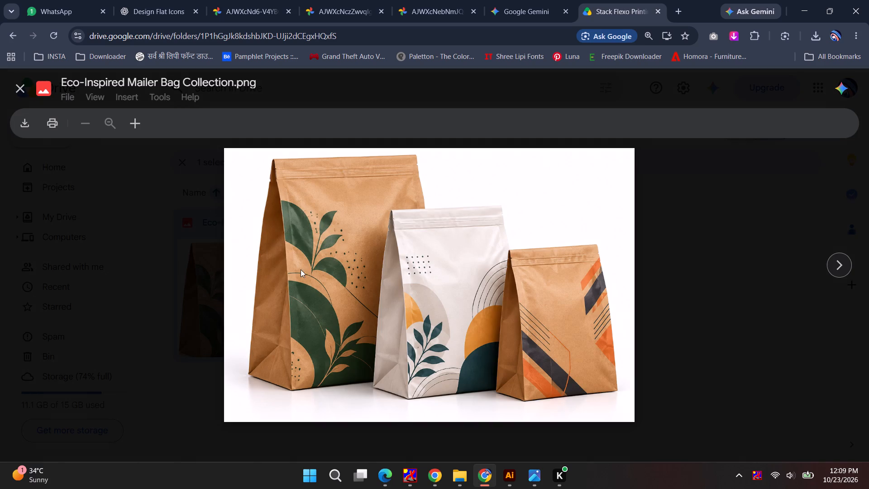
left_click(23, 130)
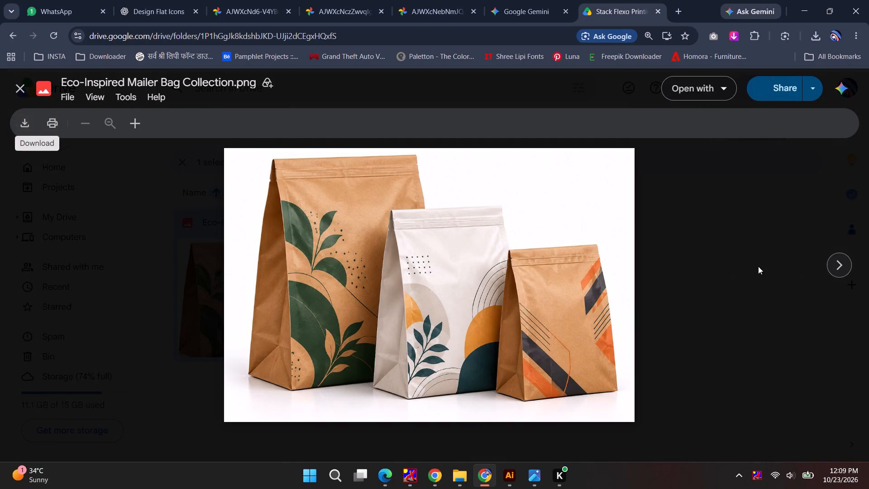
Download the floral paper plates image that follows the mailer bag image in the Drive folder.
left_click(841, 264)
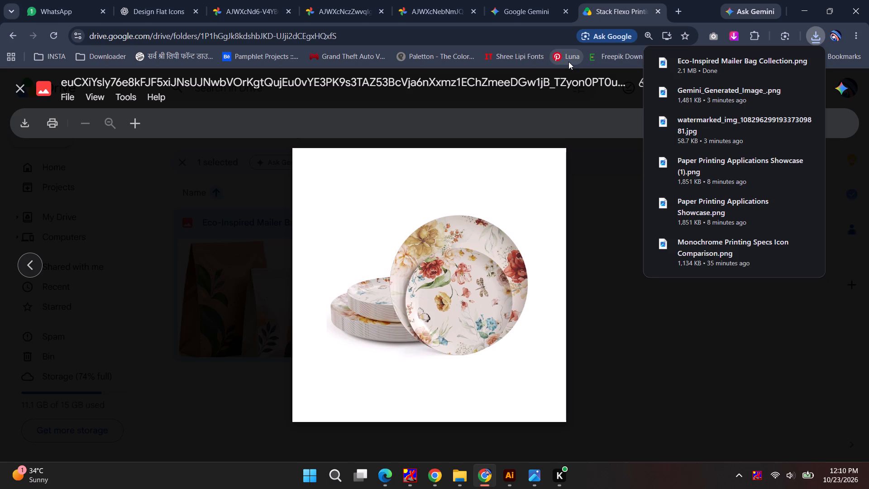
left_click(21, 125)
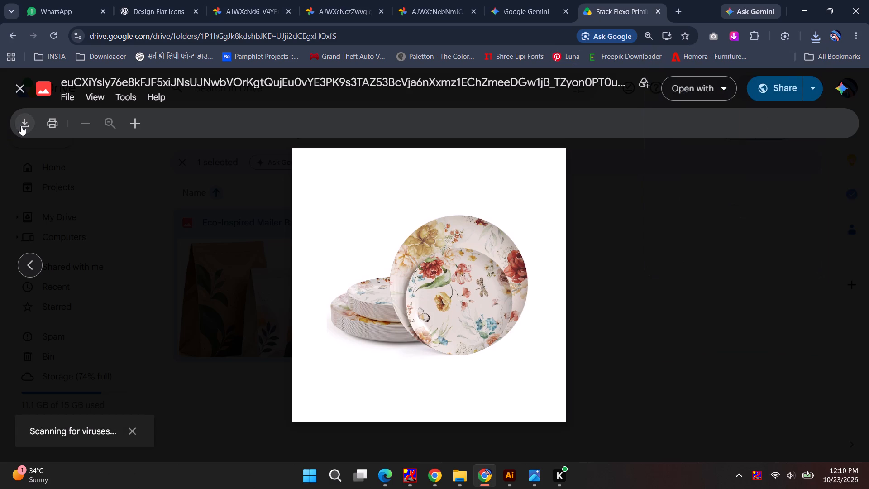
Open Gemini_Generated_Image_ from the Printgraph folder in Photos to check its bags, cups and plates.
left_click(540, 478)
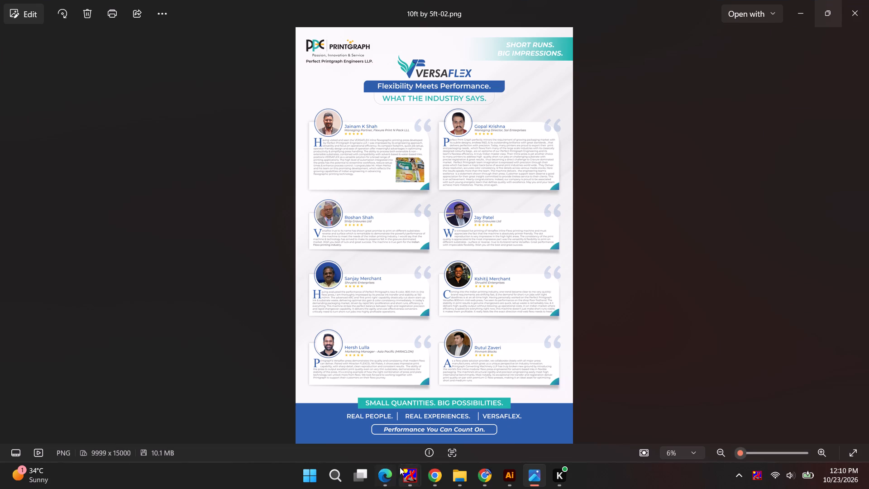
left_click(452, 481)
left_click(533, 428)
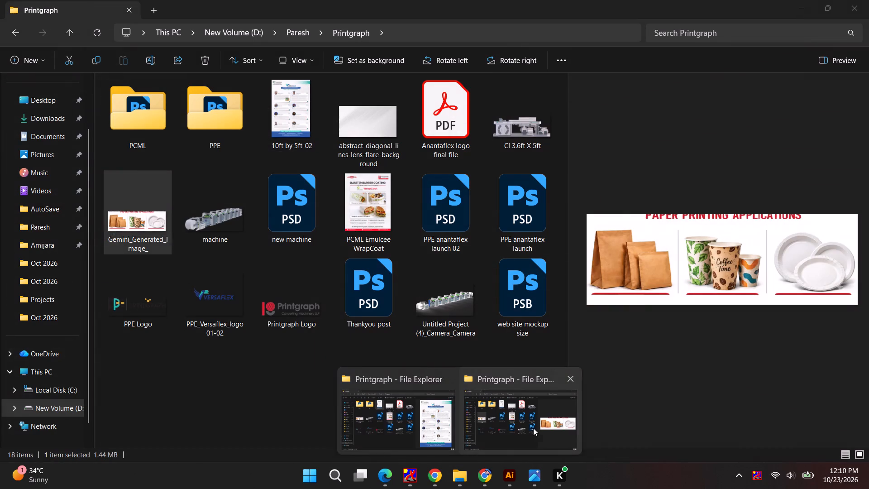
double_click(125, 222)
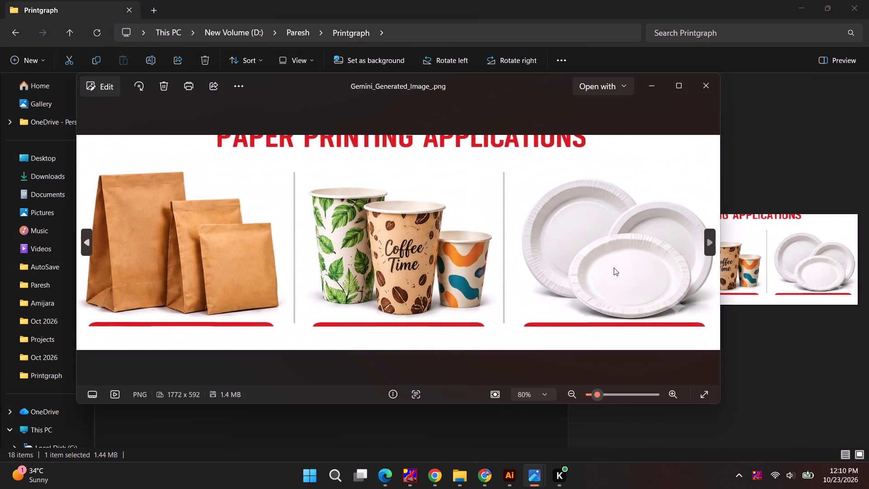
Switch to File Explorer and select the Eco-Inspired Mailer Bag Collection image in the Downloads folder.
key("alt+Tab")
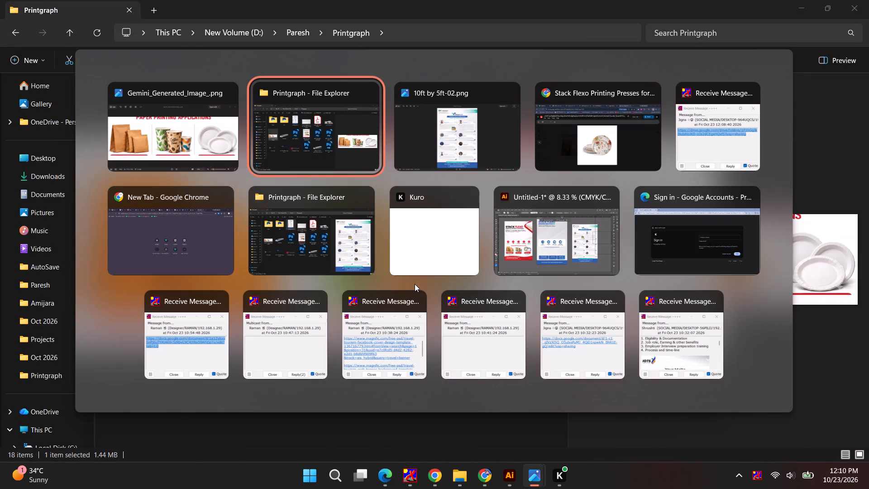
left_click(328, 128, "alt")
left_click(29, 173)
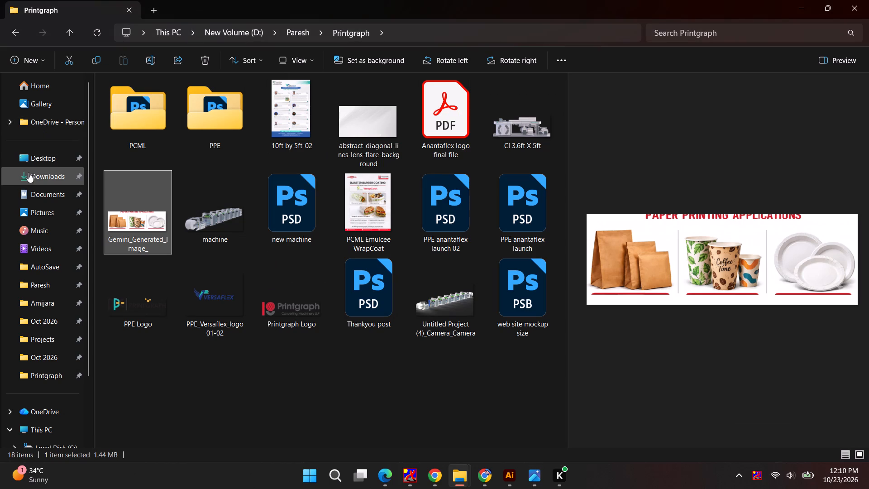
left_click(139, 135)
left_click(166, 130)
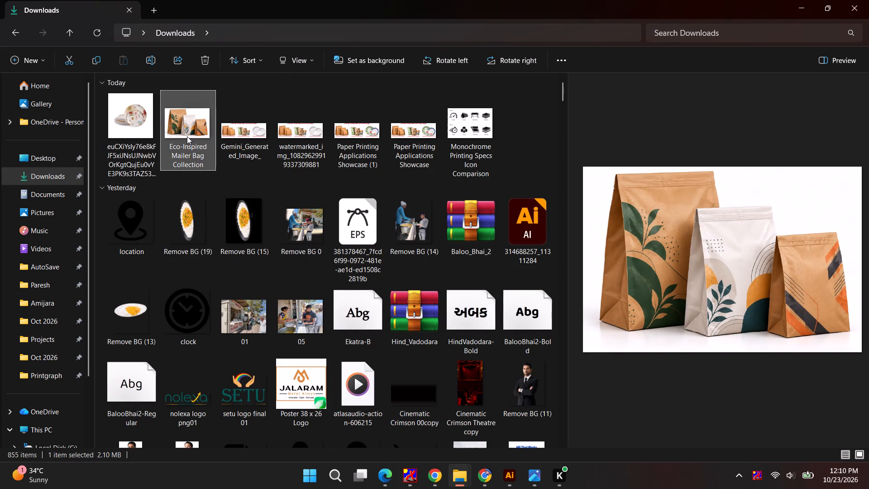
Switch to Chrome, open the Designer- Fifth Quarter Infomedia profile and load the Remove BG design in Canva.
left_click(435, 475)
left_click(832, 37)
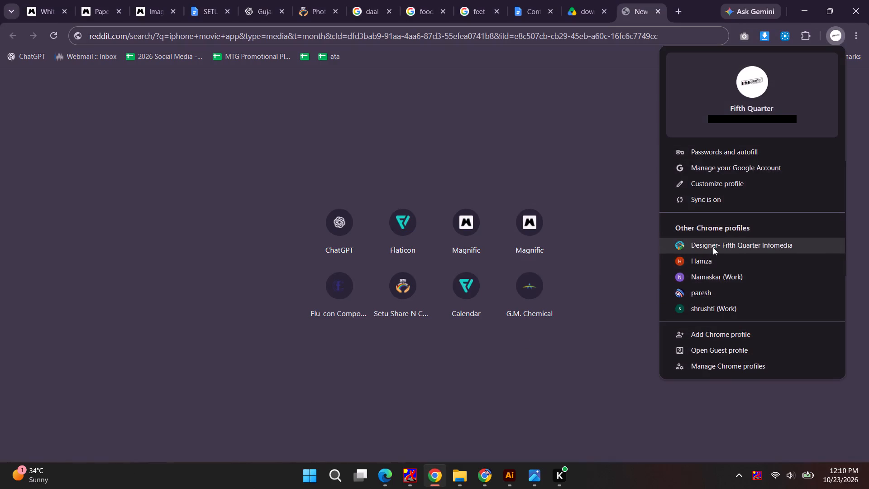
left_click(713, 247)
left_click(200, 10)
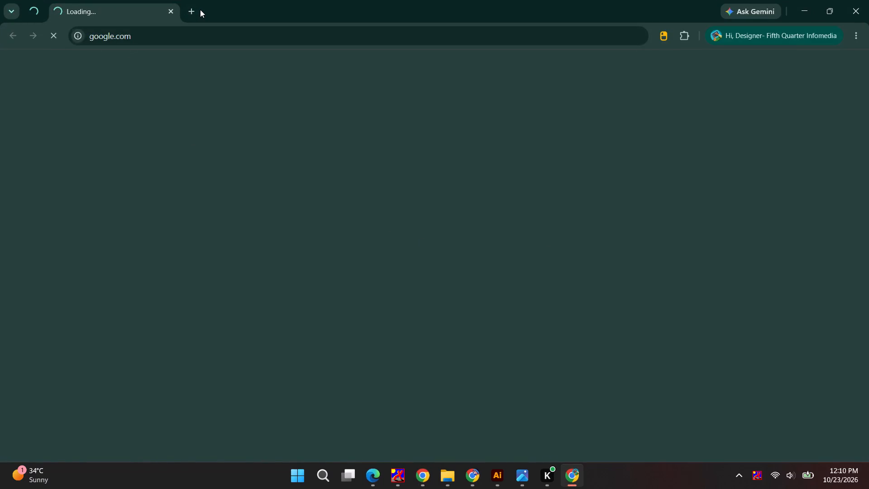
left_click(197, 10)
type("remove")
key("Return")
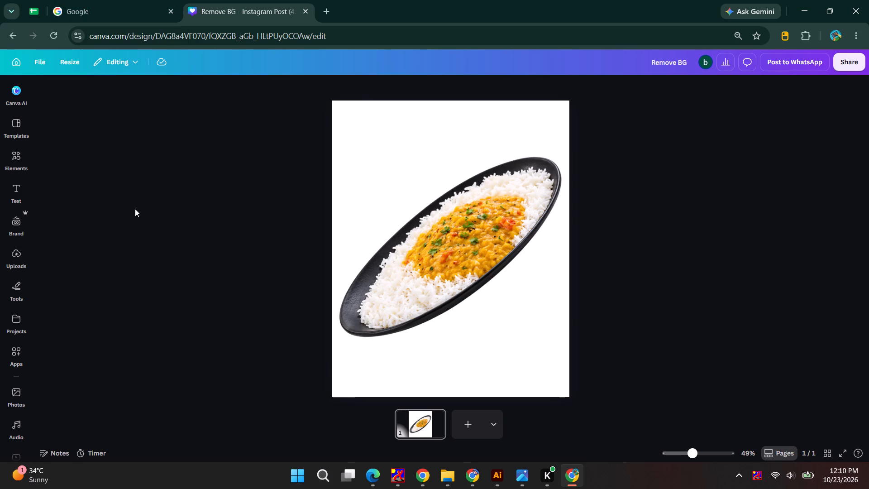
Delete the rice and dal plate image from the Remove BG page.
left_click(478, 230)
key("BackSpace")
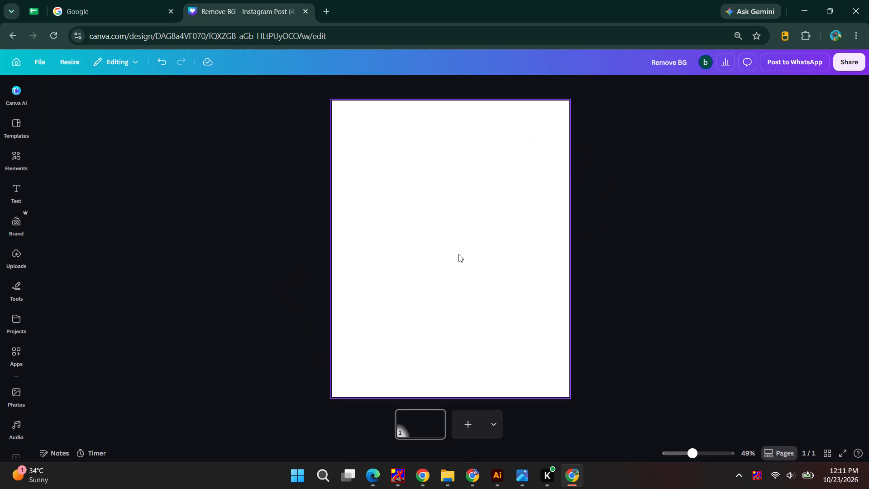
Add the Eco-Inspired Mailer Bag Collection image from Downloads to the blank Canva page and enlarge it to the full page width.
key("alt+Tab")
key("alt+Tab")
left_click(423, 164, "alt")
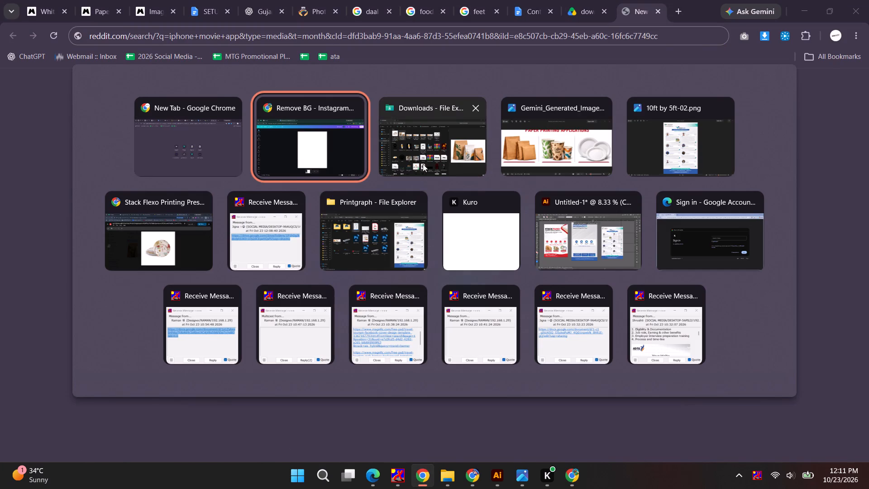
left_click_drag(191, 136, 402, 241)
key("alt+Tab")
key("alt+Tab")
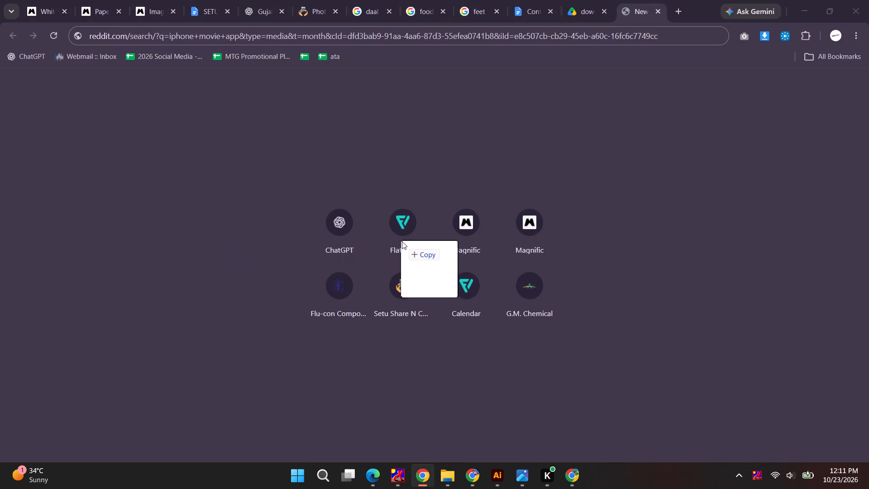
left_click_drag(402, 241, 415, 221)
key("alt+Tab")
left_click_drag(439, 261, 425, 246)
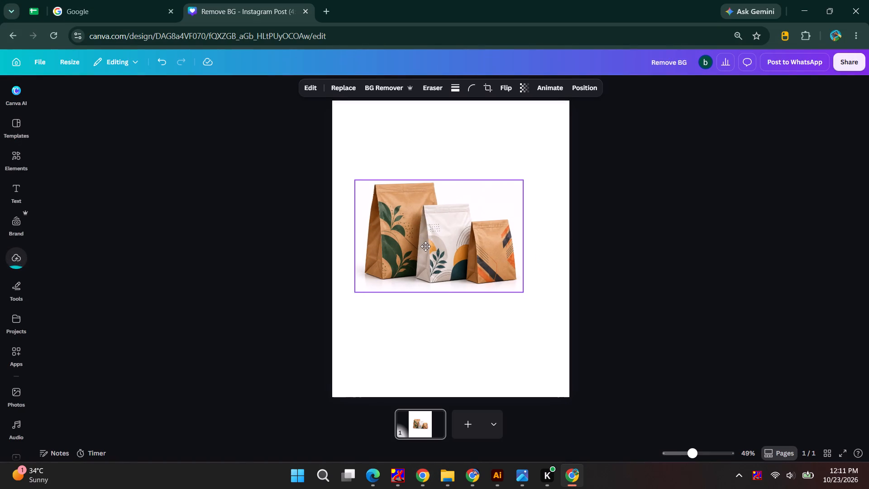
left_click_drag(425, 246, 403, 228)
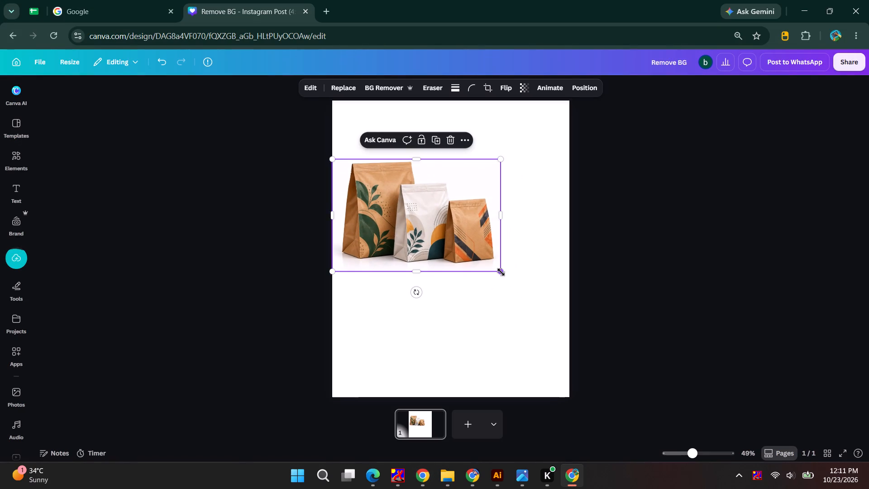
left_click_drag(501, 272, 561, 334)
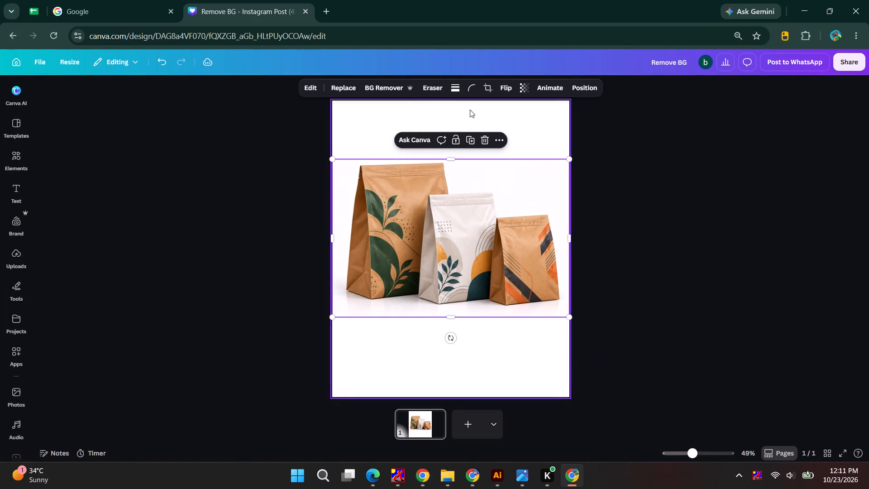
Remove the background of the mailer bags image and download the design as a PNG with transparent background.
left_click(392, 91)
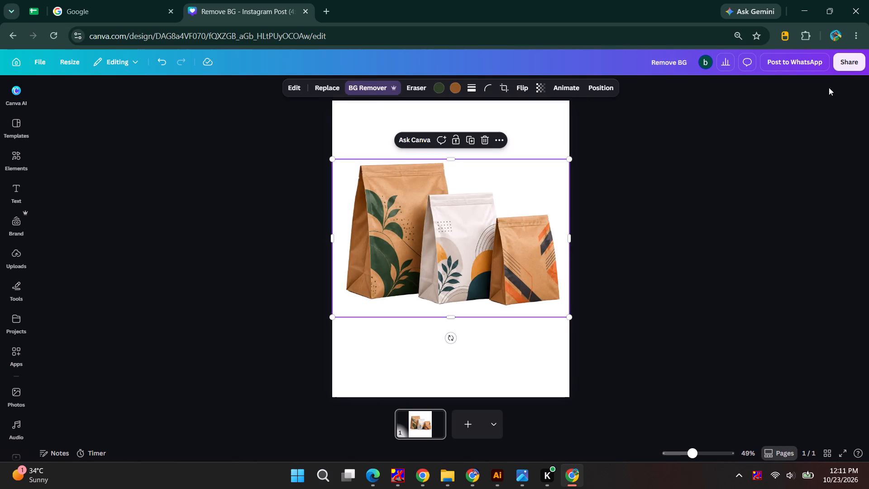
left_click(844, 64)
left_click(718, 275)
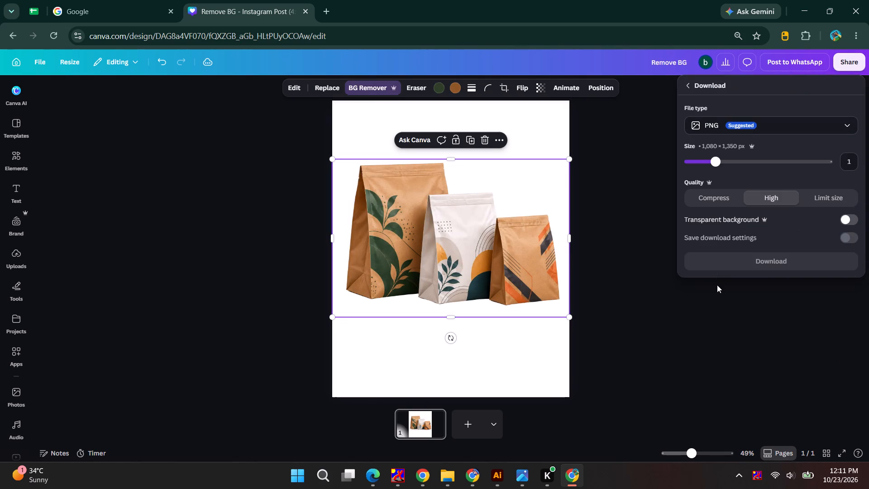
left_click(843, 219)
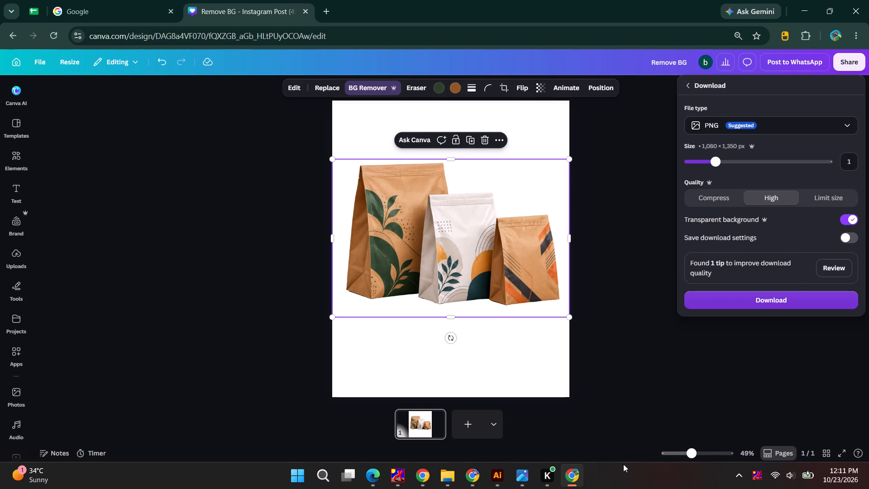
left_click(769, 303)
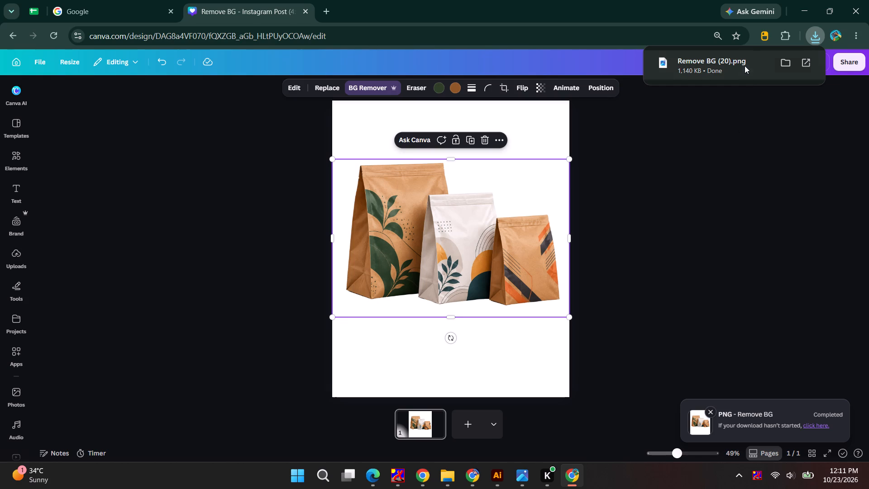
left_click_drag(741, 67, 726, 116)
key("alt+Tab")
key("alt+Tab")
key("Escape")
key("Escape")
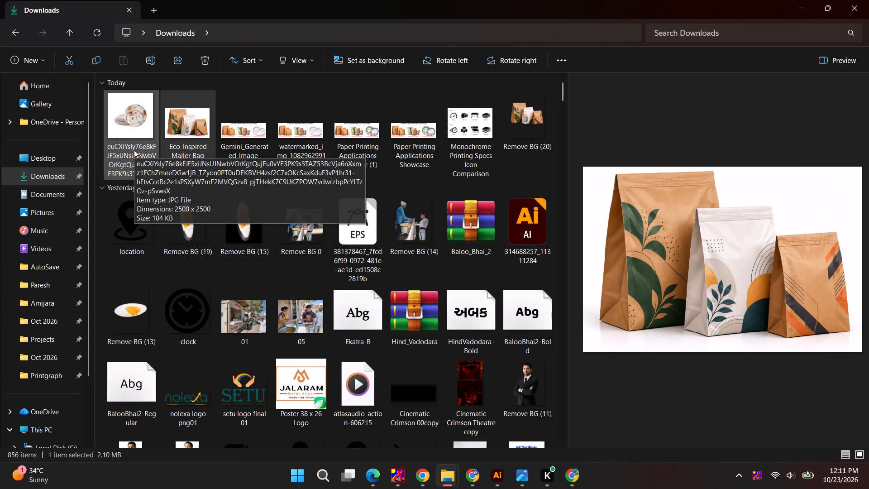
Examine the downloaded plates image and the Gemini-generated applications image in the Downloads folder.
left_click(238, 144)
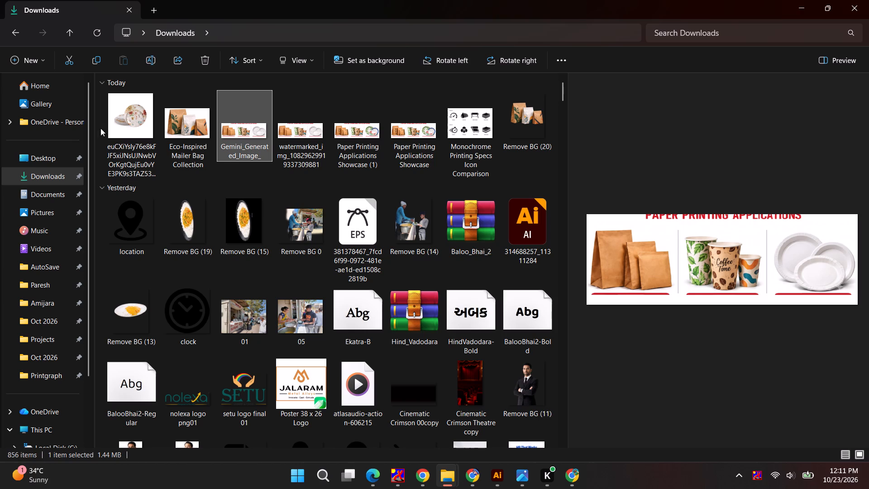
left_click(142, 122)
left_click(227, 135)
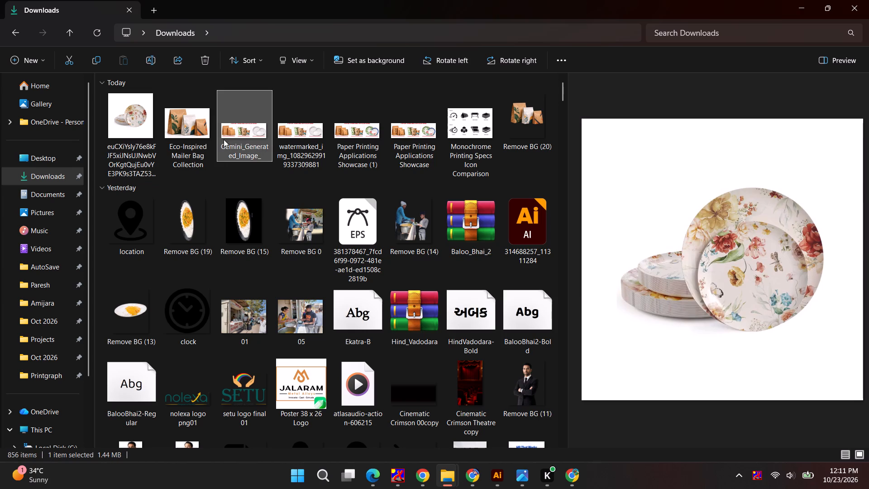
key("alt+Tab")
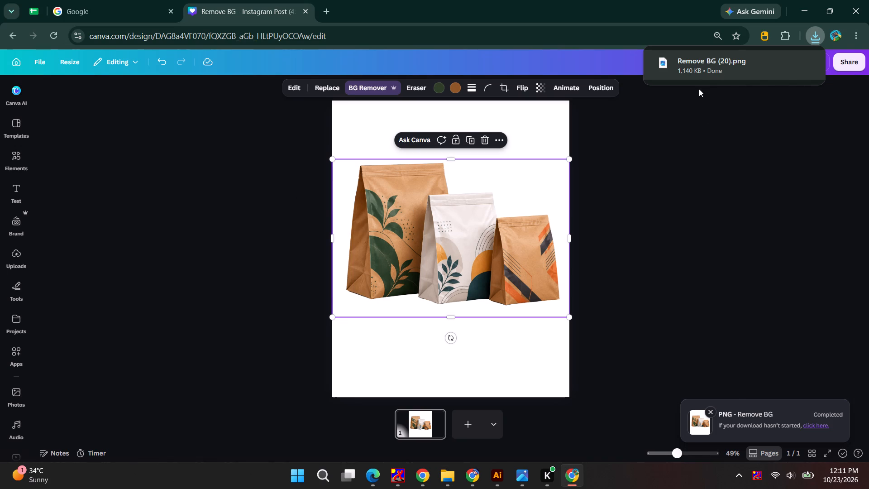
key("alt+Tab")
left_click(314, 155, "alt")
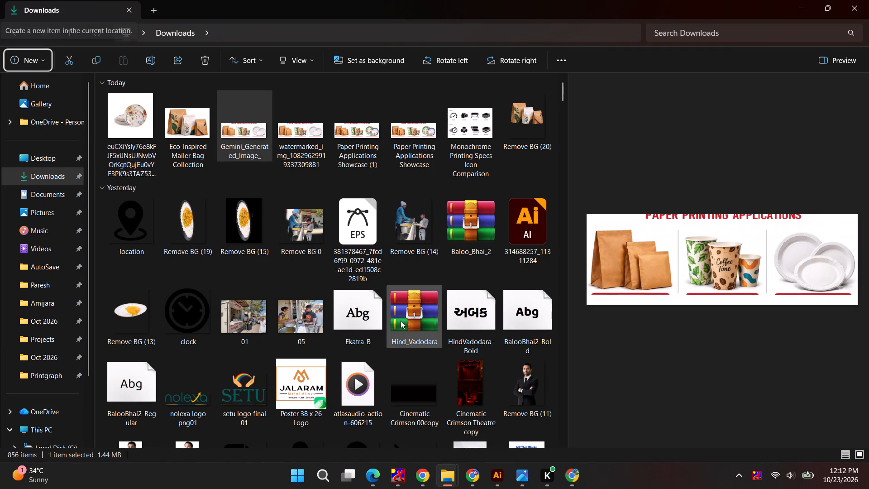
scroll(396, 340, "up", 2)
scroll(396, 340, "down", 2)
scroll(396, 340, "up", 3)
Place Remove BG (20) in the blue Illustrator flyer above the E-Commerce Paper Courier Bags box and scale it to about the box's width.
left_click(535, 121)
left_click_drag(530, 120, 525, 200)
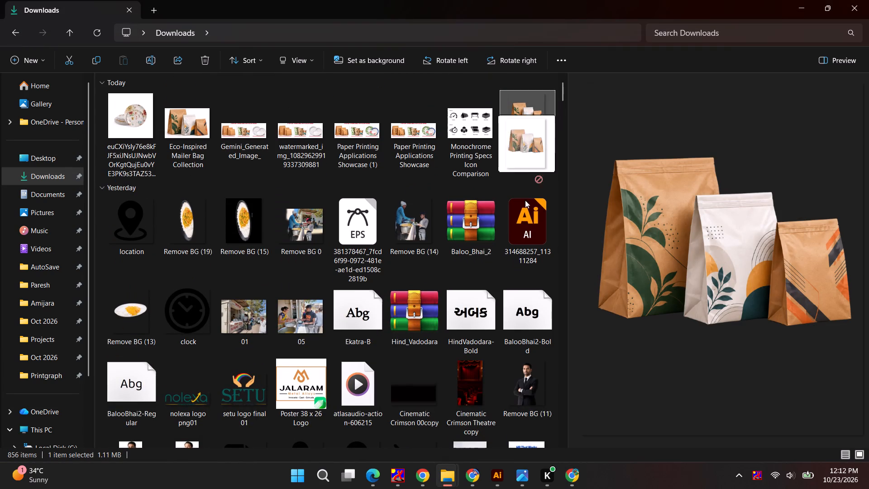
left_click_drag(525, 200, 362, 319)
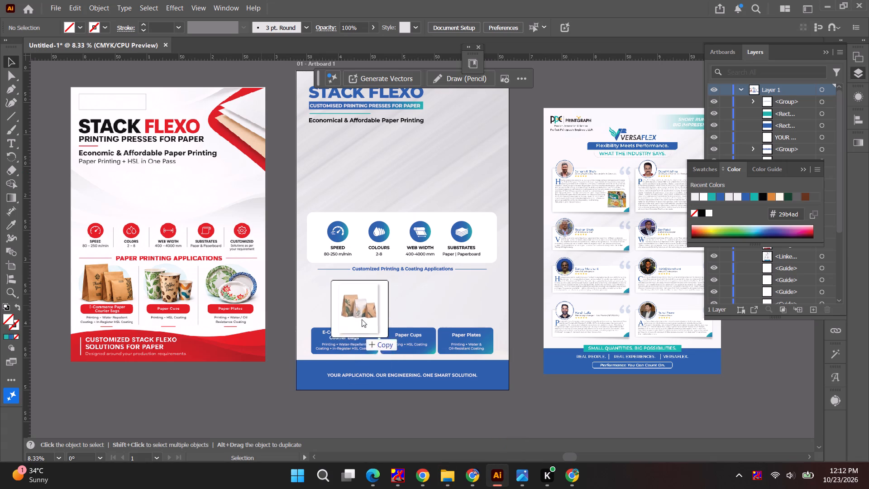
left_click_drag(362, 319, 348, 306)
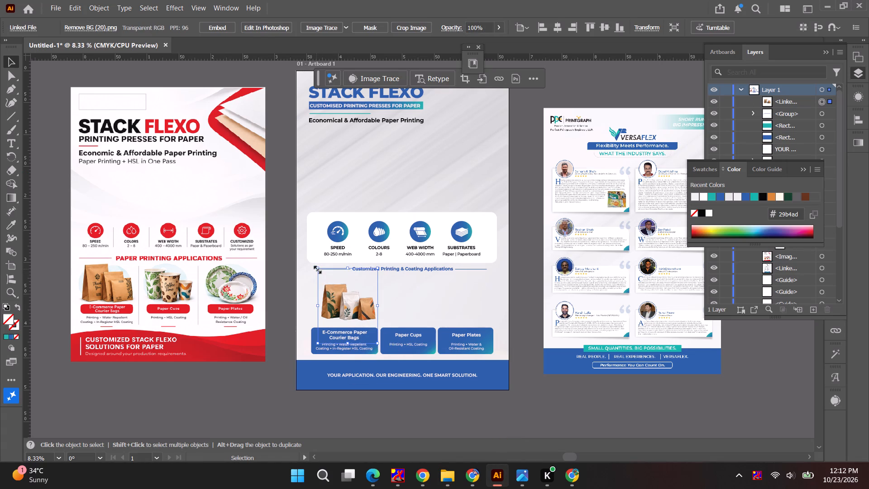
left_click_drag(316, 268, 311, 258, "alt+shift")
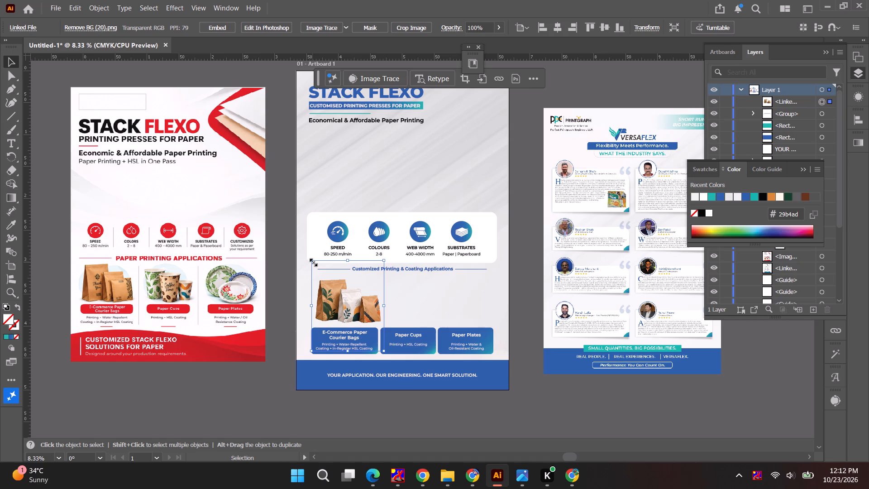
scroll(372, 319, "up", 2, "alt")
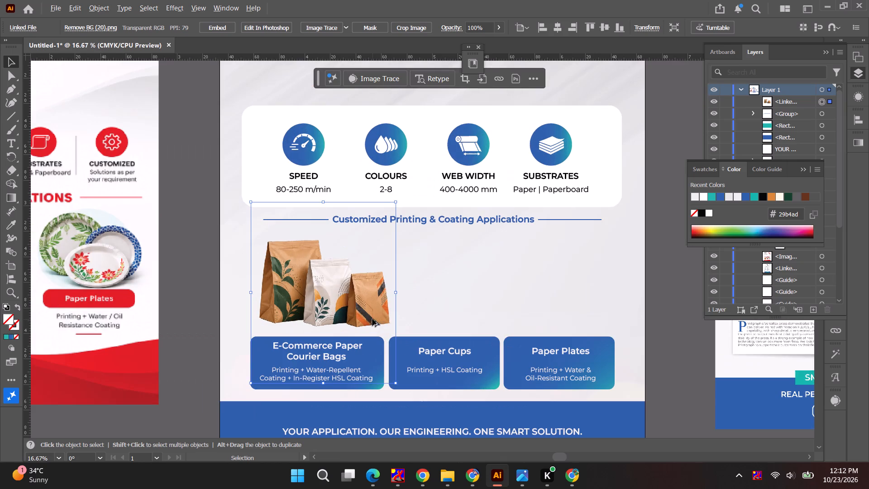
left_click_drag(371, 309, 363, 310)
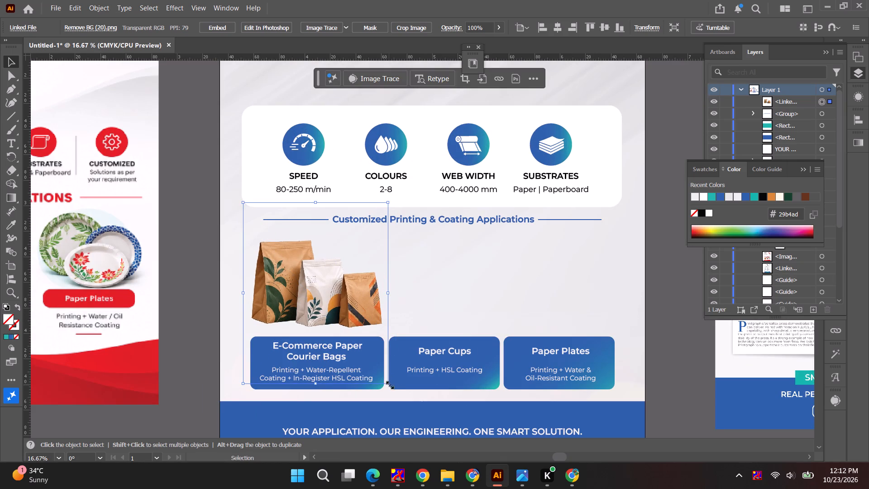
left_click_drag(388, 385, 383, 377, "alt+shift")
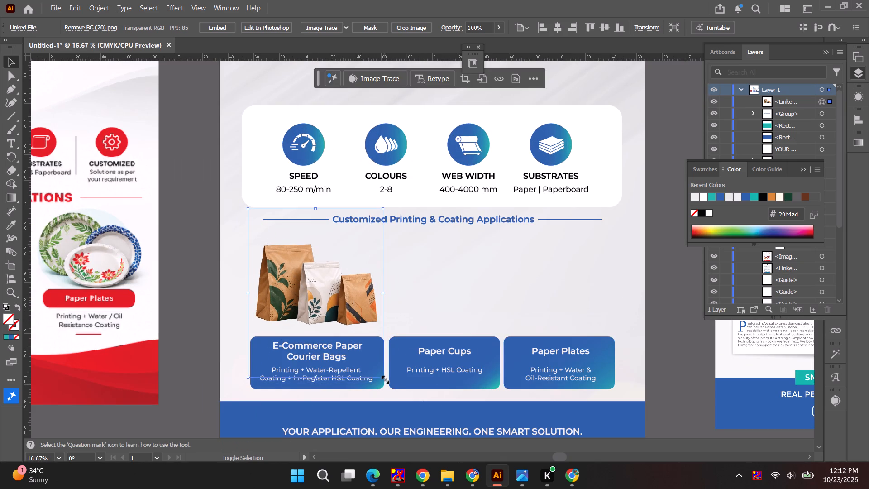
Upload Gemini_Generated_Image_ from the Downloads folder to the Canva Remove BG design.
key("alt+Tab")
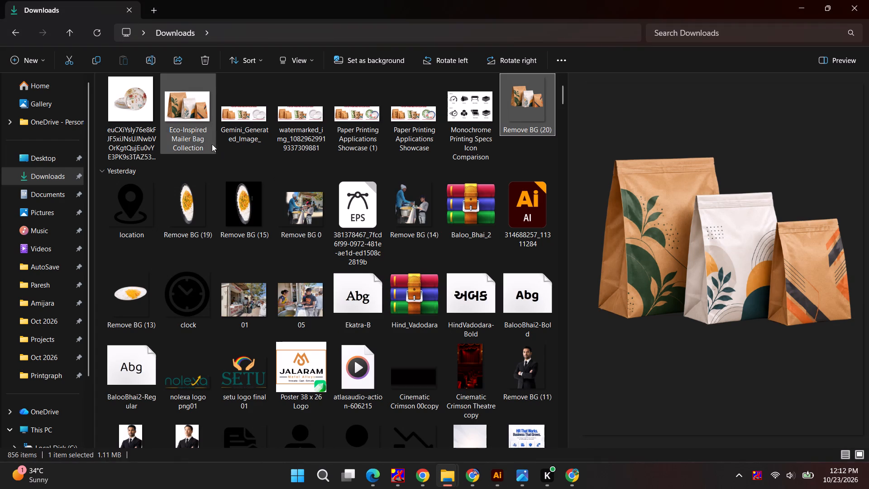
key("alt+Tab")
key("alt+Tab")
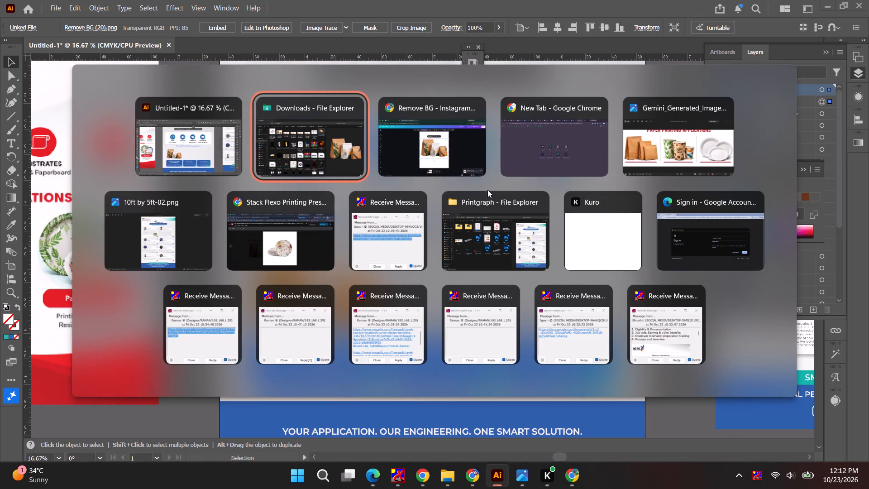
left_click(339, 142, "alt")
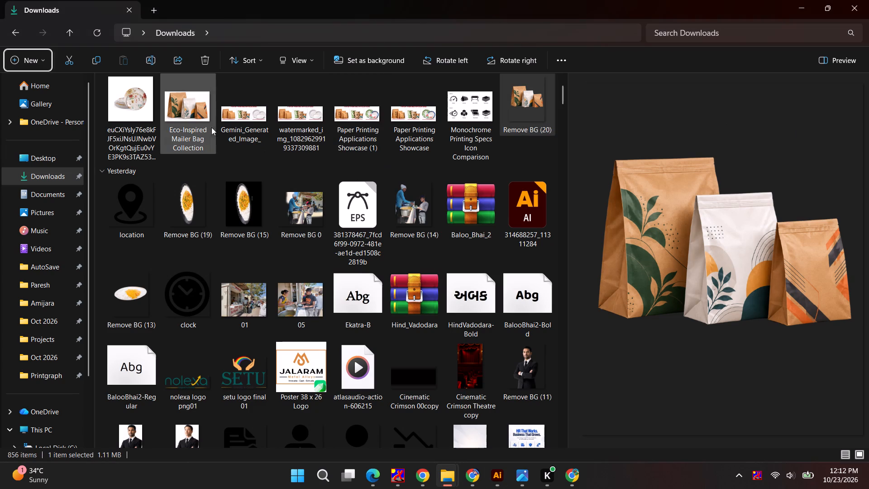
left_click(292, 121)
left_click(234, 119)
left_click_drag(240, 123, 228, 163)
key("alt+Tab")
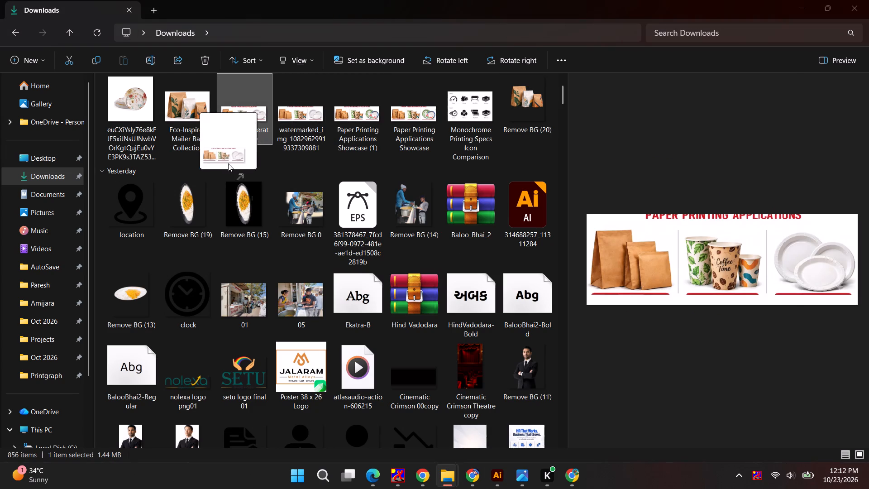
left_click_drag(228, 163, 218, 246)
key("alt+Tab")
key("alt+Tab")
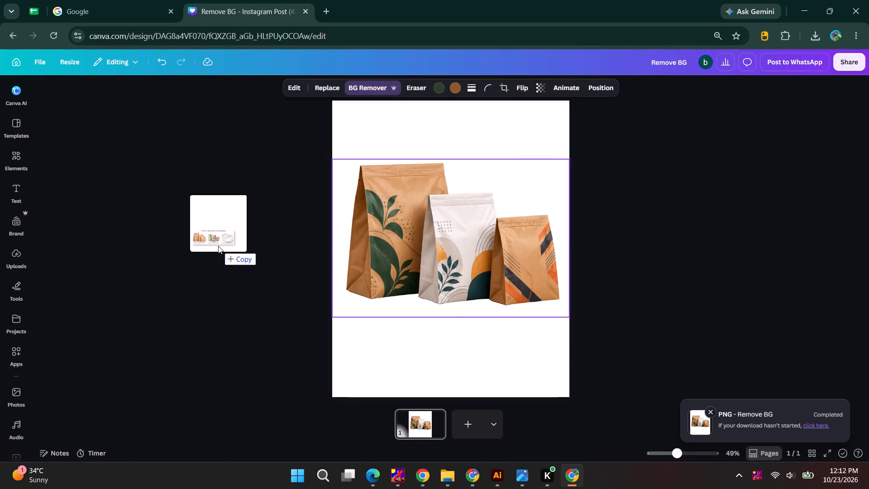
left_click_drag(218, 246, 332, 242)
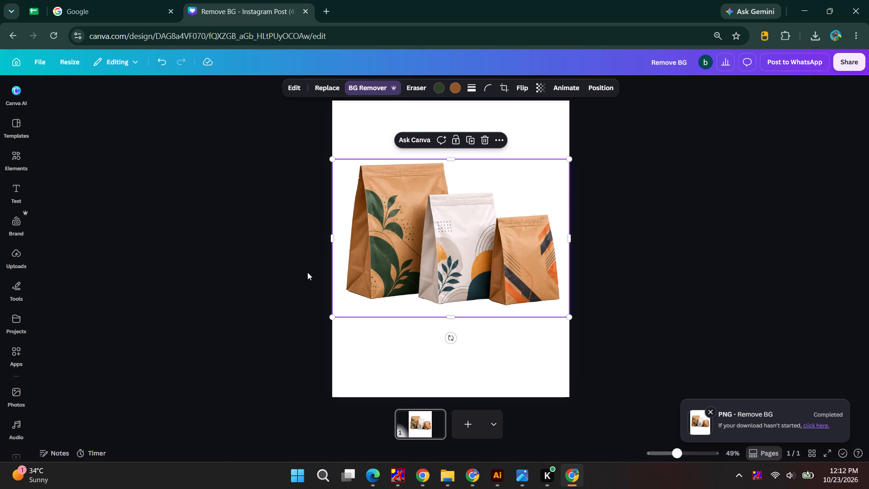
Delete the mailer bags image from the Canva page.
left_click(416, 237)
key("BackSpace")
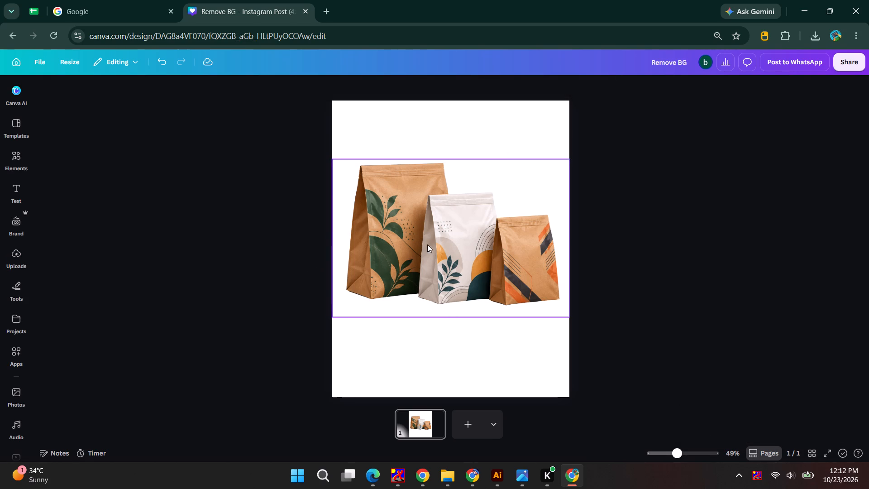
left_click_drag(430, 239, 417, 266)
key("BackSpace")
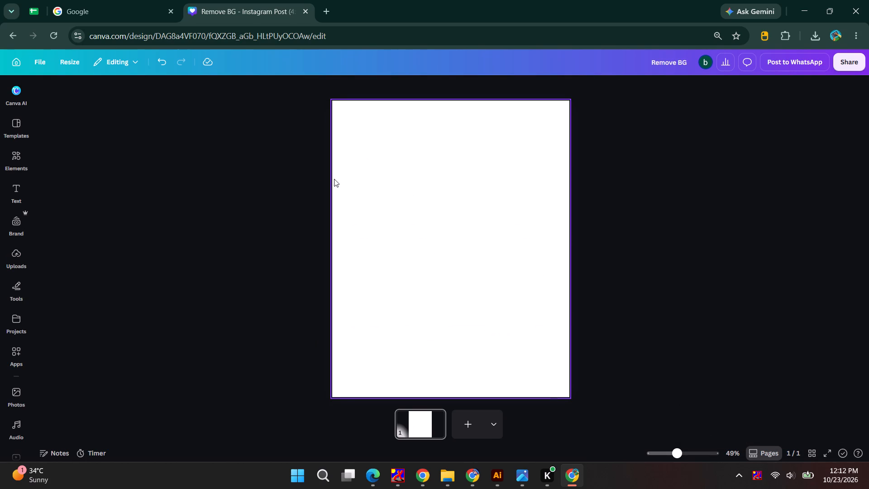
Place the uploaded paper printing applications image on the Canva page, enlarged and positioned so the white plates span nearly the page width.
left_click(17, 258)
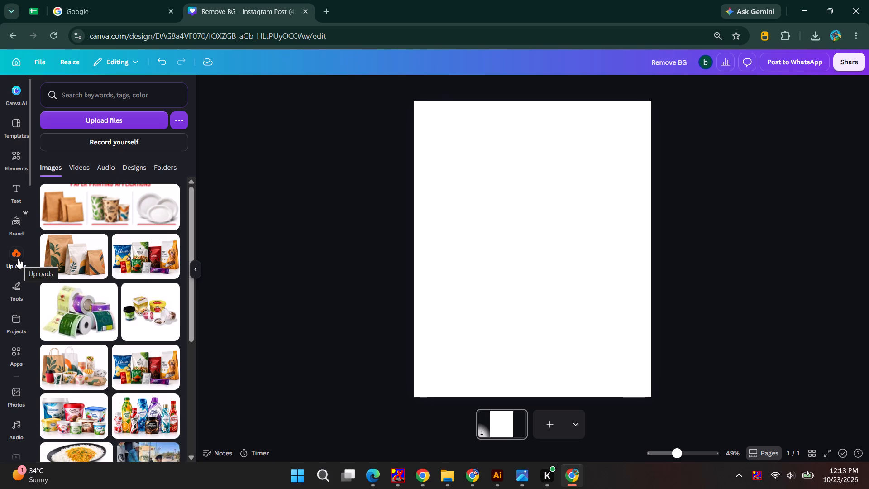
left_click_drag(141, 209, 199, 234)
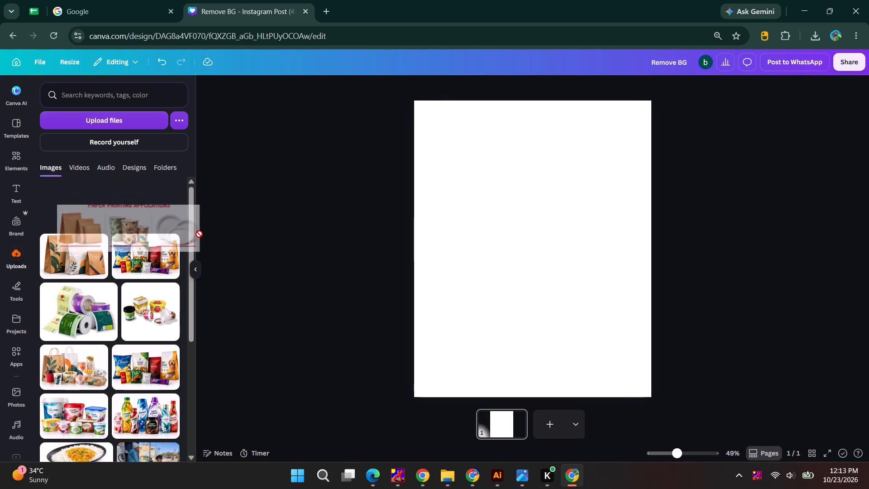
left_click_drag(199, 234, 358, 223)
left_click_drag(367, 221, 382, 220)
left_click_drag(150, 211, 458, 221)
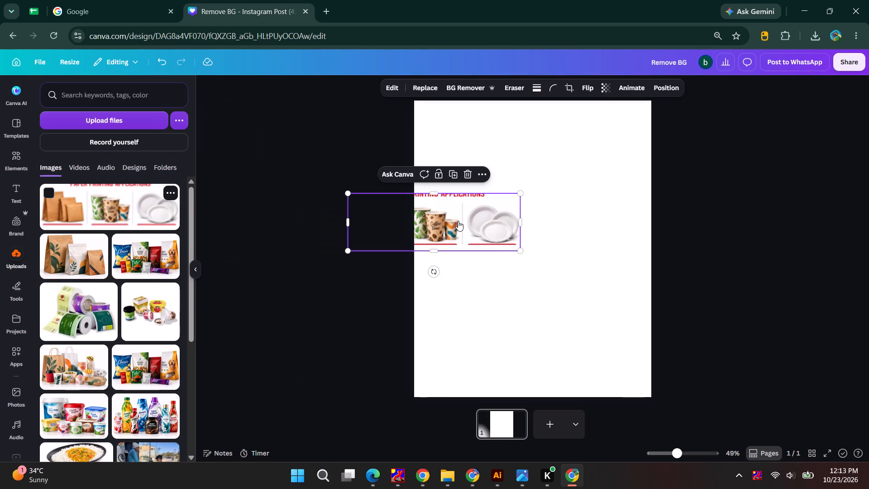
left_click_drag(521, 251, 723, 374, "alt+shift")
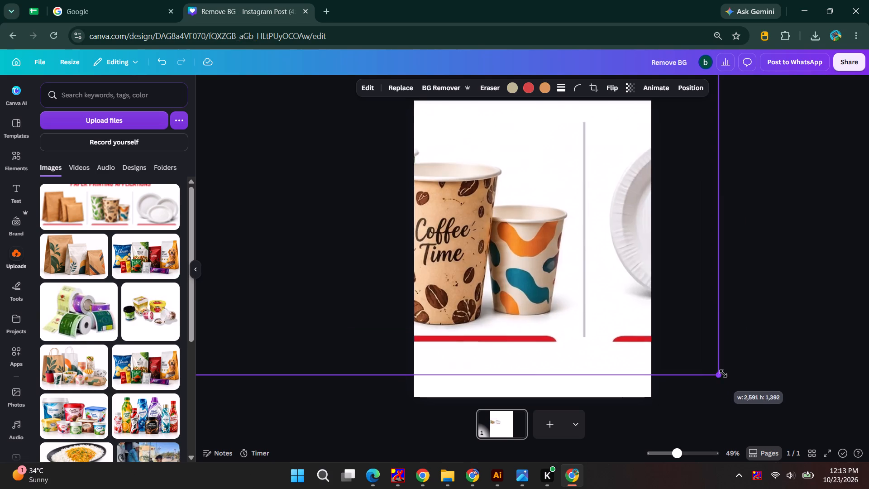
left_click_drag(723, 374, 868, 438, "alt+shift")
left_click_drag(570, 291, 290, 212)
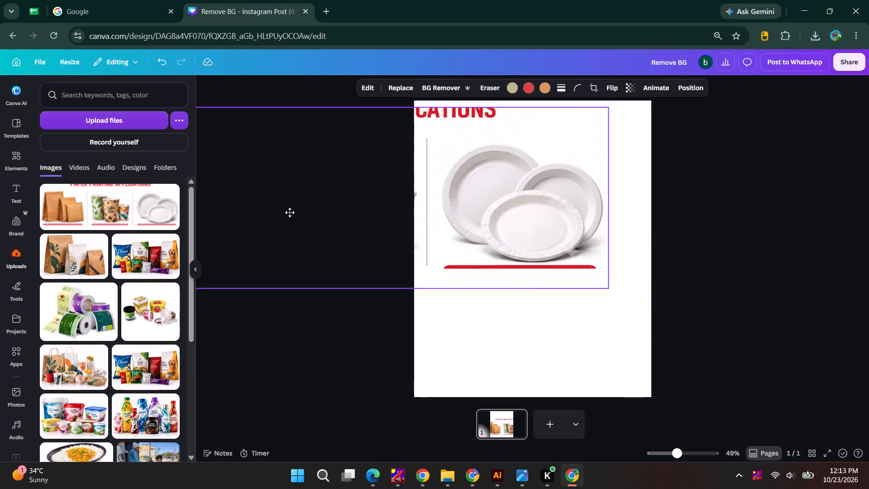
left_click_drag(290, 212, 296, 245)
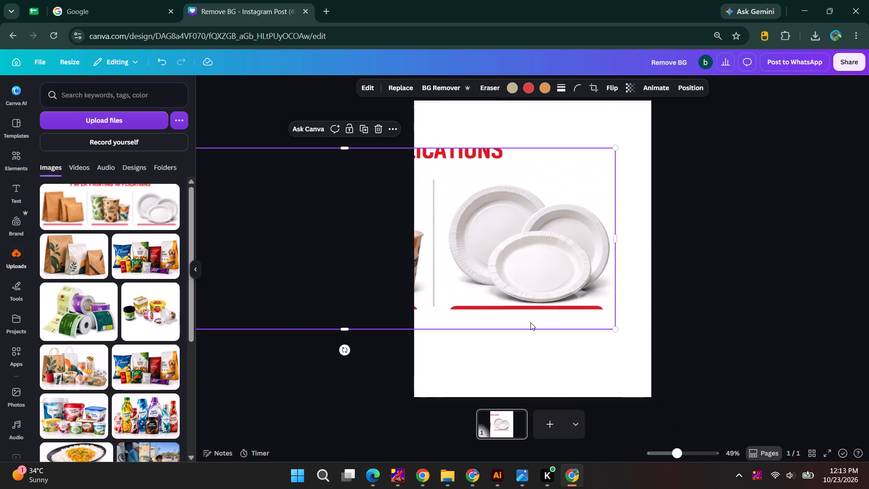
left_click_drag(616, 327, 771, 434)
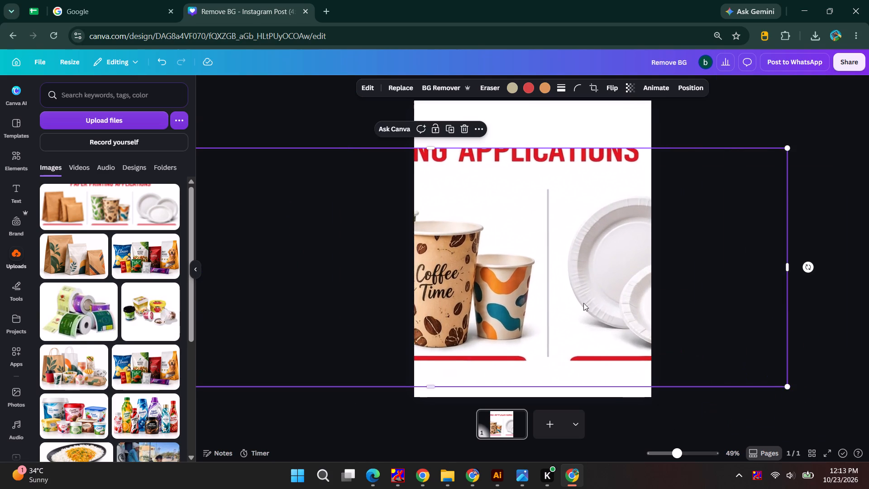
left_click_drag(579, 299, 432, 273)
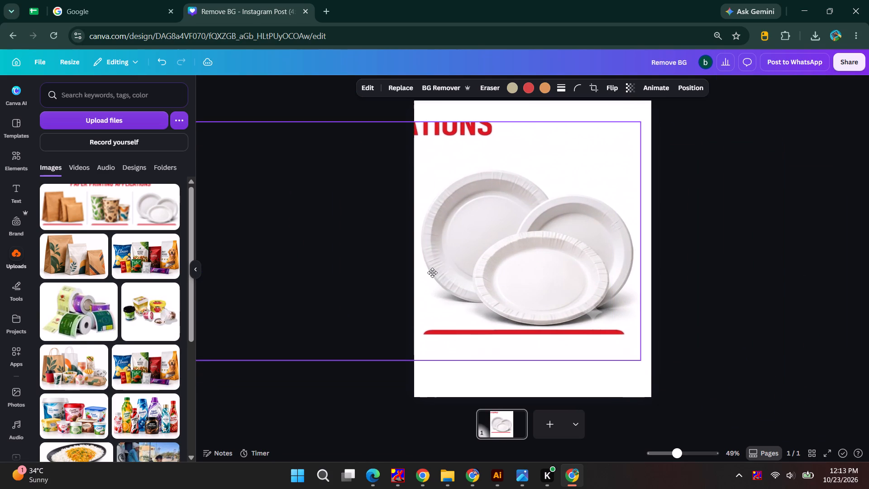
left_click_drag(432, 273, 432, 276)
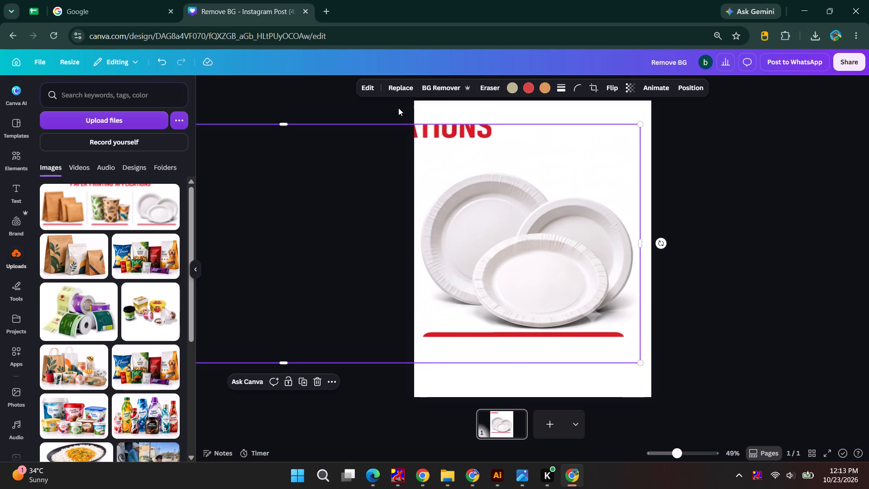
Erase the watermark spot beside the front plate's lower edge with Magic Eraser.
left_click(368, 89)
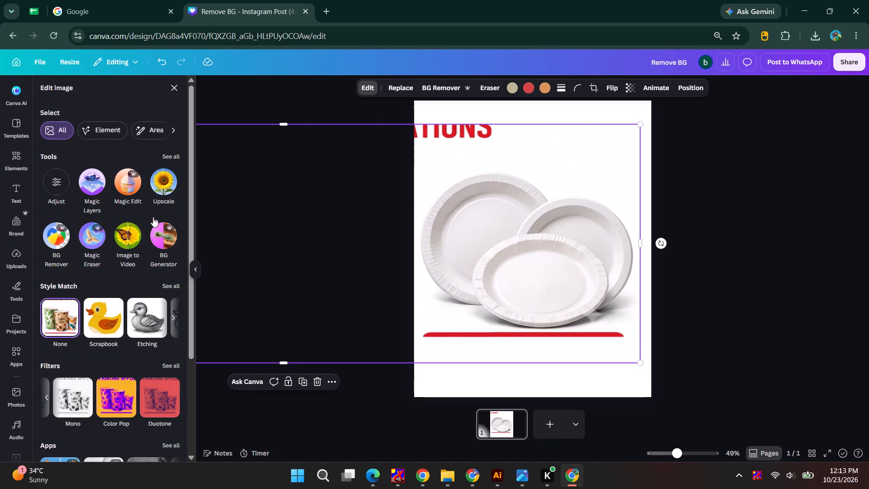
left_click(87, 241)
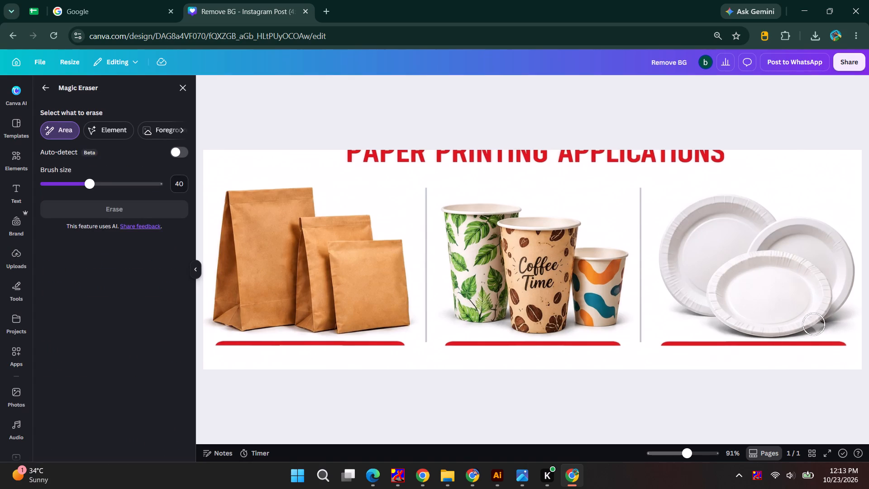
left_click(816, 326)
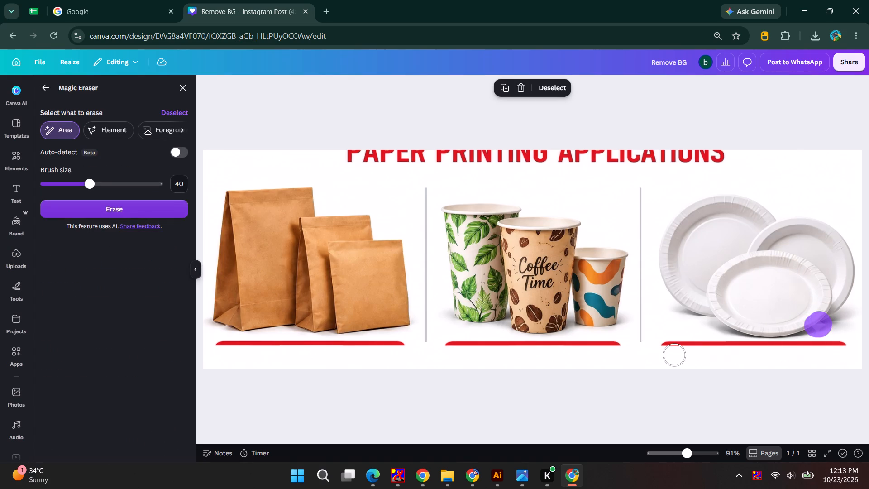
left_click(132, 213)
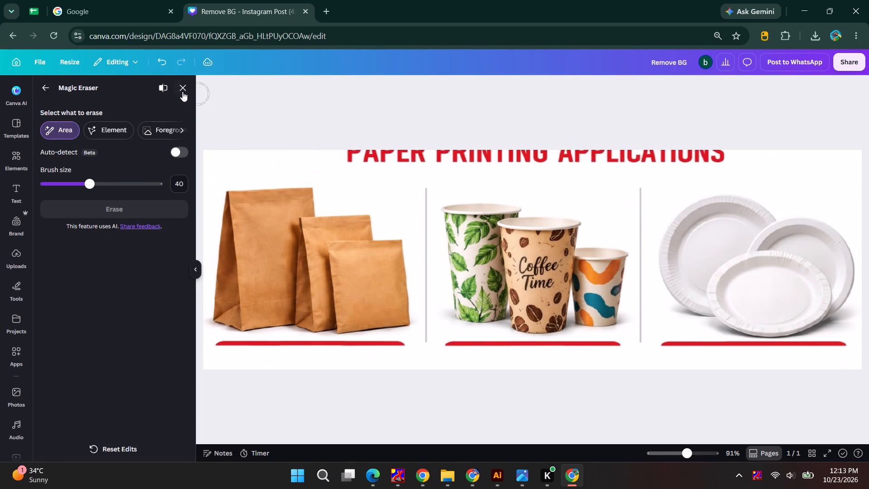
left_click(182, 91)
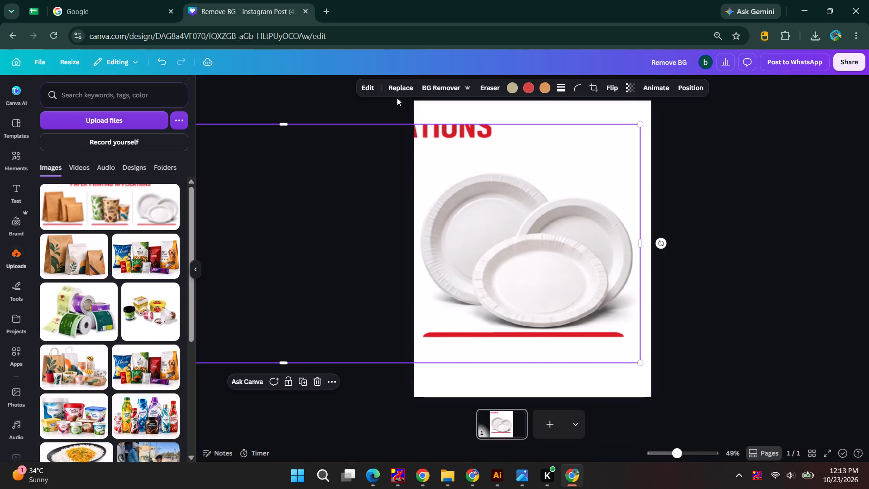
Upscale the applications image and remove its background.
left_click(365, 91)
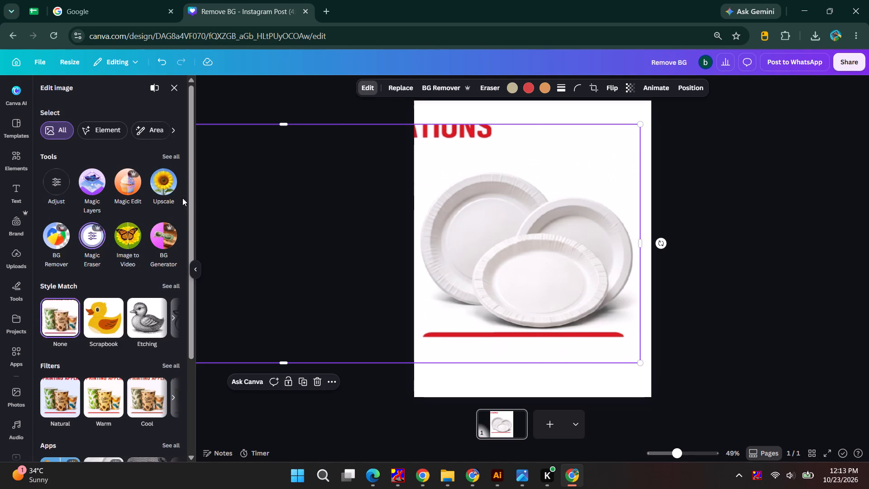
left_click(165, 187)
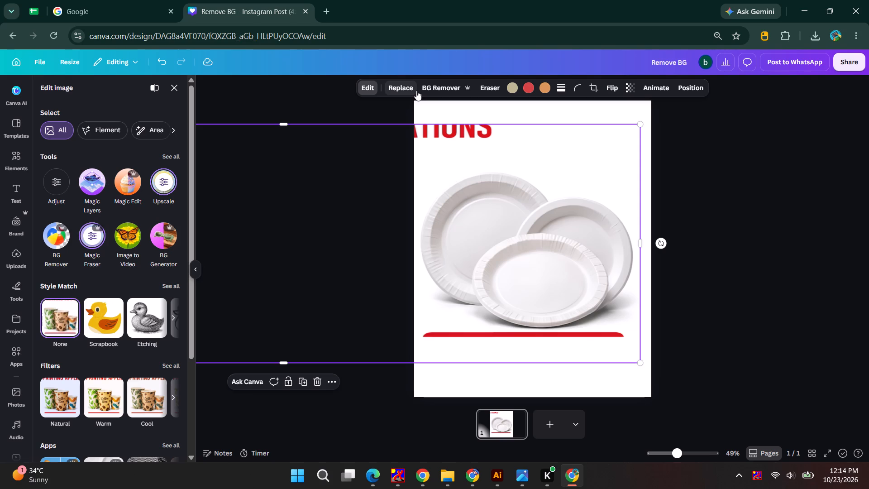
left_click(433, 88)
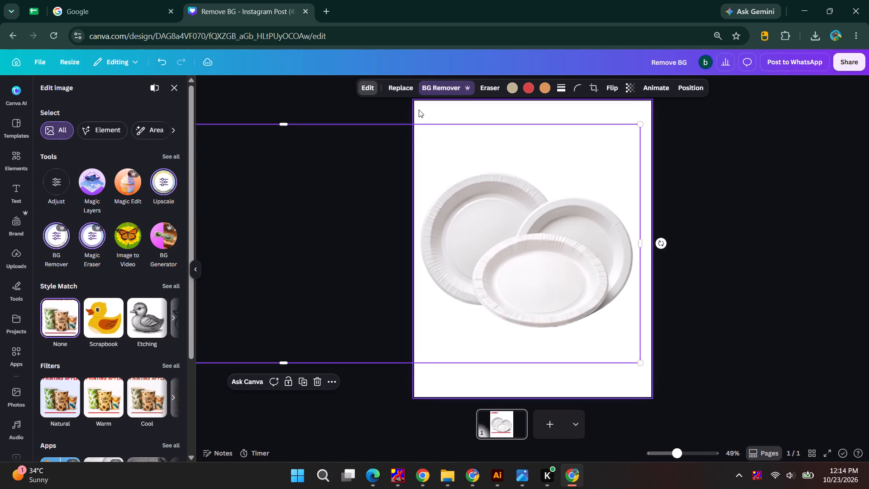
Download the plates page as a high-quality PNG with a transparent background.
left_click(841, 63)
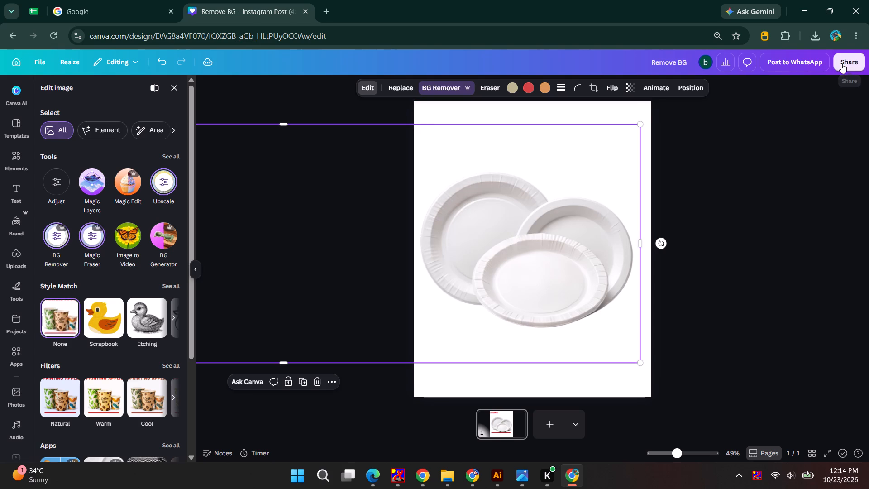
left_click(706, 269)
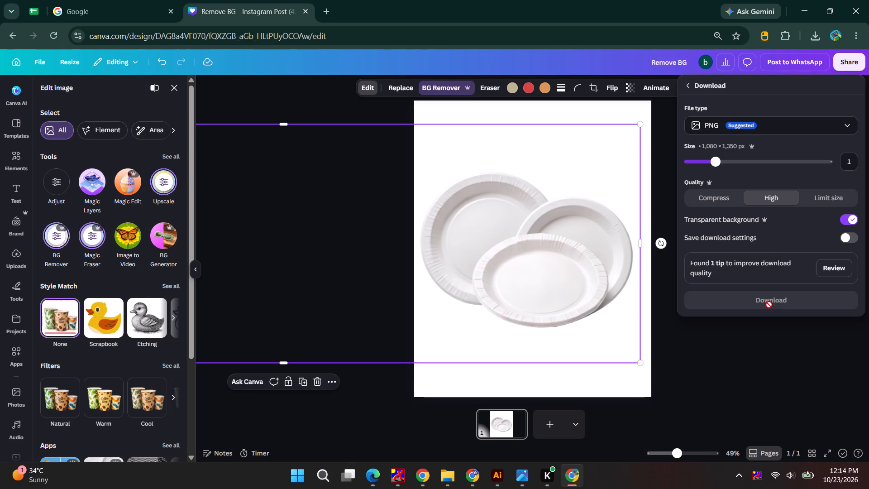
left_click(769, 305)
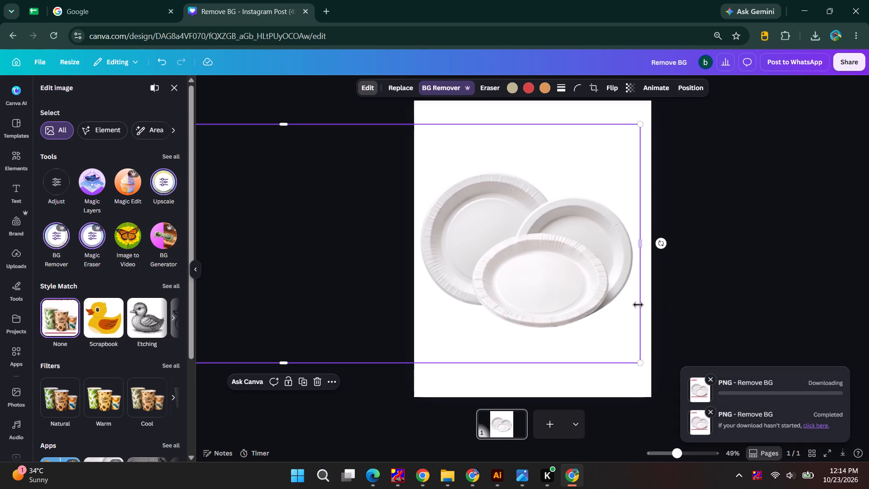
Switch to the Downloads folder in File Explorer and collapse the Yesterday group.
key("alt+Tab")
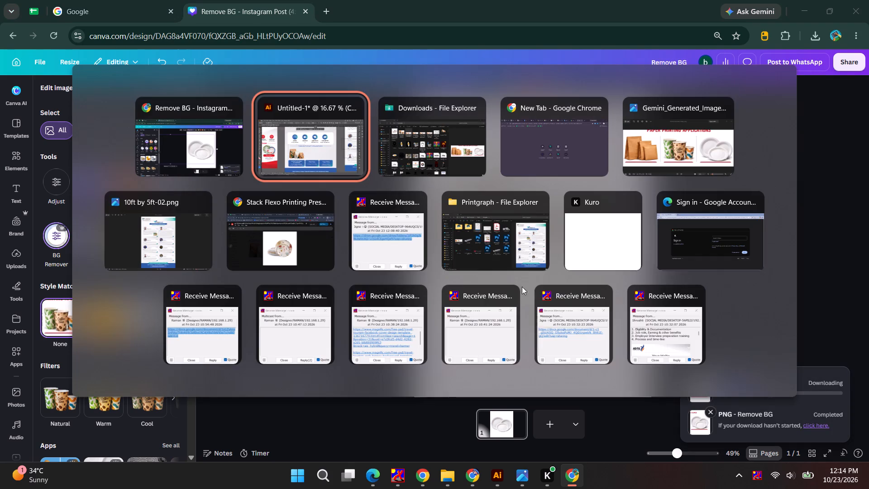
left_click(399, 158, "alt")
scroll(235, 191, "up", 1)
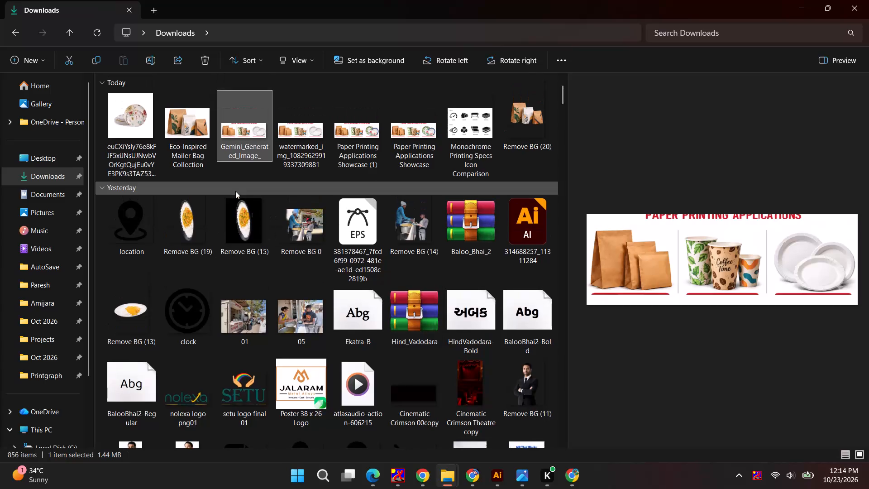
scroll(235, 191, "up", 1)
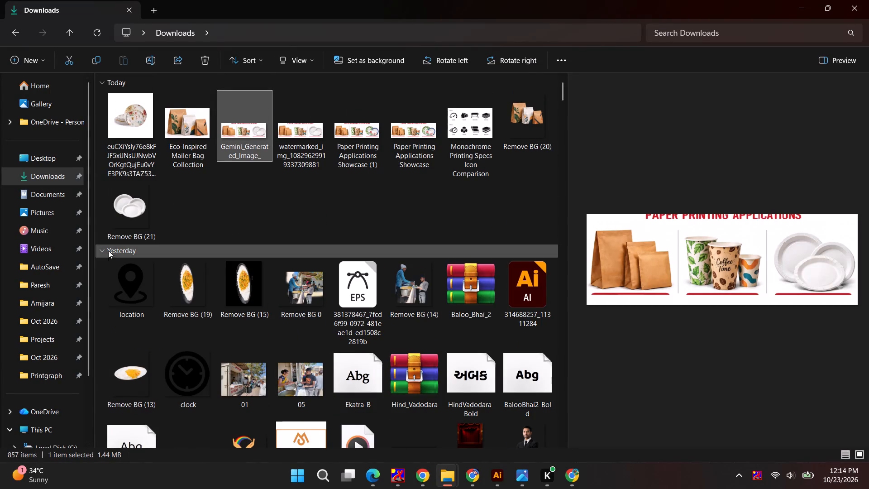
left_click(100, 250)
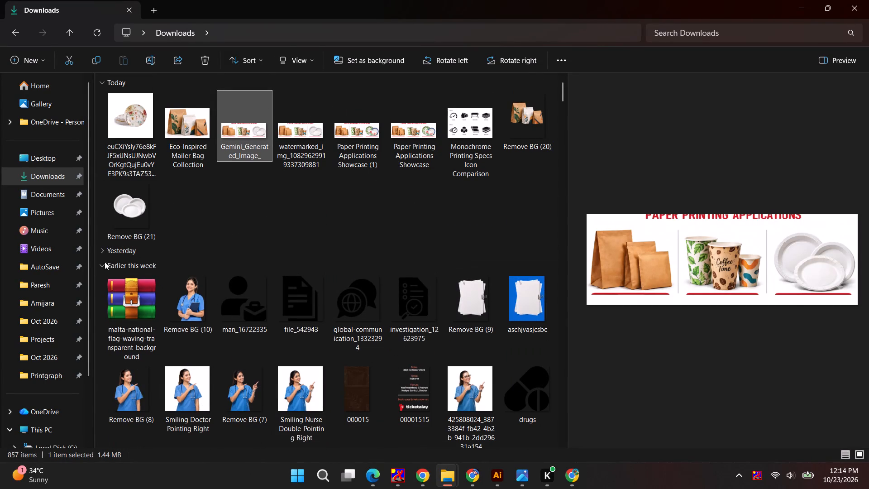
Back in Canva, shift the image so the three paper cups fill the page and download it as a transparent PNG.
key("alt+Tab")
left_click_drag(422, 243, 659, 242)
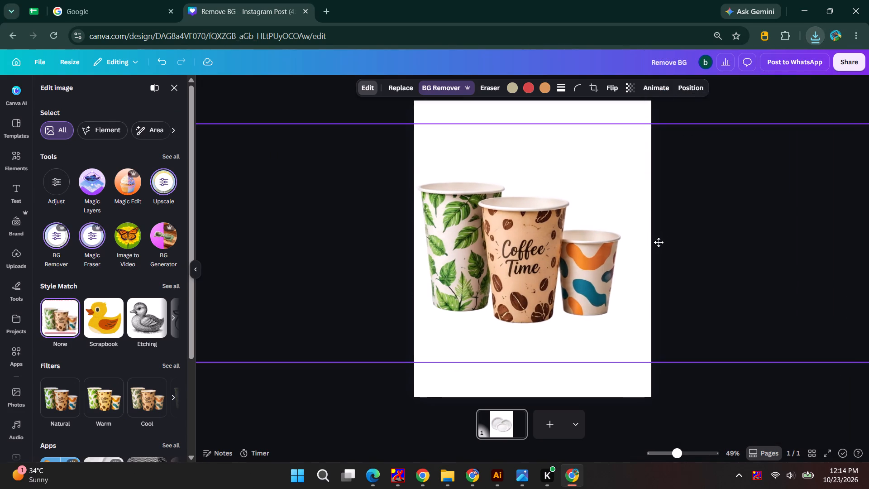
left_click_drag(659, 242, 668, 243)
left_click(847, 57)
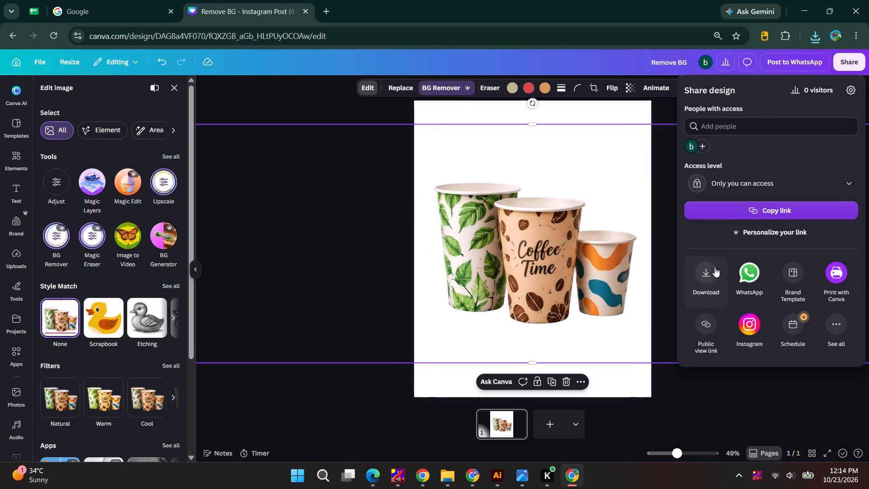
left_click(712, 268)
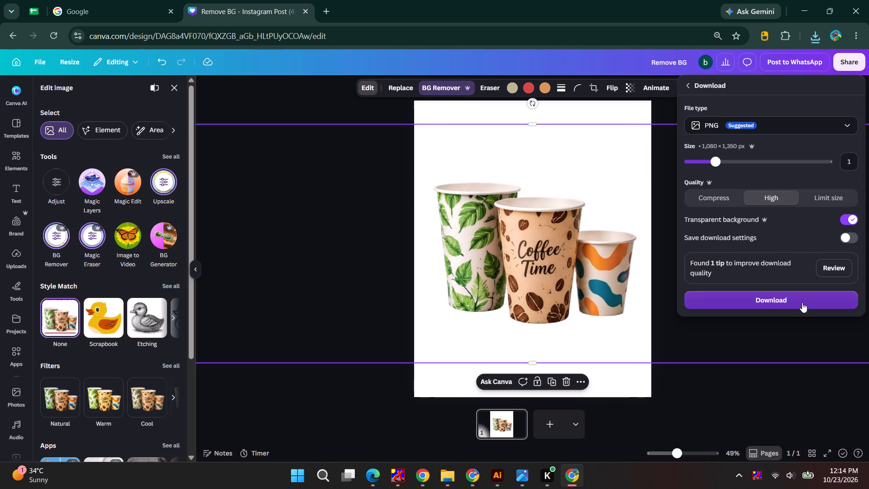
left_click(802, 302)
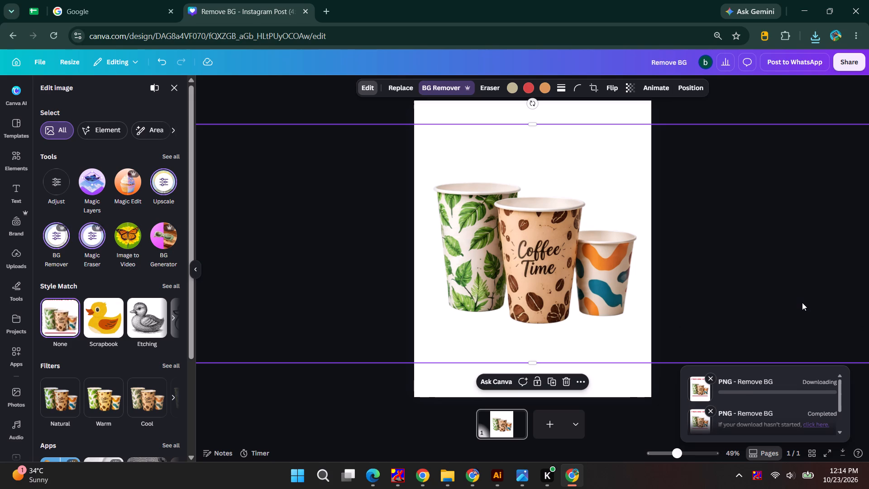
Check the Downloads folder for the newly downloaded paper cups image.
key("alt+Tab")
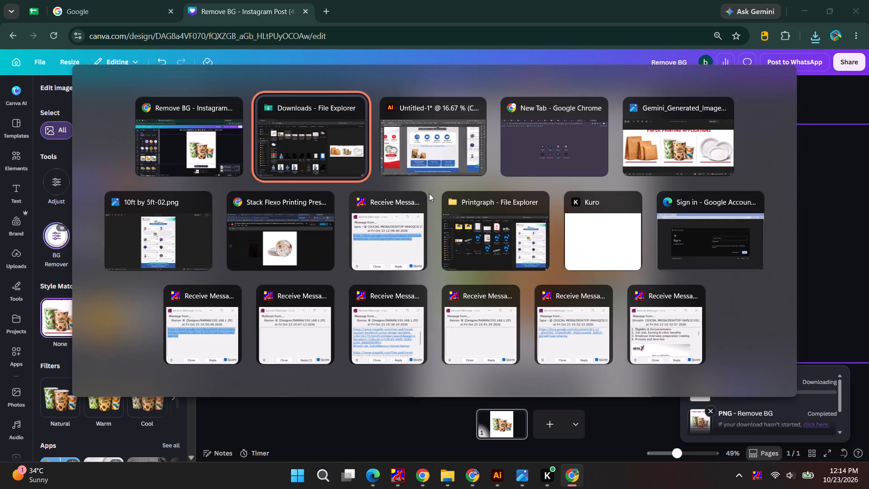
left_click(434, 158, "alt")
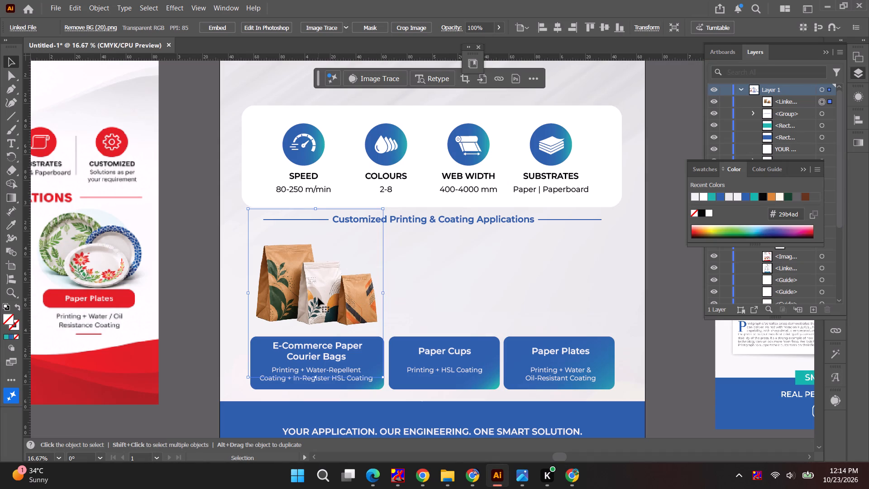
key("alt+Tab")
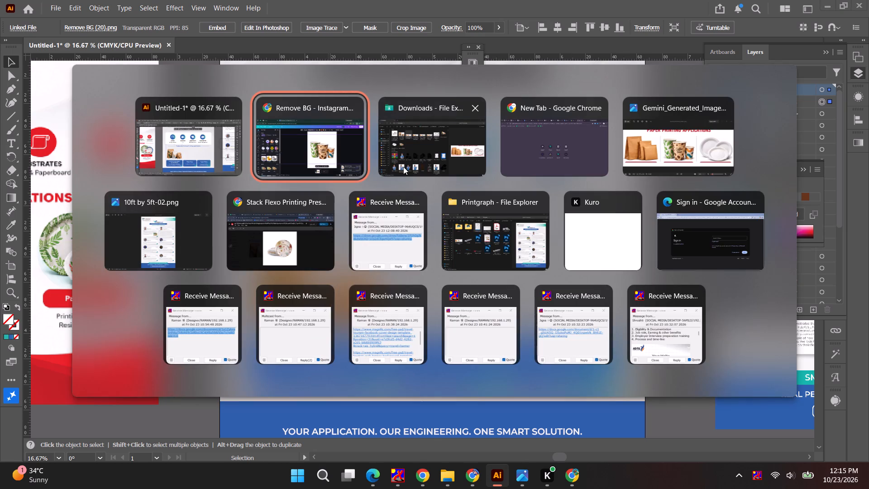
left_click(413, 149, "alt")
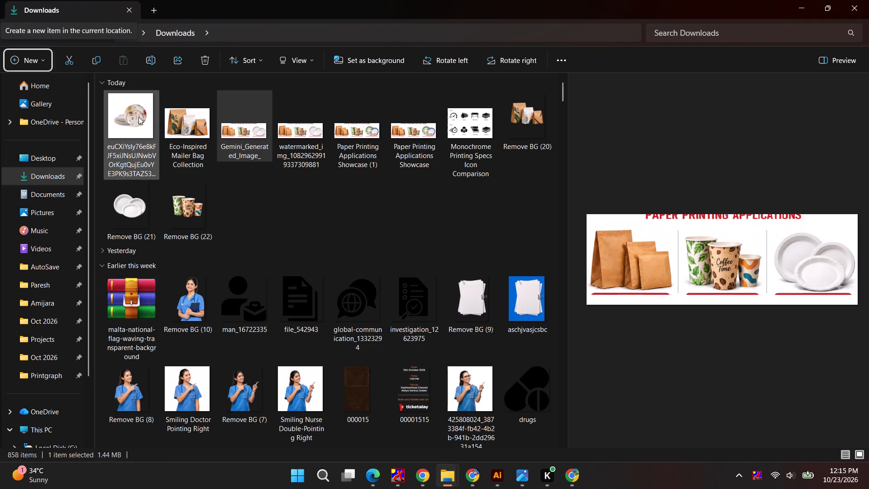
key("alt+Tab")
key("alt+Tab")
key("alt+Tab")
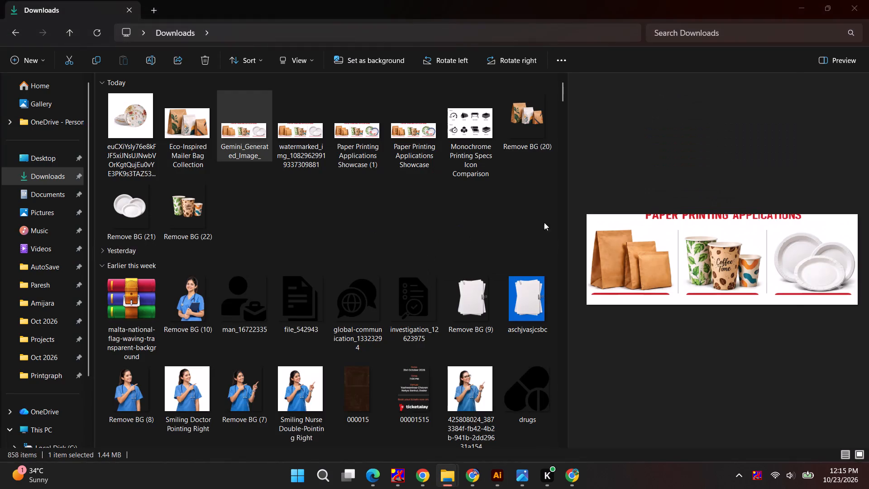
key("alt+Tab")
Switch to Canva and reset all AI edits on the paper products image to bring back its original background.
left_click(456, 151, "alt")
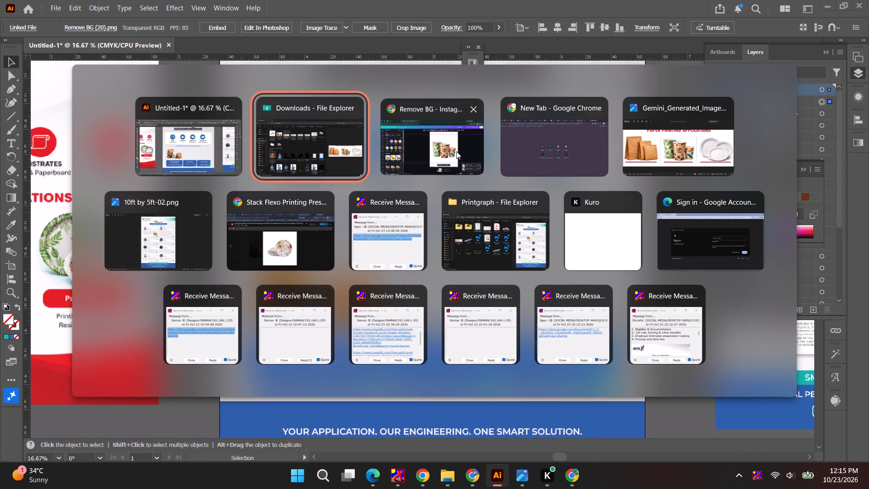
left_click(450, 86)
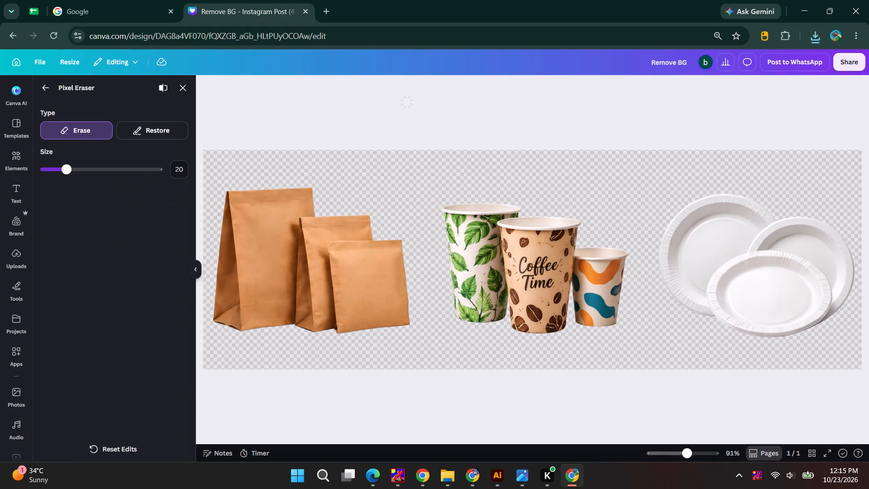
left_click(162, 90)
left_click(162, 90)
left_click(118, 447)
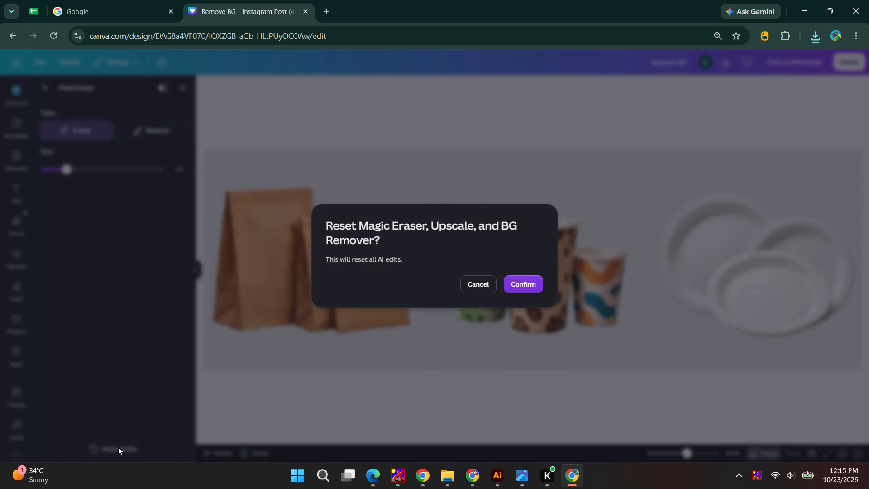
left_click(510, 284)
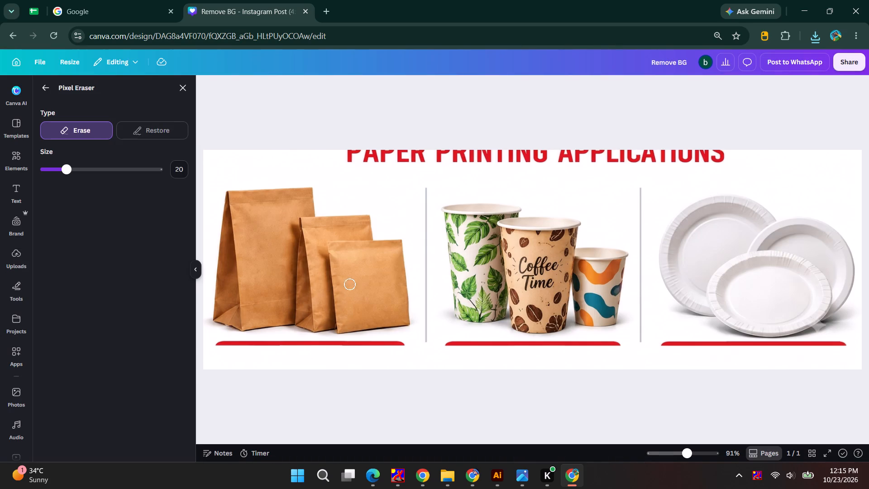
left_click(48, 89)
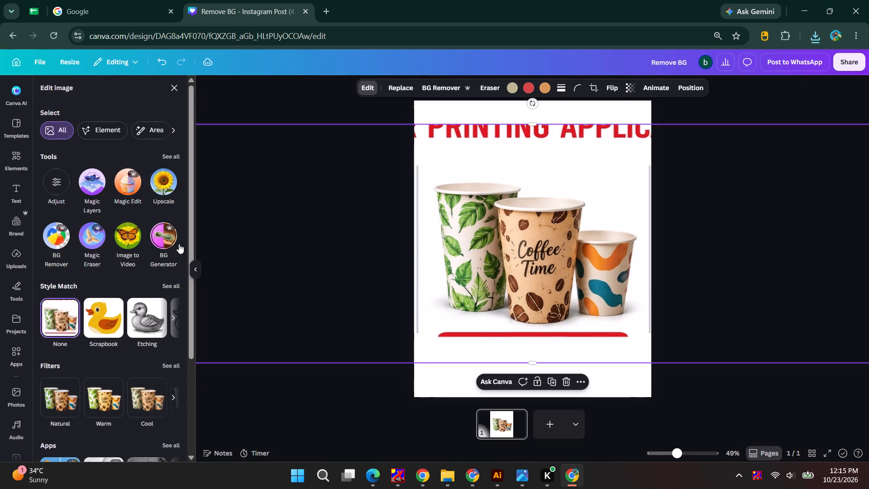
Shift the image so the three white plates fill the page, and crop its bottom edge to remove the red bar.
left_click_drag(558, 265, 326, 267)
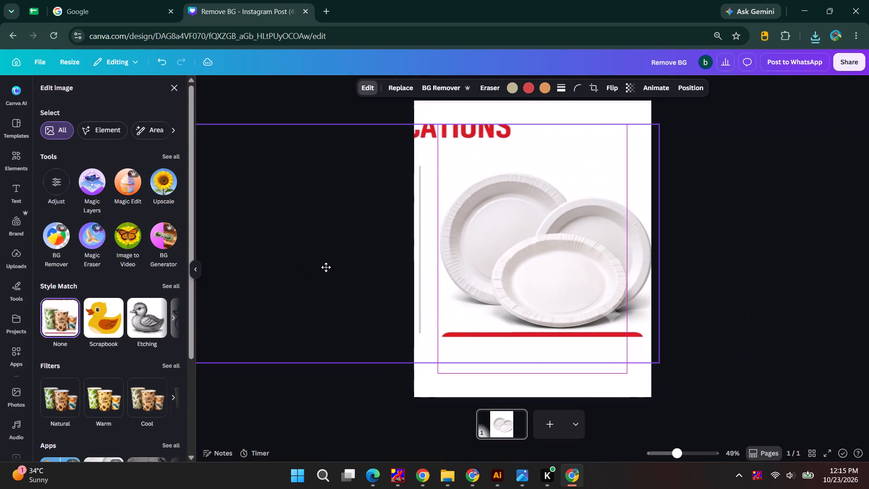
left_click_drag(326, 267, 321, 267)
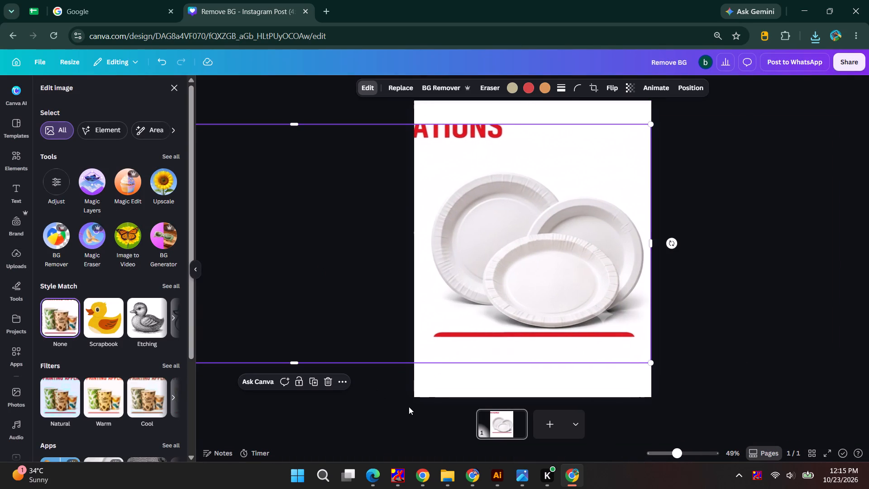
left_click_drag(291, 365, 299, 333)
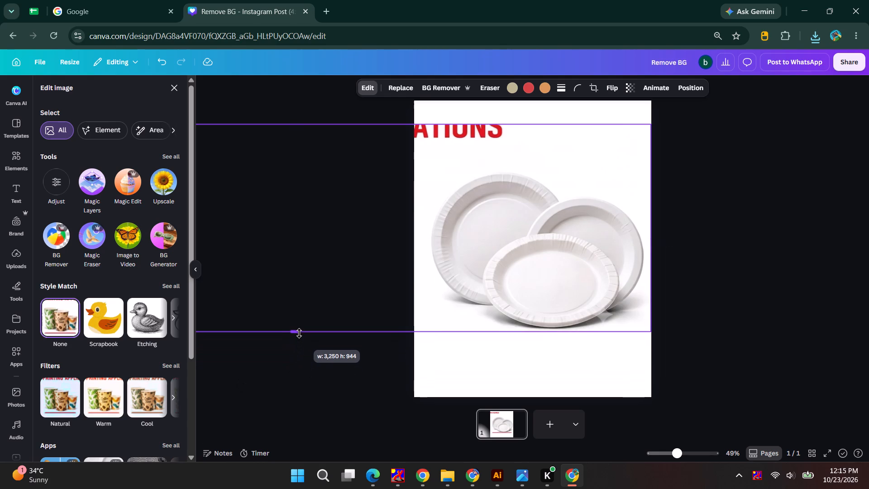
left_click_drag(299, 333, 301, 332)
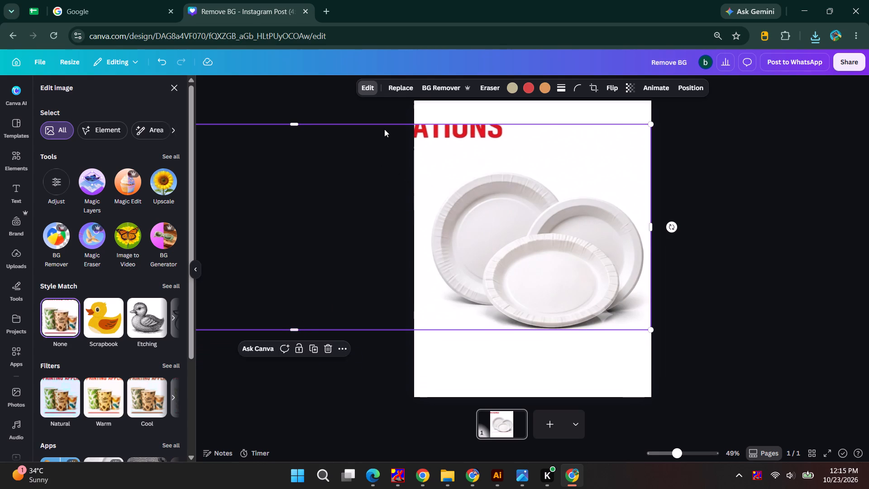
key("alt+Tab")
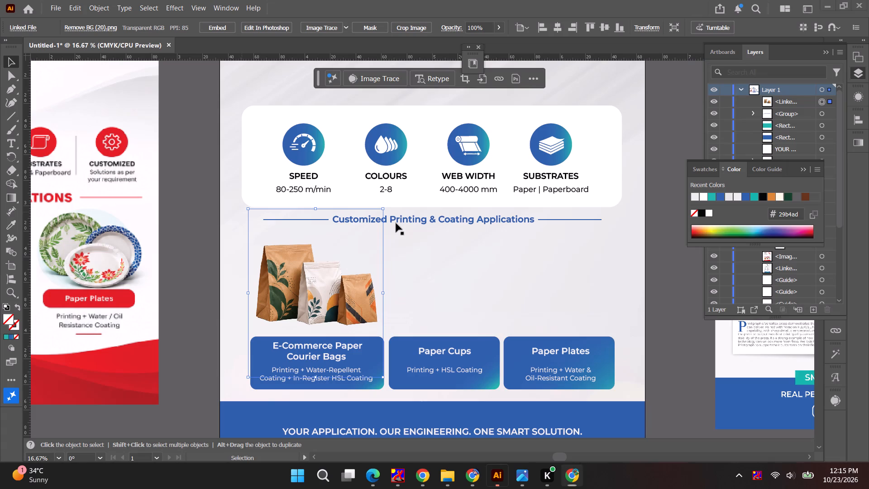
key("alt+Tab")
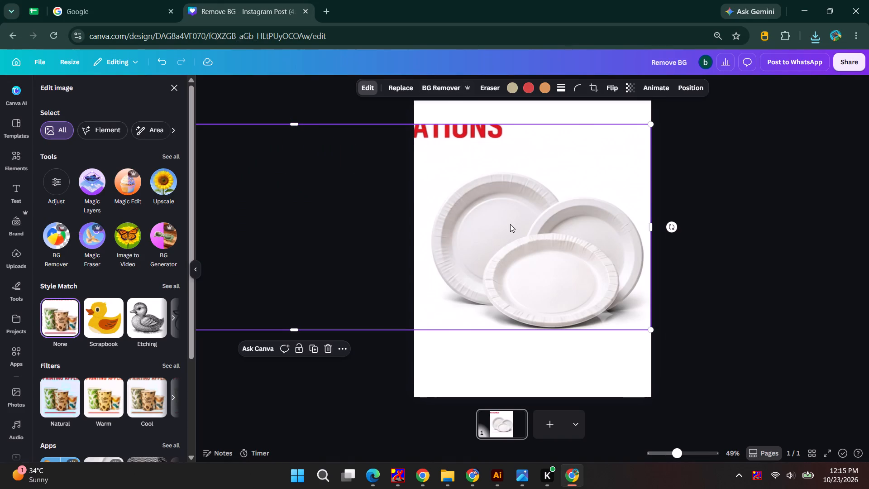
Duplicate the plates image, place the copy slightly lower over the original, and remove the copy's background.
key("ctrl+c")
key("ctrl+v")
left_click_drag(547, 230, 541, 223)
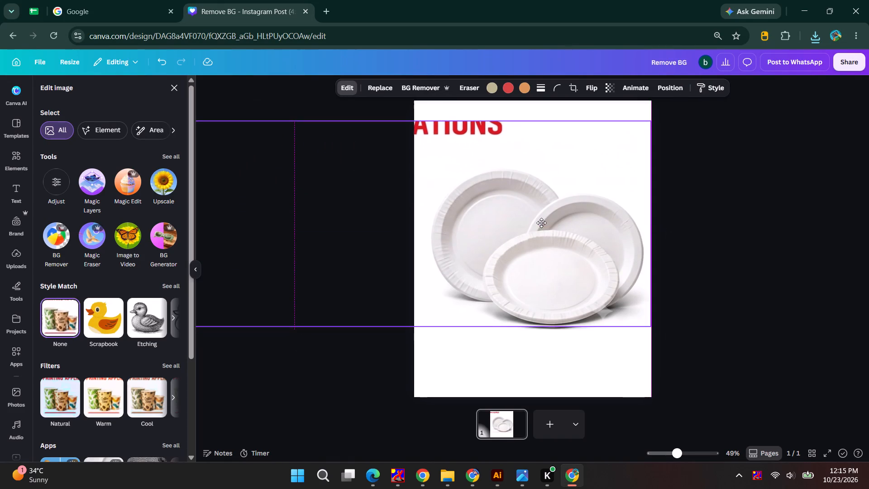
left_click_drag(541, 223, 543, 233)
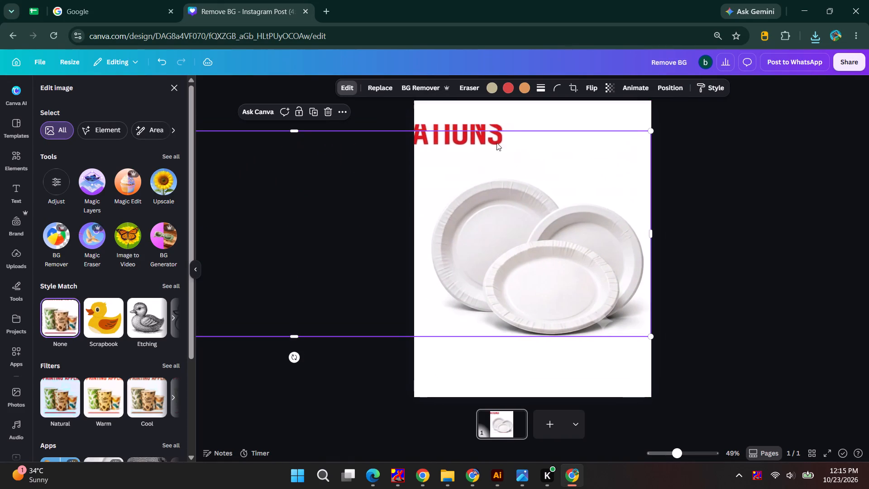
left_click(411, 96)
left_click(421, 91)
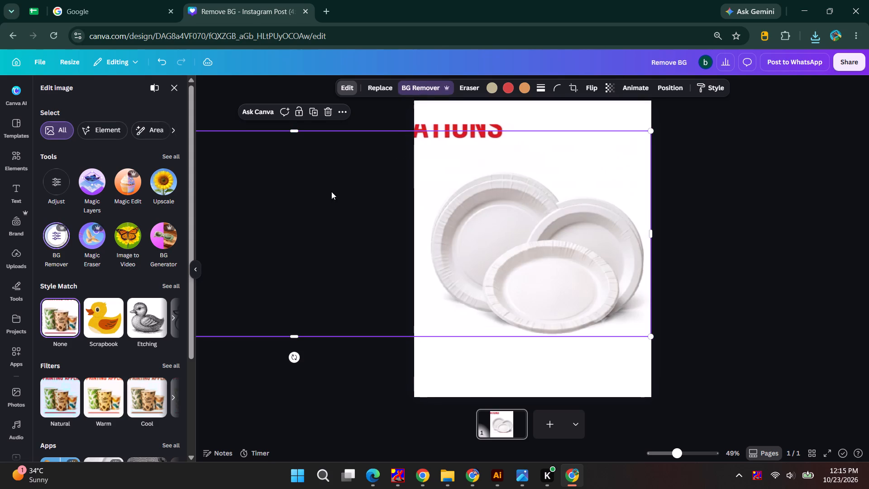
Crop the top of the background-removed copy, and crop the original beneath it to a bottom strip holding the plates' shadow.
left_click_drag(291, 129, 288, 182)
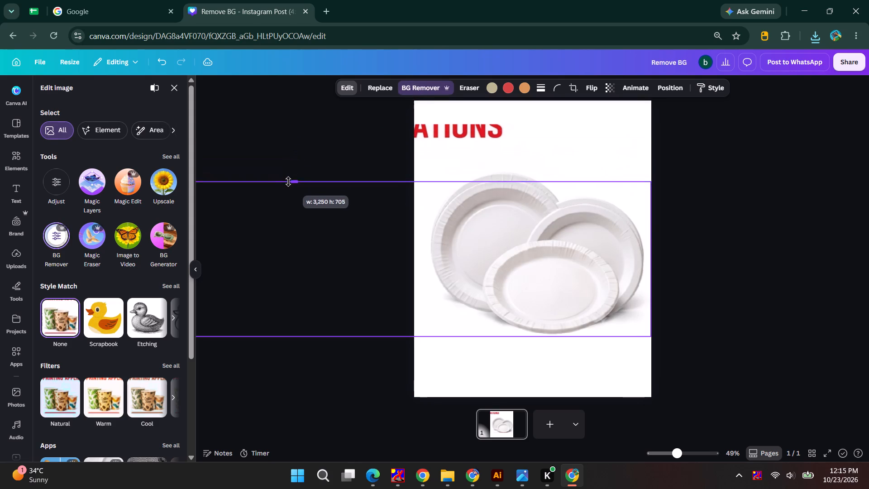
left_click_drag(288, 182, 304, 142)
left_click(544, 133)
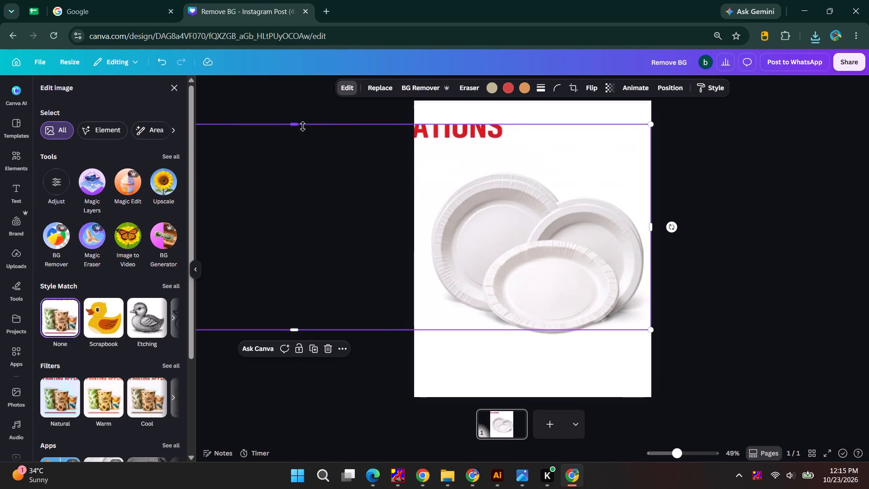
left_click_drag(293, 126, 296, 244)
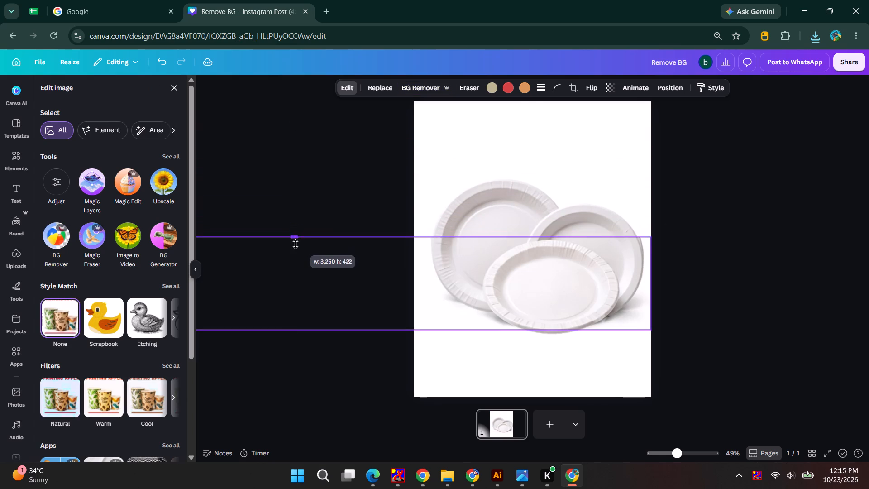
left_click_drag(296, 244, 293, 264)
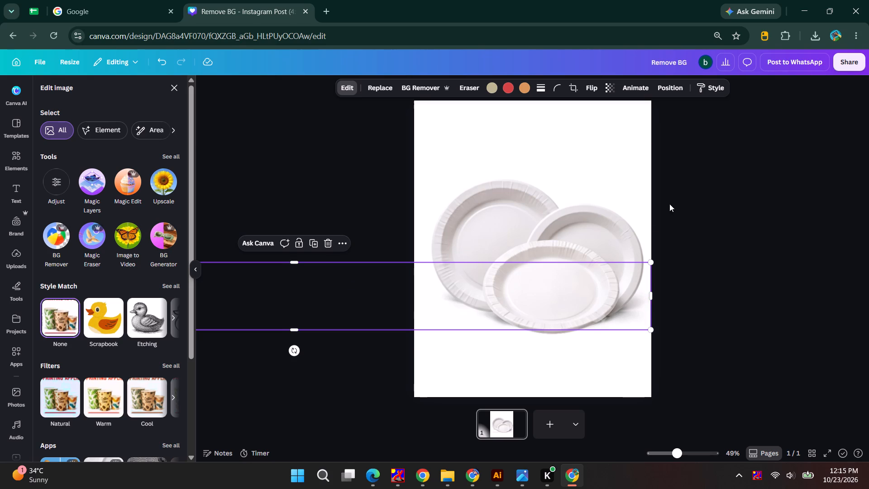
left_click(669, 204)
Reposition the background-removed plates copy over the original's shadow strip.
left_click(580, 239)
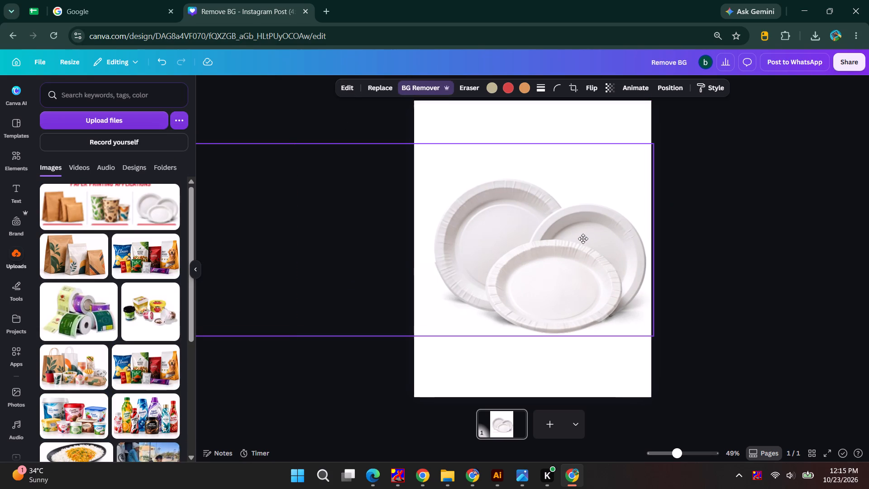
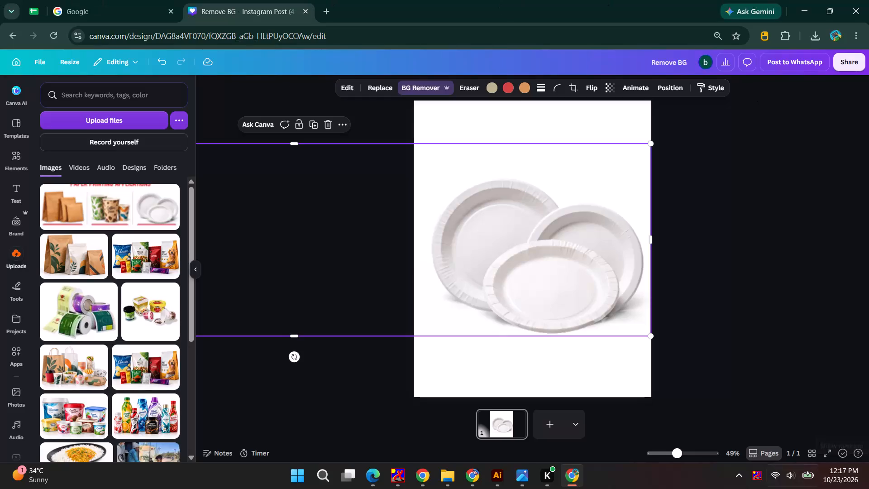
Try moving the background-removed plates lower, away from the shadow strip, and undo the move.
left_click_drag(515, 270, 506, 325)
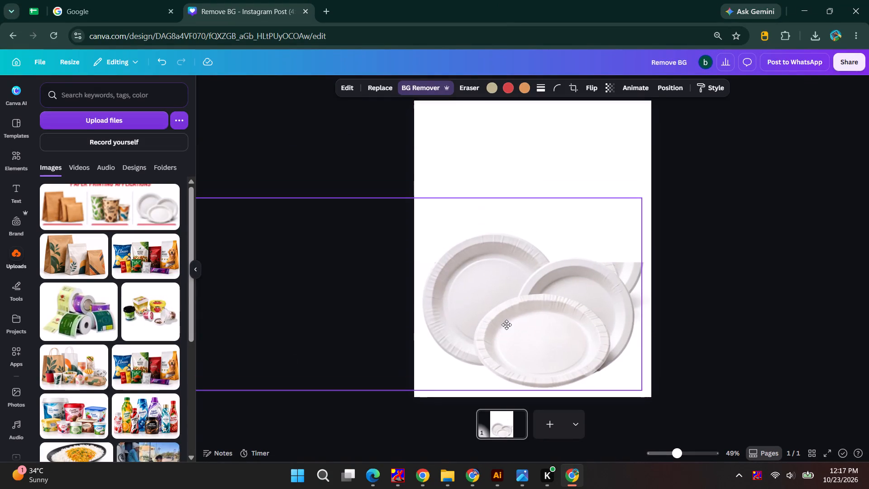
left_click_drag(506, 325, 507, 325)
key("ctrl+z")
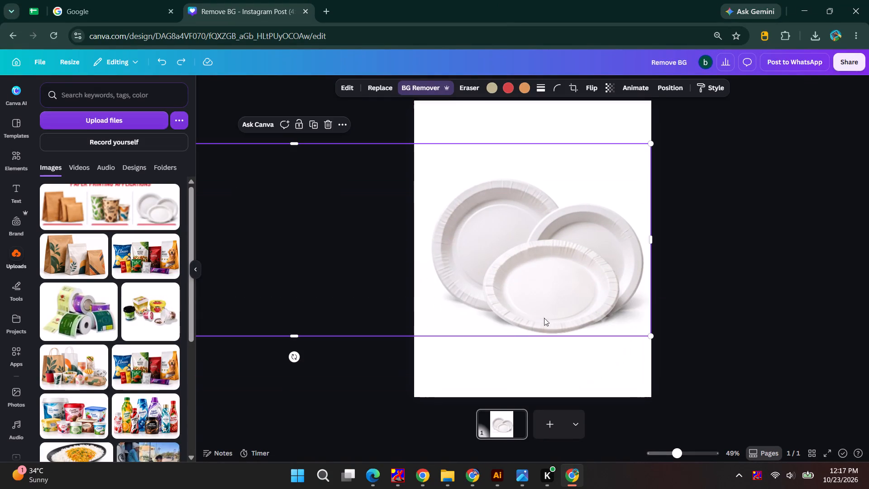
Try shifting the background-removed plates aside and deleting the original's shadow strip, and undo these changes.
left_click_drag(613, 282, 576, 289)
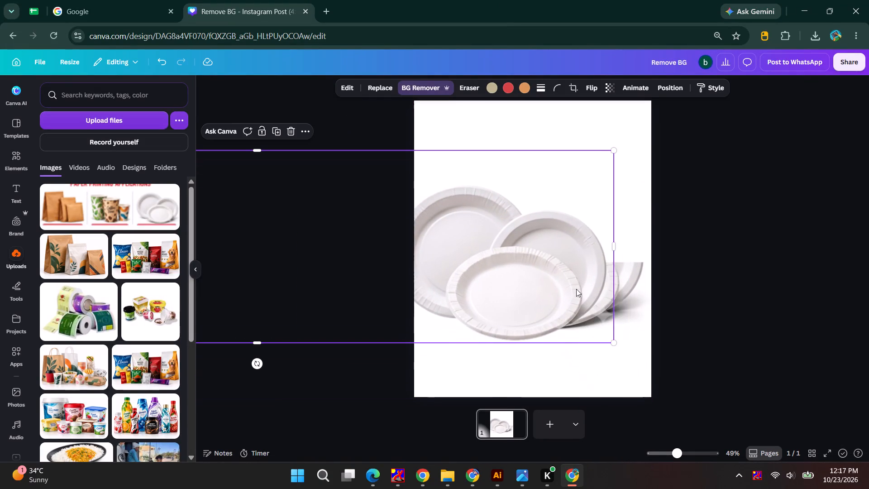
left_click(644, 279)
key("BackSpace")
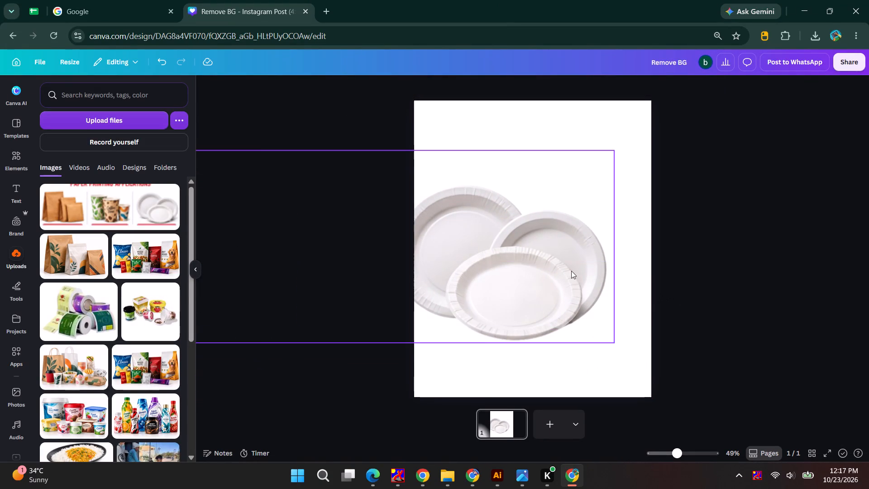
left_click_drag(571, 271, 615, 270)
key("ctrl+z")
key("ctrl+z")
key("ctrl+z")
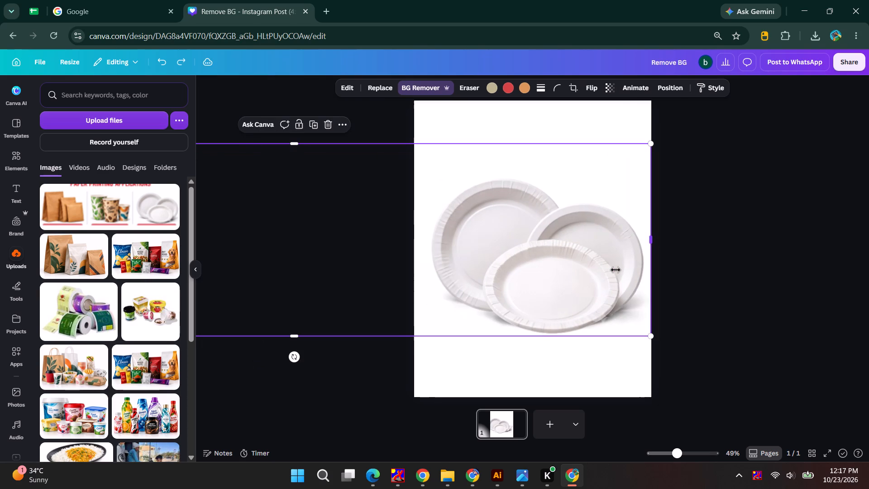
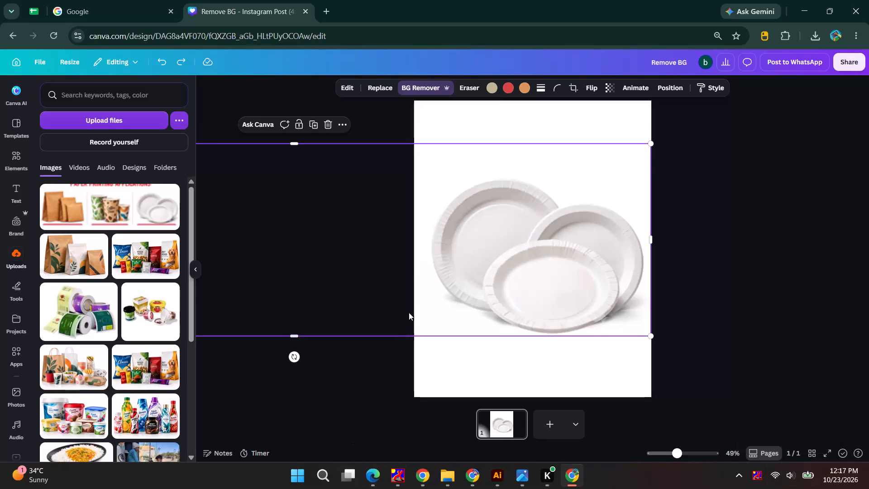
Delete the background-removed plates and the original plates strip from the Canva page.
left_click_drag(538, 254, 495, 258)
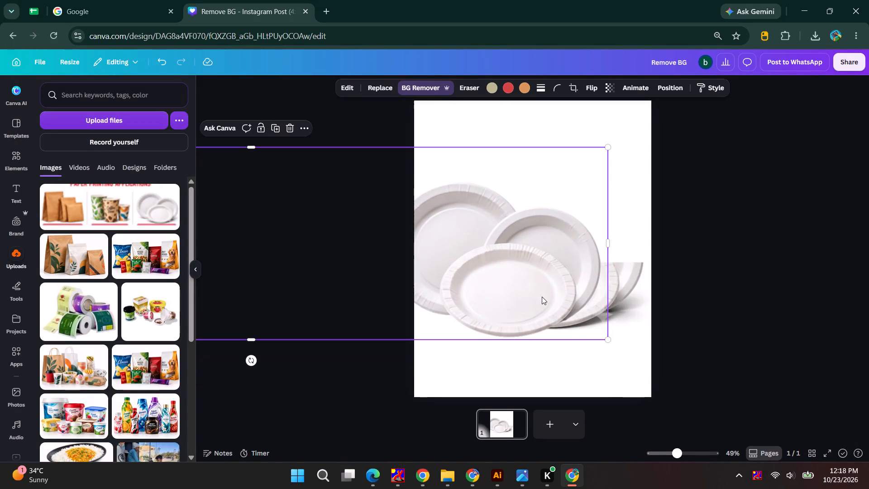
key("BackSpace")
left_click(611, 303)
key("Delete")
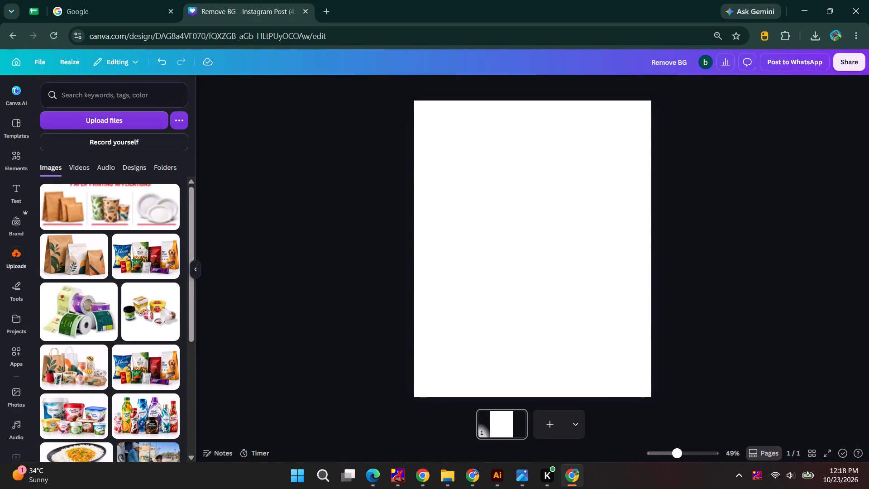
Place the Remove BG (21) plates cutout from Downloads into the Illustrator flyer, scaled to fit above the Paper Plates box.
key("alt+Tab")
left_click(431, 133, "alt")
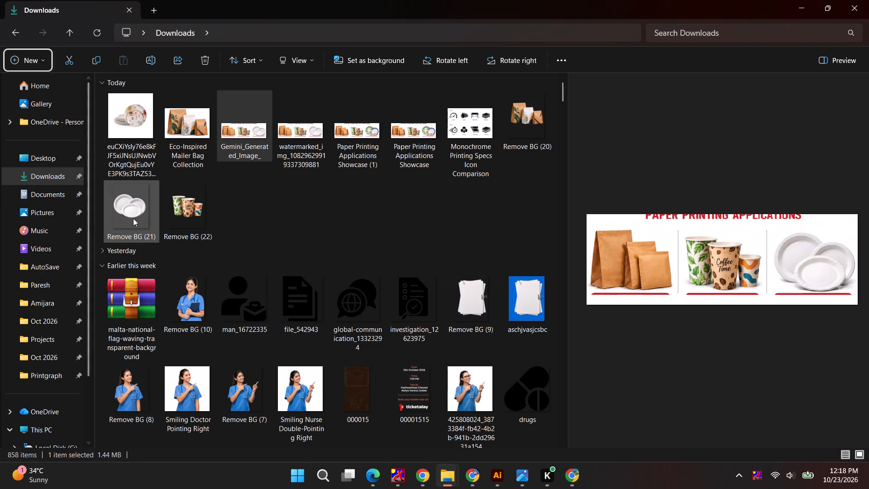
left_click(133, 218)
left_click_drag(134, 208, 143, 247)
key("alt+Tab")
key("alt+Tab")
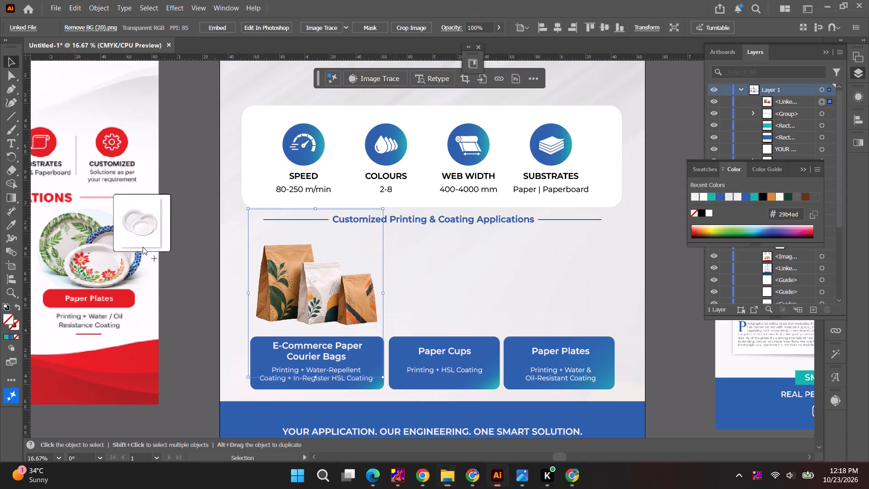
left_click_drag(143, 247, 515, 296)
left_click_drag(527, 293, 572, 287)
left_click_drag(619, 364, 613, 358, "shift")
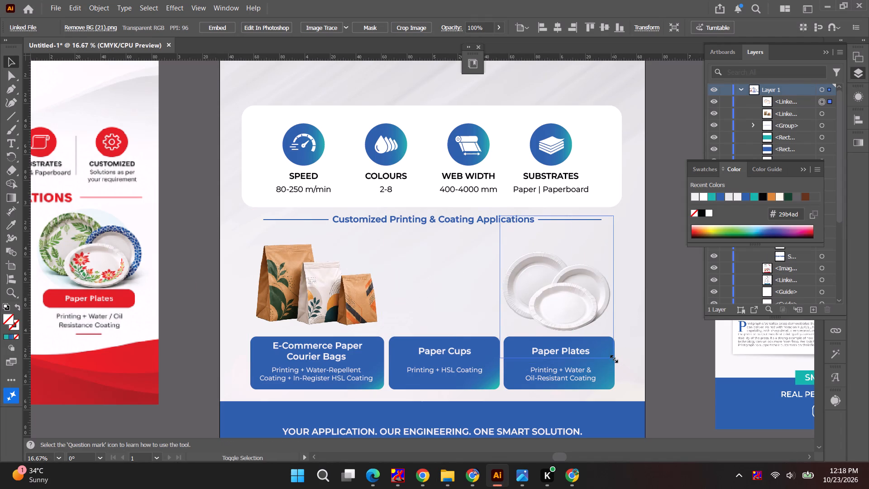
left_click_drag(613, 358, 607, 349, "shift")
left_click_drag(556, 299, 561, 306)
left_click(563, 307)
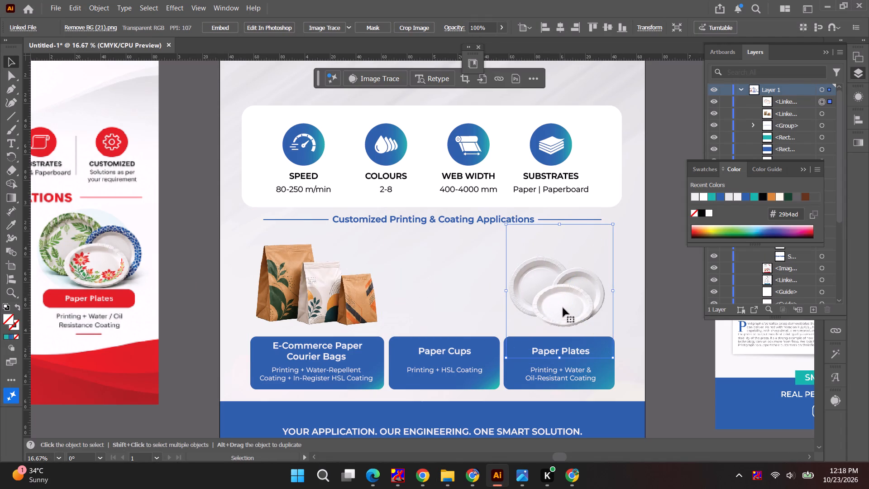
Scale the paper bags picture down slightly about its centre, above the E-Commerce Paper Courier Bags box.
left_click(332, 302)
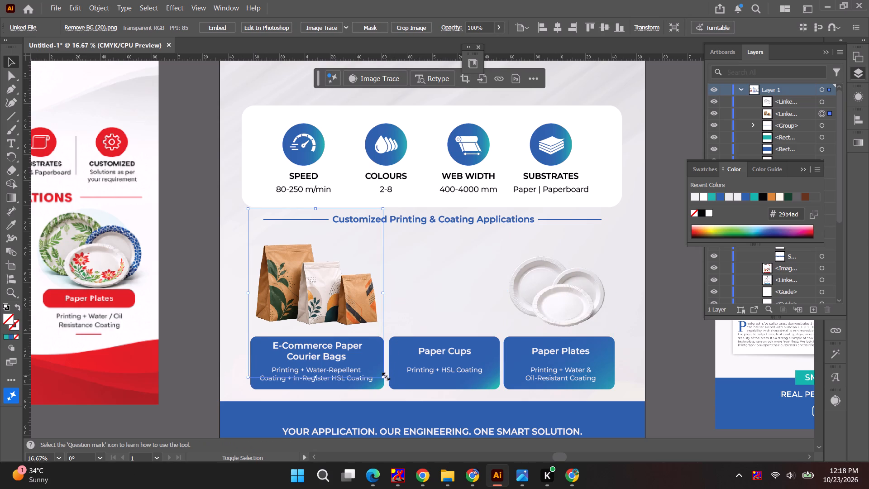
left_click(385, 375, "alt+shift")
Place the Remove BG (22) cups cutout from Downloads into the flyer, centred and sized above the Paper Cups box.
key("alt+Tab")
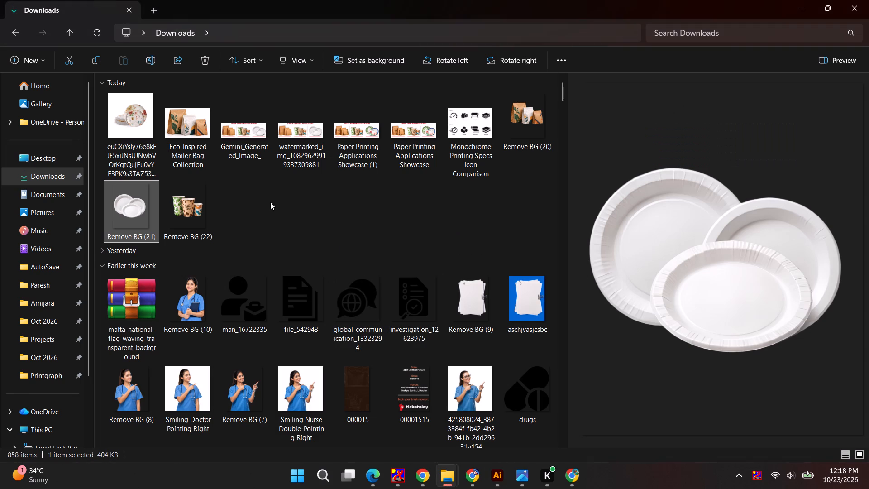
left_click(191, 221)
left_click_drag(188, 203, 392, 277)
key("alt+Tab")
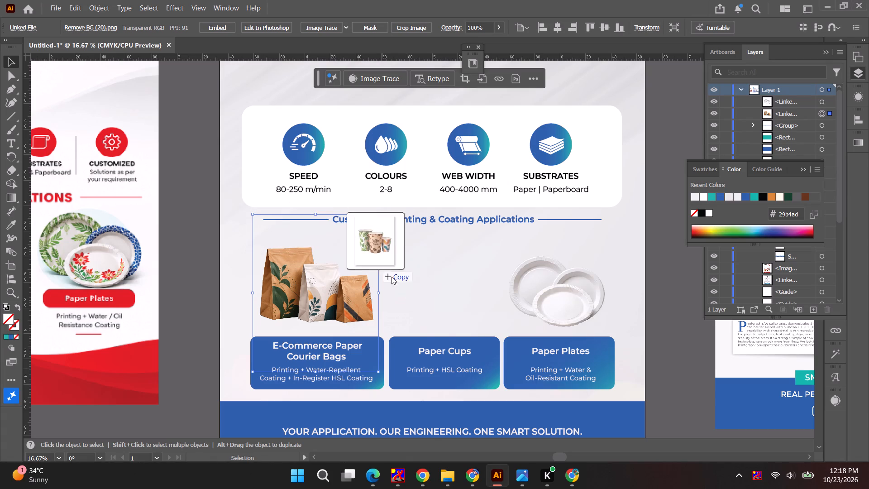
left_click_drag(392, 277, 431, 299)
left_click_drag(446, 303, 452, 288)
left_click_drag(457, 290, 463, 292)
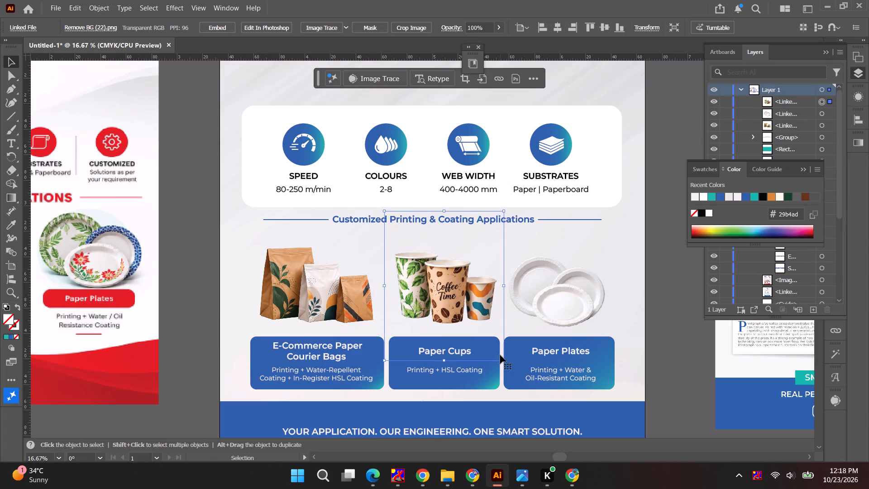
left_click_drag(503, 361, 498, 355, "alt+shift")
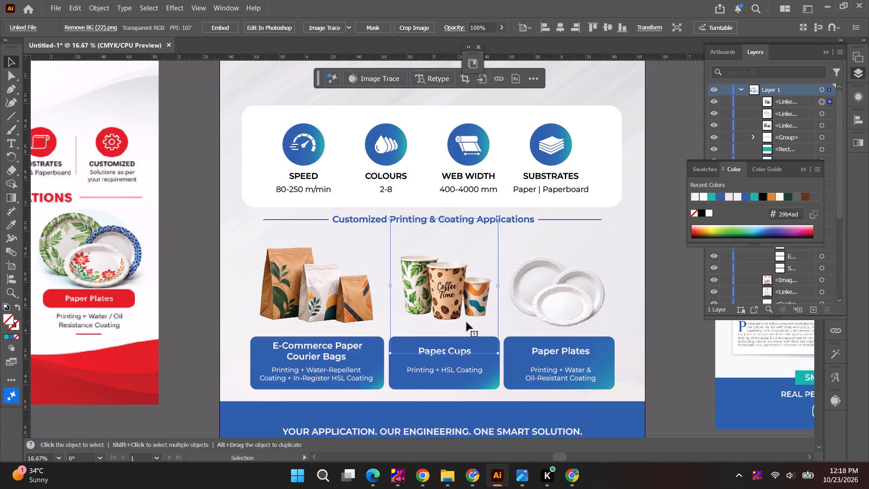
left_click_drag(391, 220, 385, 211, "alt+shift")
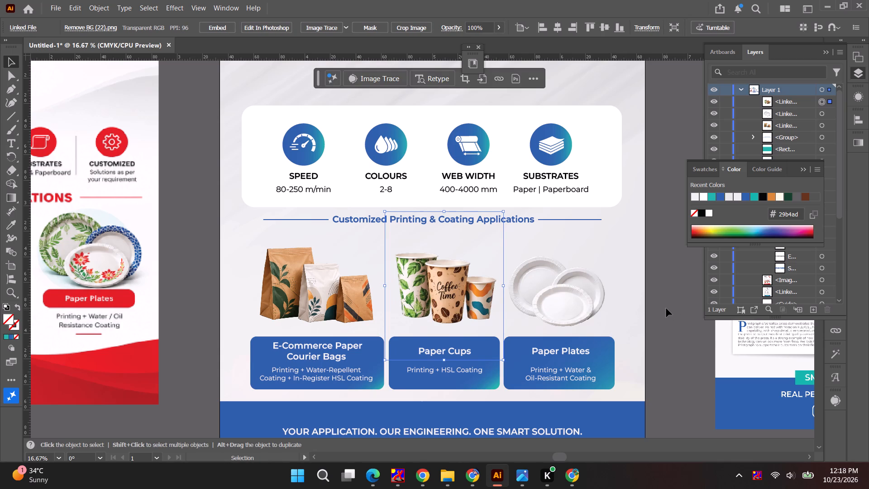
Review the whole blue flyer beside the red reference and the VersaFlex sheet.
left_click(666, 308)
scroll(655, 321, "down", 2, "alt")
key("space")
key("space")
key("space")
key("space")
left_click_drag(402, 275, 306, 285)
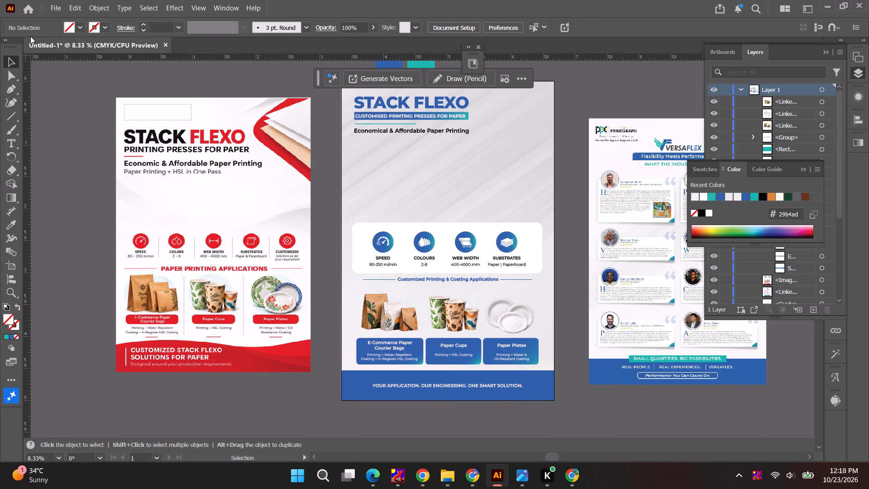
scroll(315, 201, "down", 2, "alt")
key("space")
left_click_drag(347, 201, 331, 202)
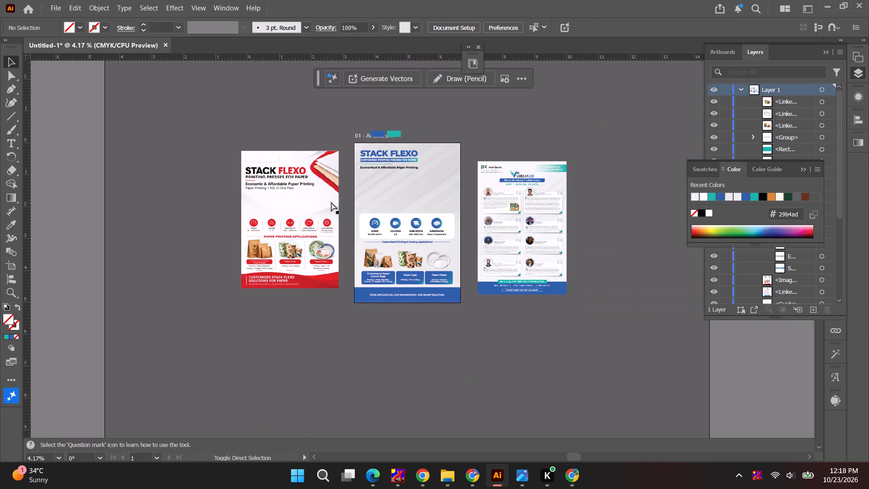
Start saving the flyer document under a new name.
key("ctrl+shift+s")
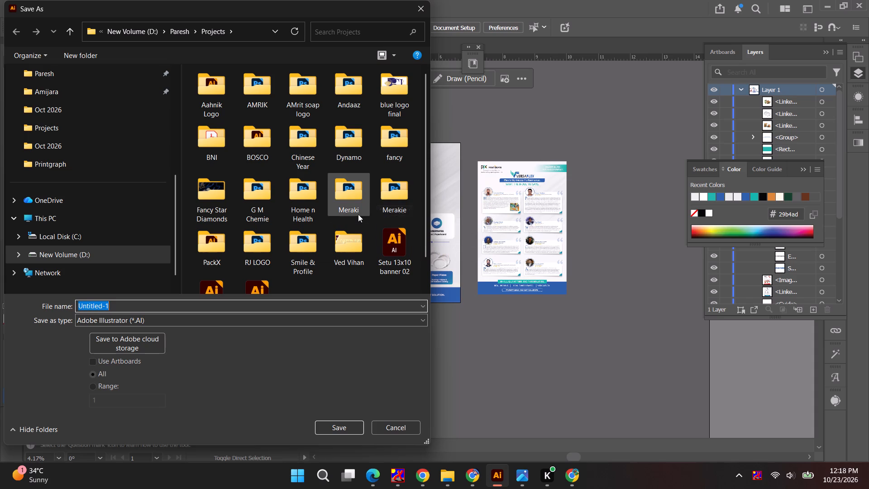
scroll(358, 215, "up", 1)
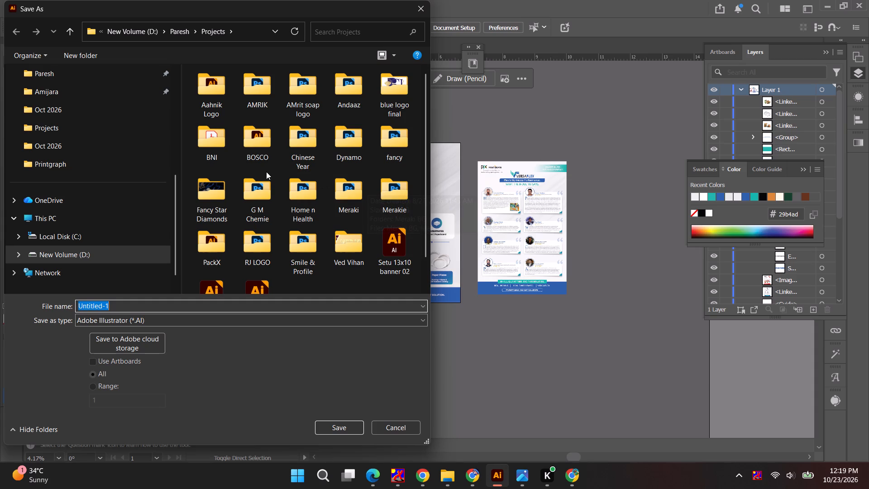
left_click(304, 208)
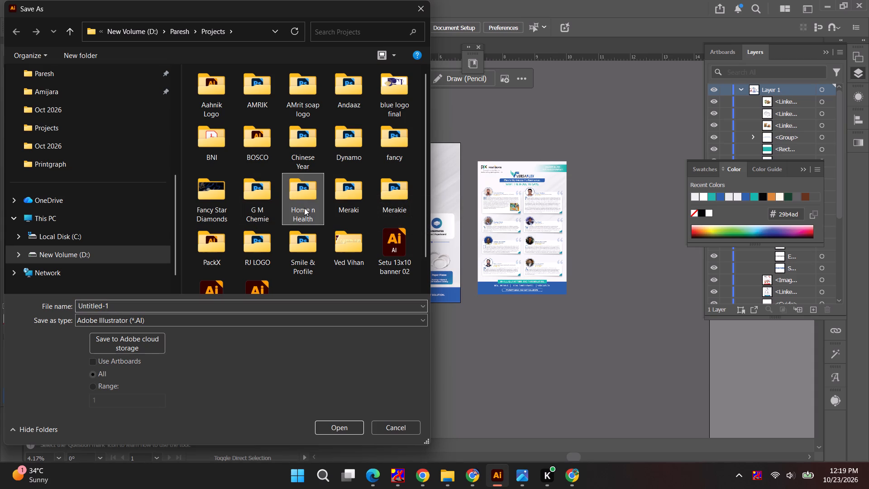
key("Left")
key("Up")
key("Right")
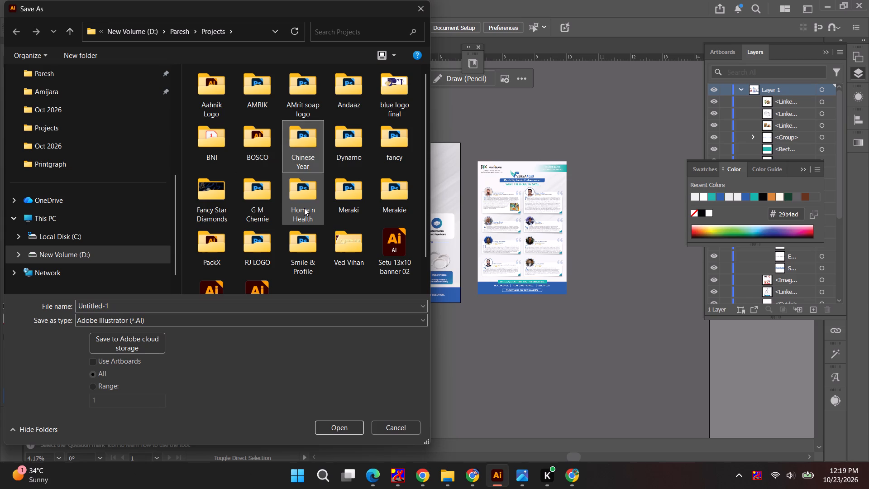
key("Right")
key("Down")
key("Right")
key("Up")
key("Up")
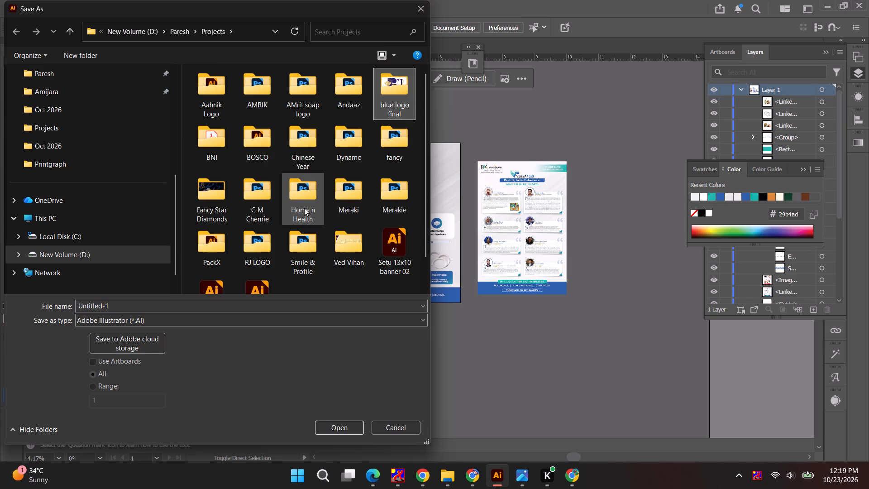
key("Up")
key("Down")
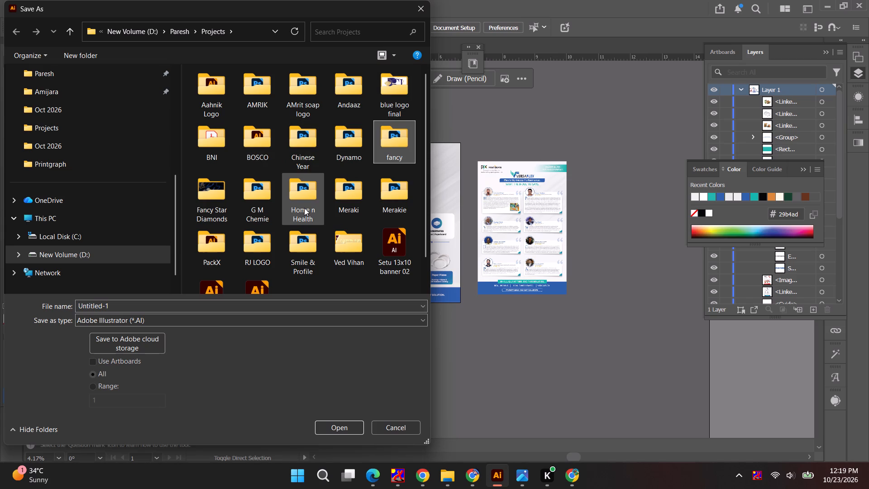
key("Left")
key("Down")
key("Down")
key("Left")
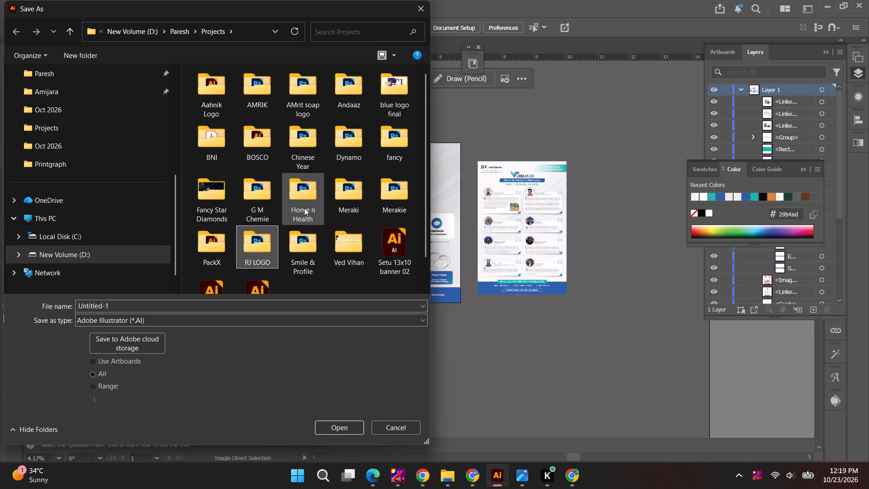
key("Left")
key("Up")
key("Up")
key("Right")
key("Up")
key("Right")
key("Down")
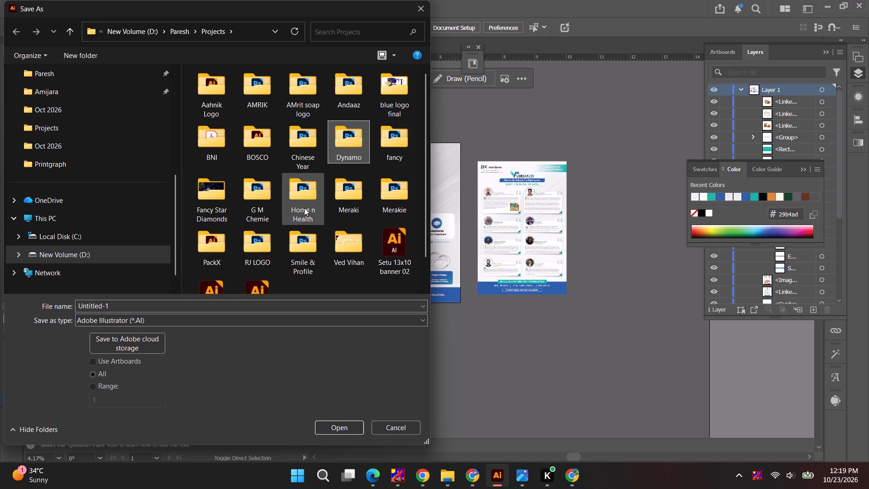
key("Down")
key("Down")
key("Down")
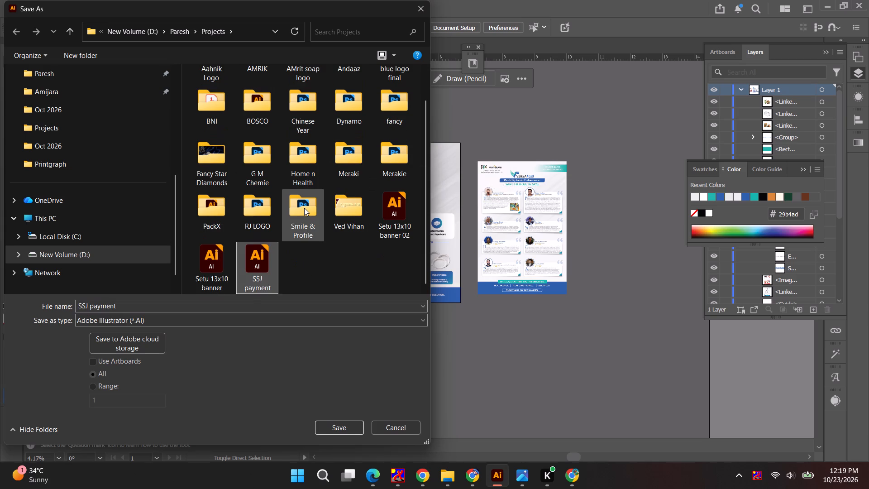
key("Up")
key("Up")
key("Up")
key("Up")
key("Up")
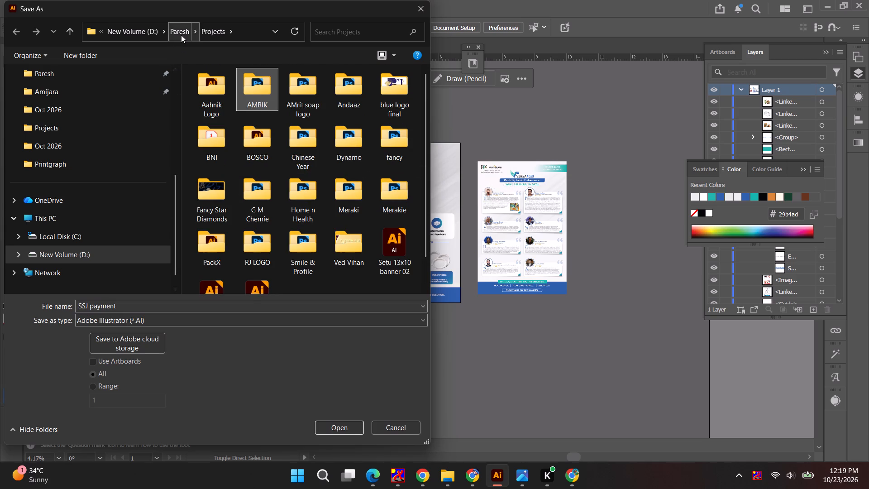
Choose the Printgraph folder, one level up from Projects, as the save location.
left_click(181, 34)
left_click(296, 213)
key("p")
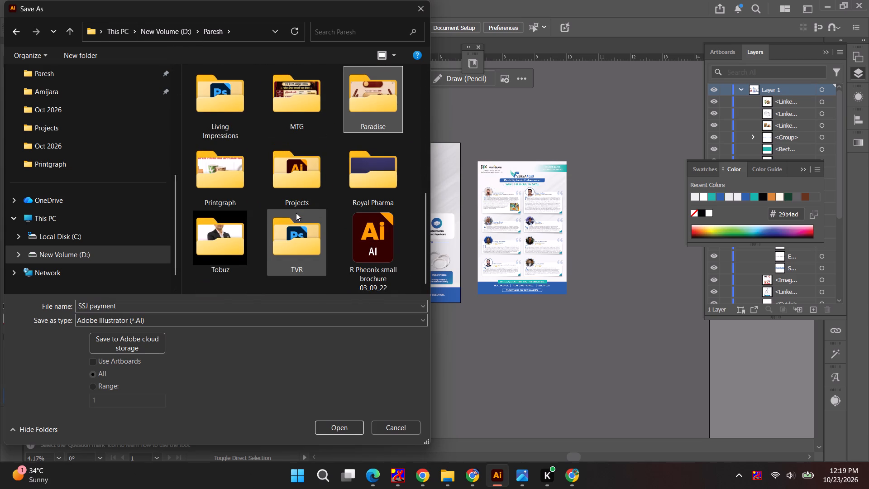
key("Left")
key("Right")
key("Down")
key("Left")
key("Left")
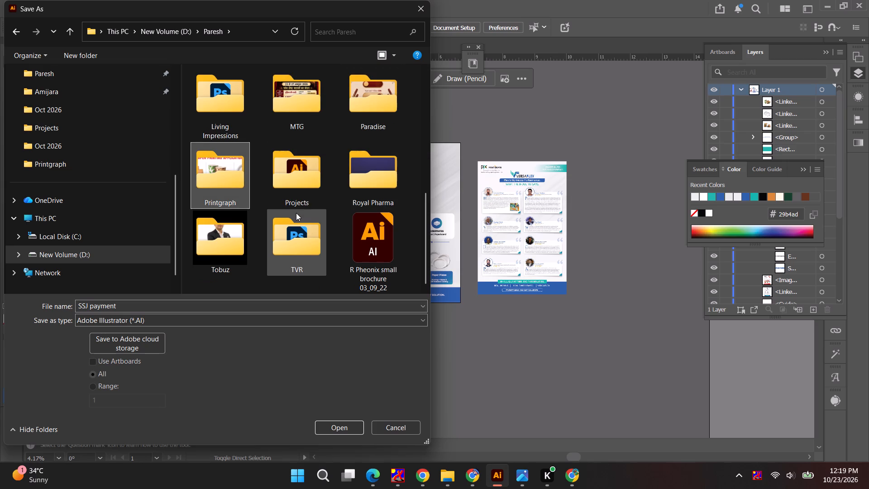
key("Return")
Save the document as "Stack flexo 01" in Illustrator 2020 format.
left_click(187, 308)
key("shift+s")
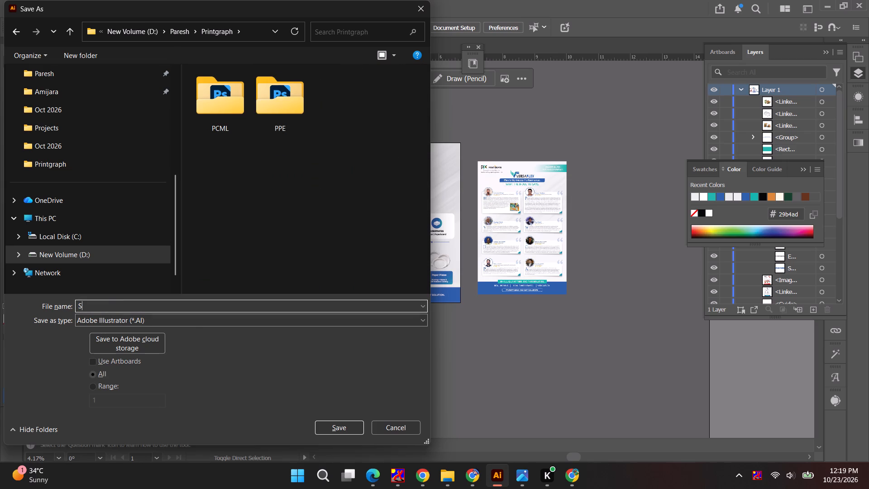
type("ta")
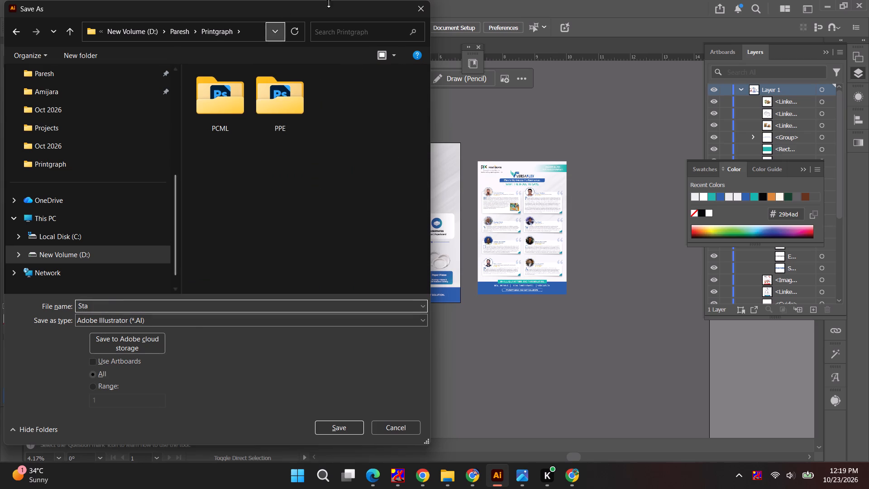
left_click_drag(313, 11, 282, 3)
type("ck flexo 01")
key("Return")
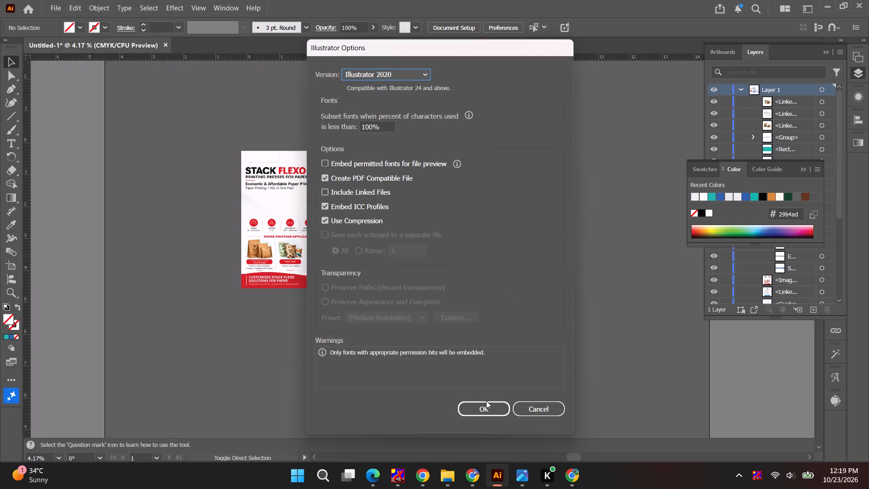
left_click(482, 411)
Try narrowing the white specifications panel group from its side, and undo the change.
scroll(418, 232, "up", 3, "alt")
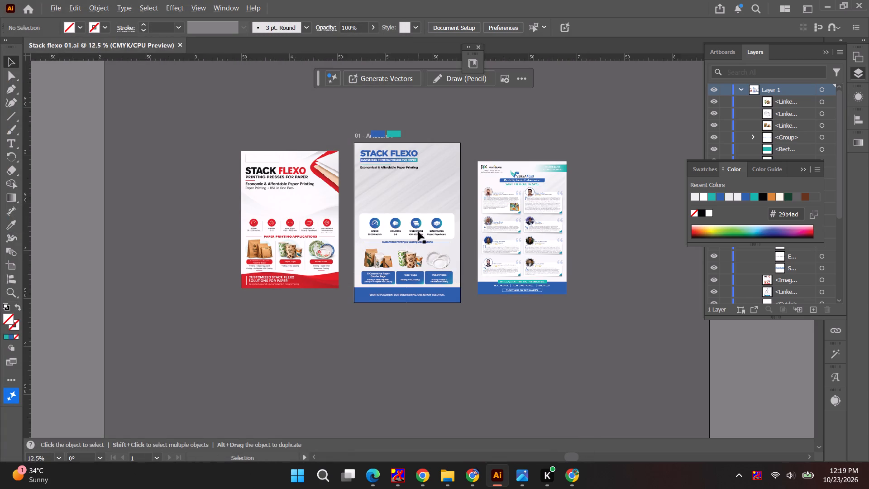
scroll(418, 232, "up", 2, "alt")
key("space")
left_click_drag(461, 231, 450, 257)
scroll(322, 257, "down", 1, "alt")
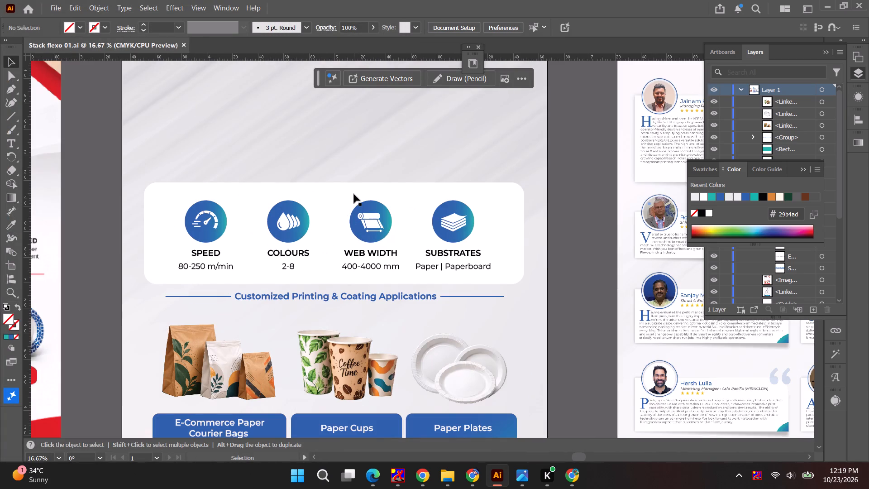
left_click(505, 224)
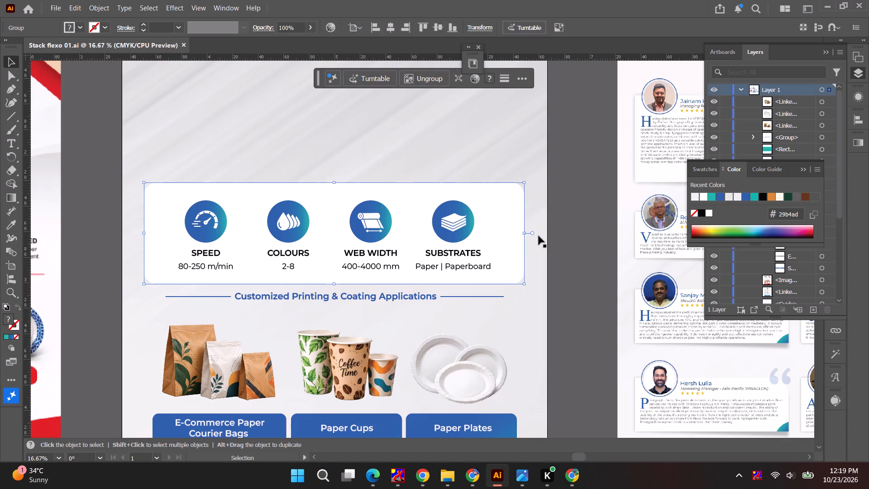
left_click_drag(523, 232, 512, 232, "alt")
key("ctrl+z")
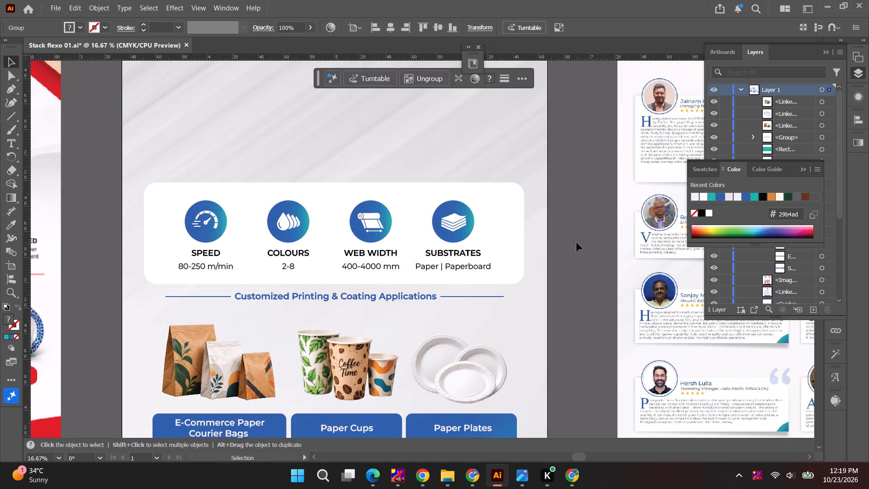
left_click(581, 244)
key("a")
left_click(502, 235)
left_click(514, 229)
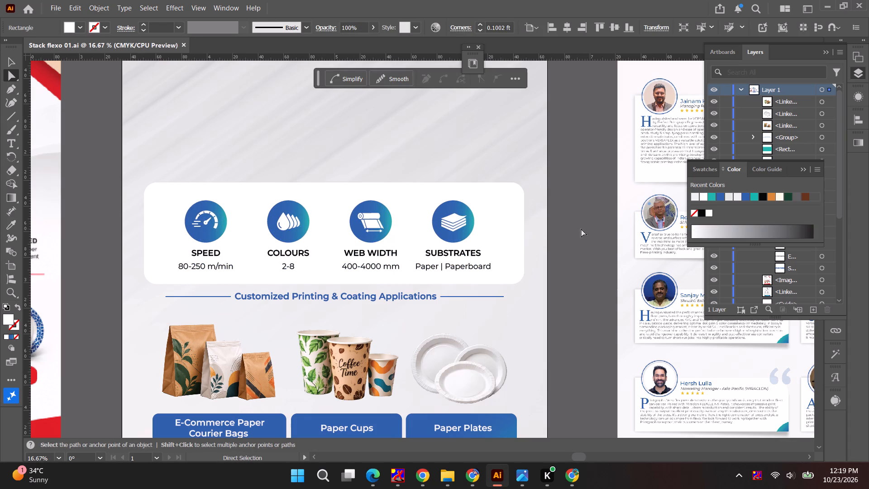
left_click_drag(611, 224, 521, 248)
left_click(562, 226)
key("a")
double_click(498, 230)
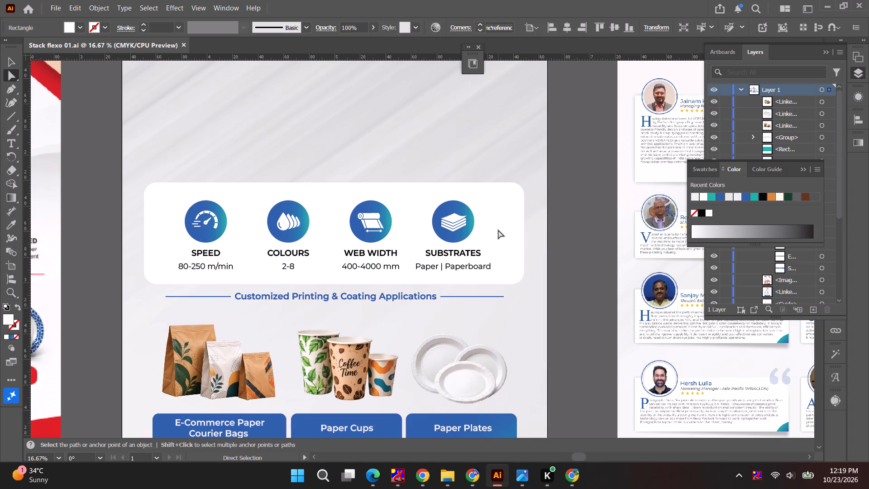
Select only the white background rectangle of the specifications panel and narrow it symmetrically about its centre to about 2.6 ft wide.
left_click(805, 168)
scroll(774, 247, "down", 3)
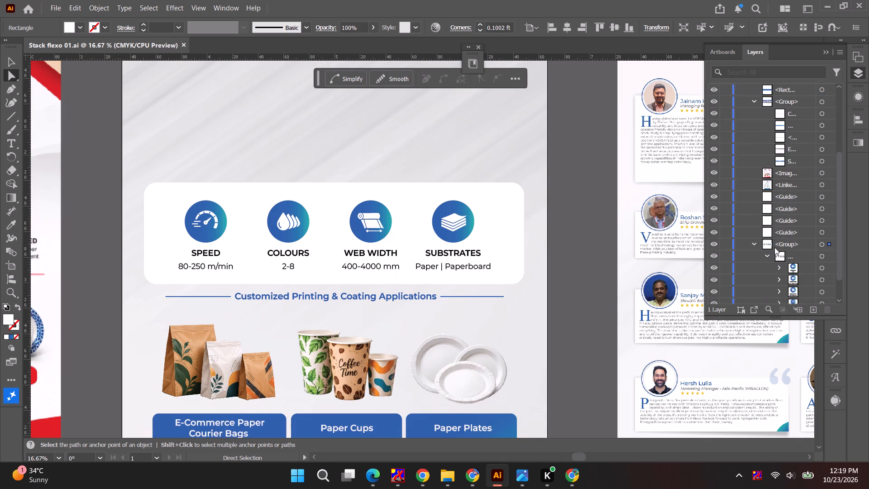
scroll(774, 247, "down", 5)
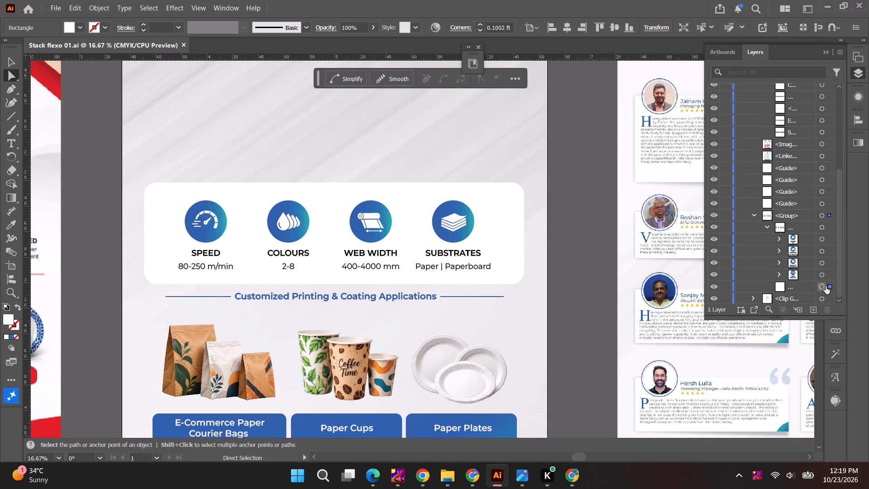
left_click(826, 286)
key("v")
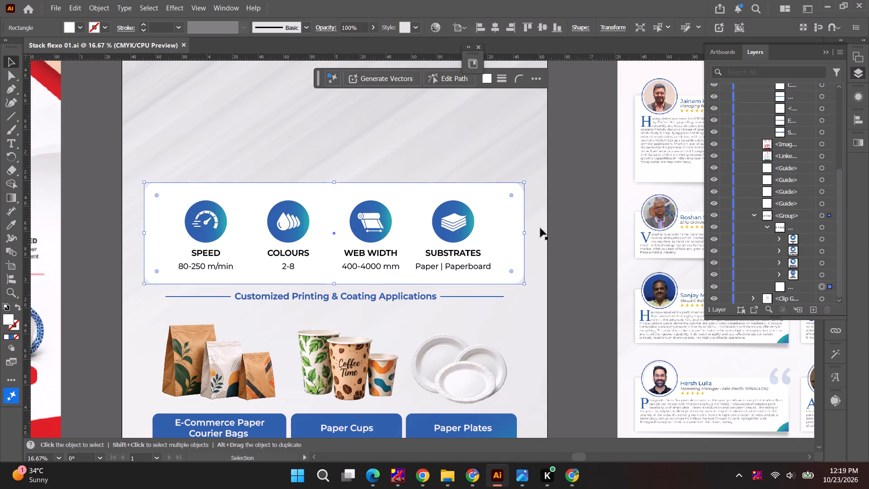
key("v")
left_click_drag(525, 231, 511, 231)
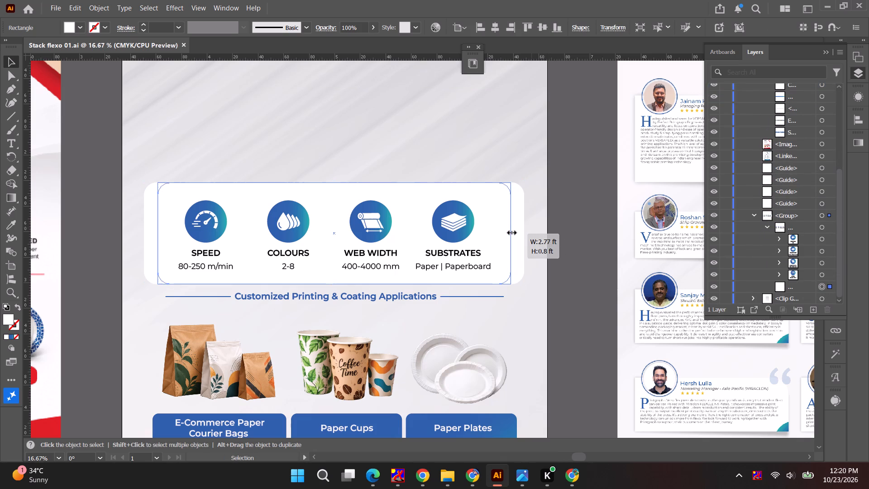
left_click_drag(511, 231, 504, 232)
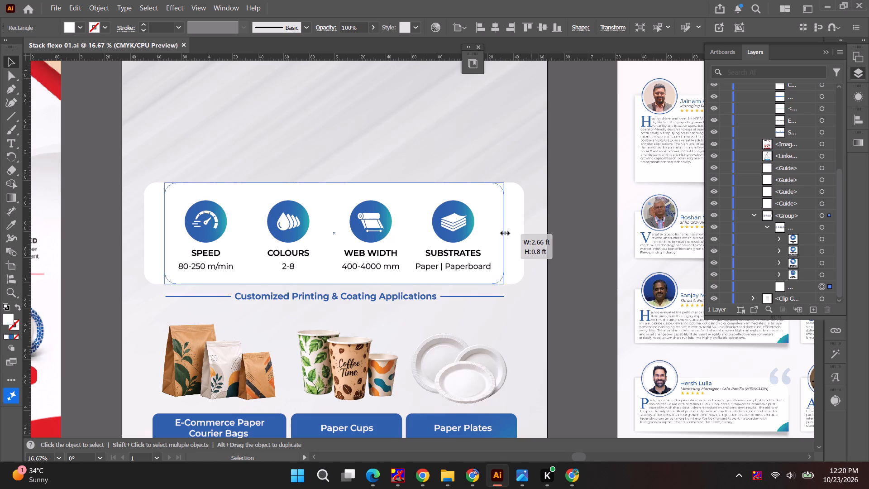
left_click_drag(504, 232, 501, 232)
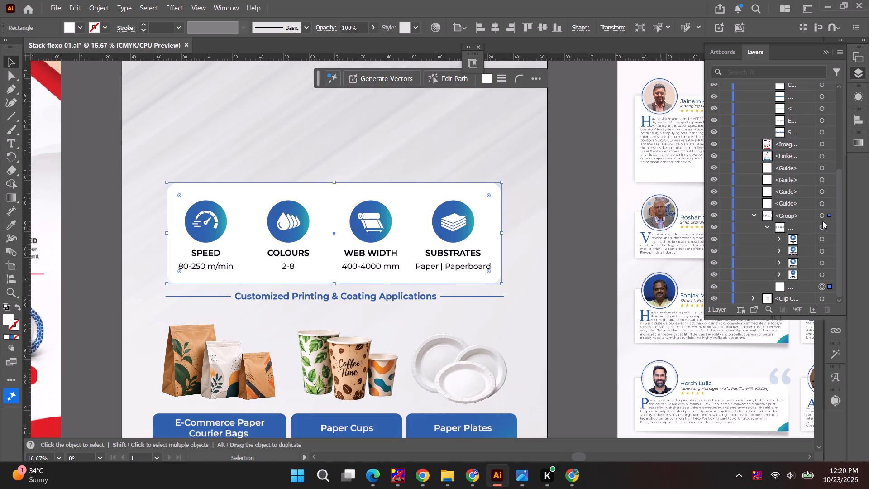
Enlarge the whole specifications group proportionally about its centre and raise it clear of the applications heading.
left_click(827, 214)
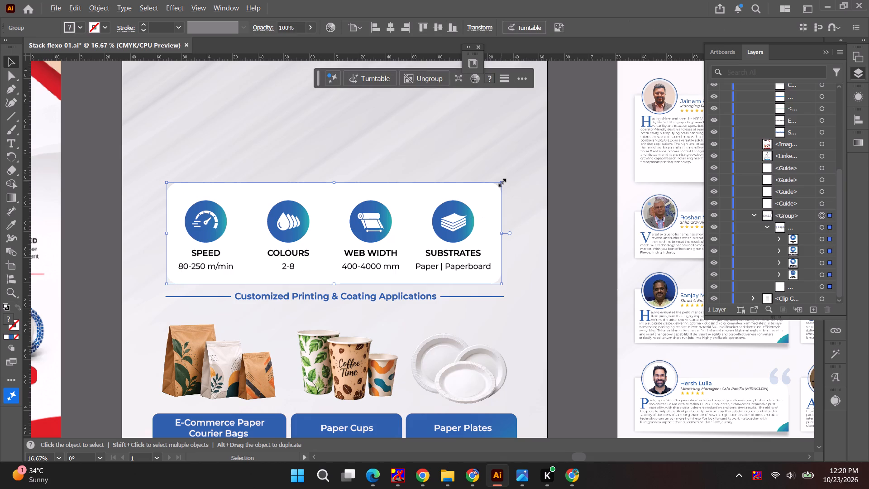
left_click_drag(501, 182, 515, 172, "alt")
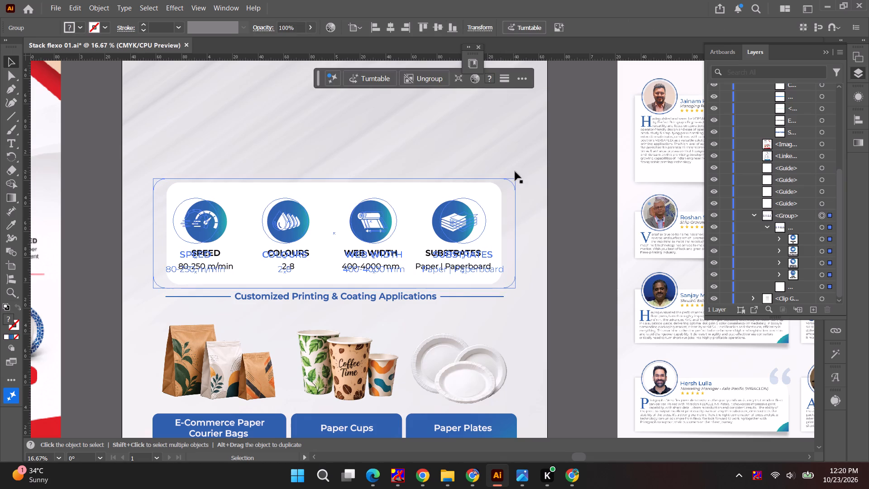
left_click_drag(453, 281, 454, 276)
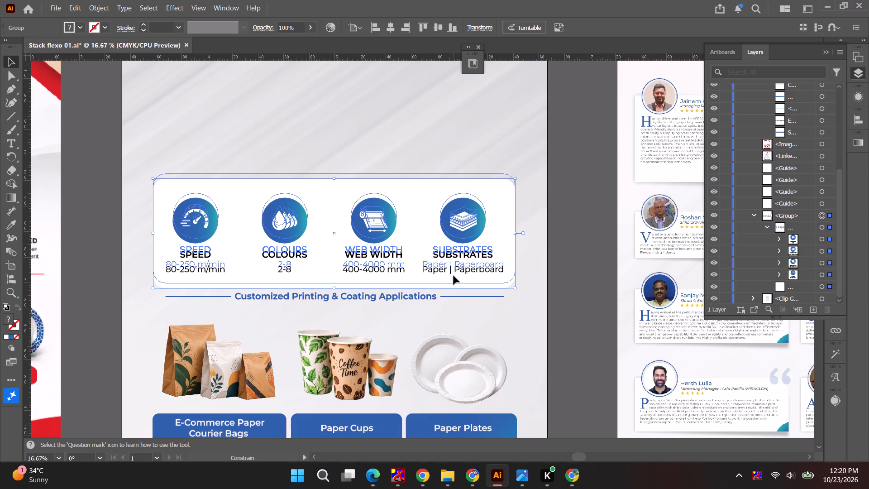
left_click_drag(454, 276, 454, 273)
Lower the "Customized Printing & Coating Applications" heading slightly, between the specifications panel and the product images.
left_click(415, 298)
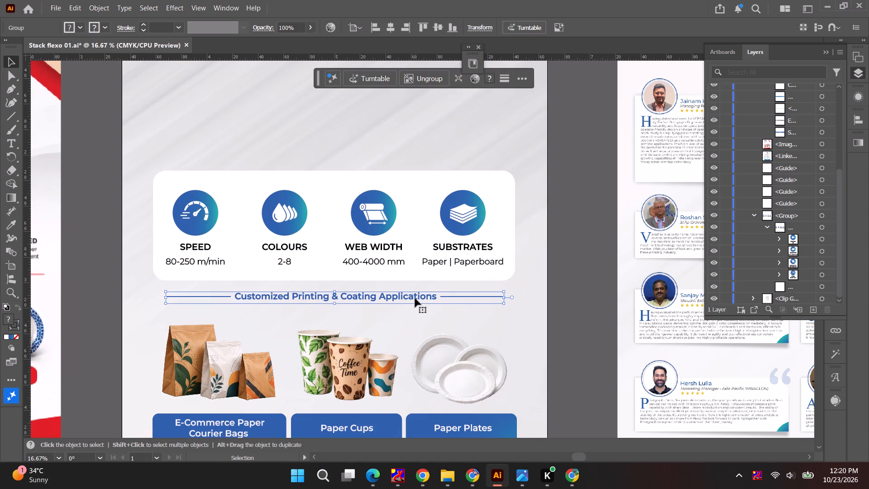
left_click_drag(412, 298, 412, 304)
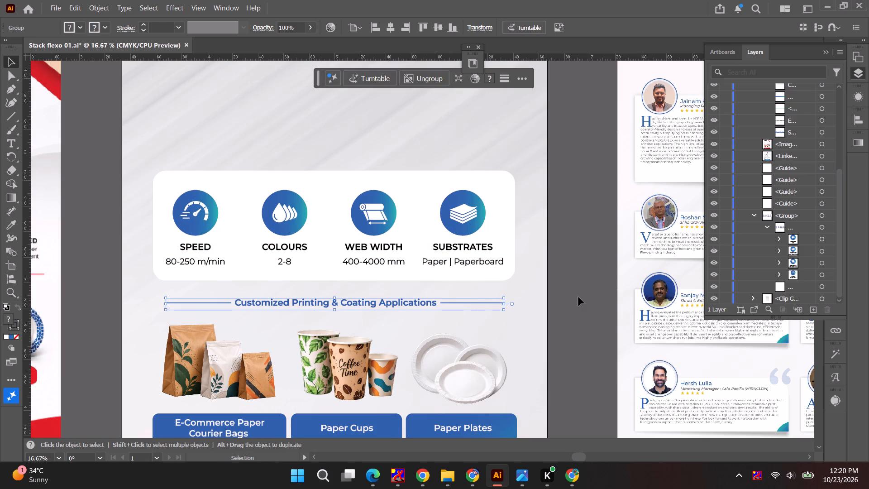
left_click(581, 296)
Shrink the whole specifications group proportionally about its centre and nudge it down to sit just above the applications heading.
key("space")
left_click_drag(541, 332, 555, 256)
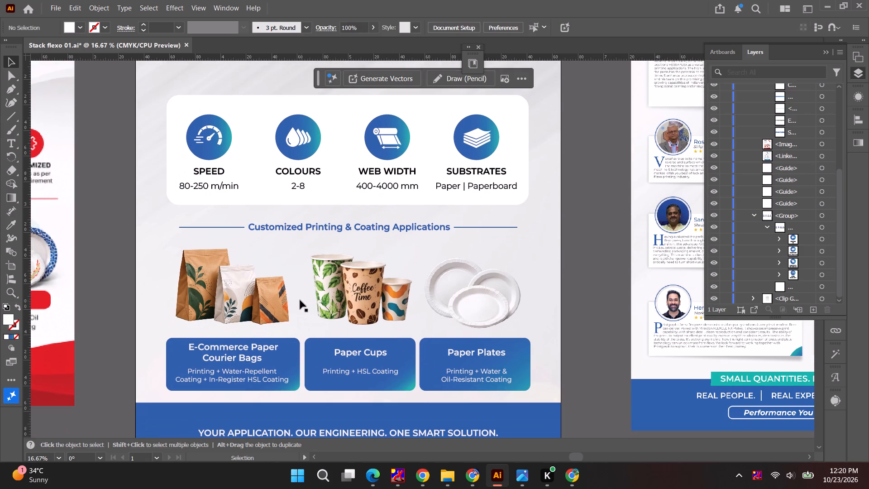
key("alt+Tab")
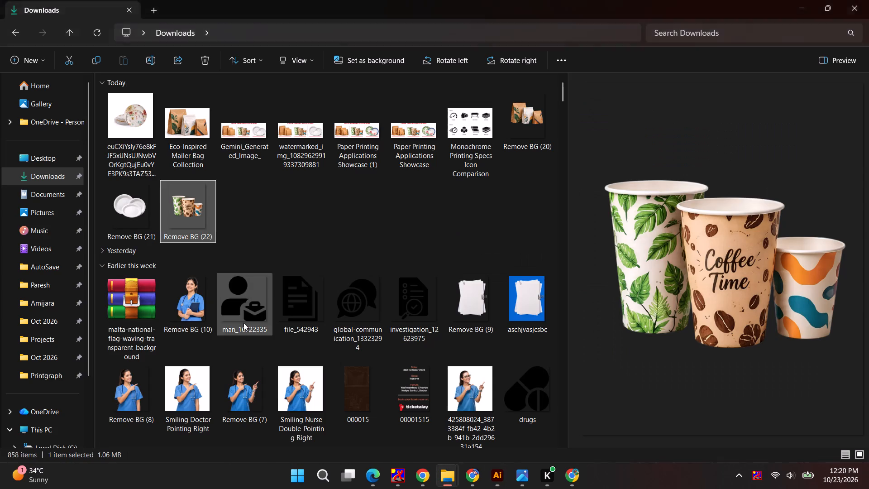
key("alt+Tab")
scroll(436, 308, "down", 3, "alt")
key("space")
left_click_drag(457, 309, 430, 319)
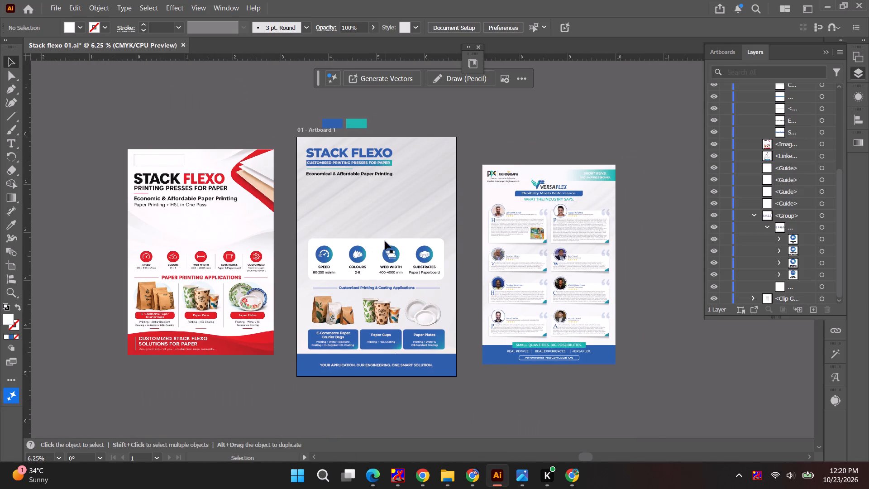
scroll(373, 246, "up", 2, "alt")
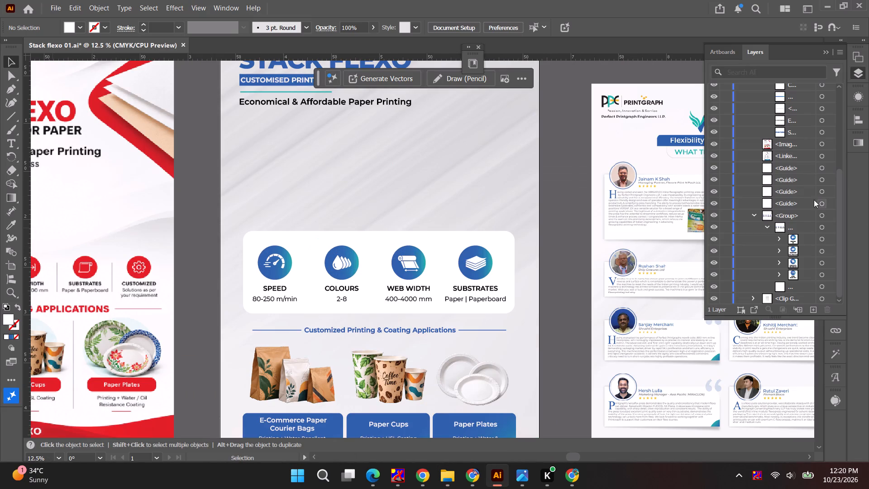
left_click(827, 215)
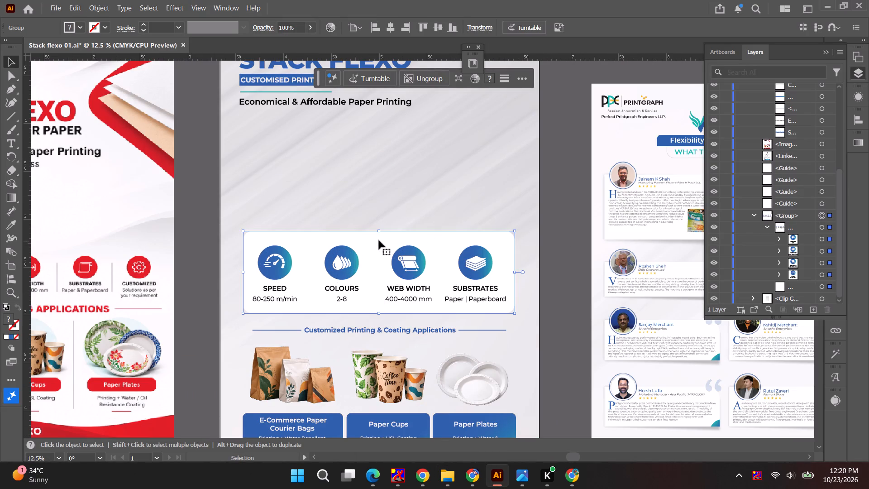
left_click_drag(378, 232, 376, 246, "shift")
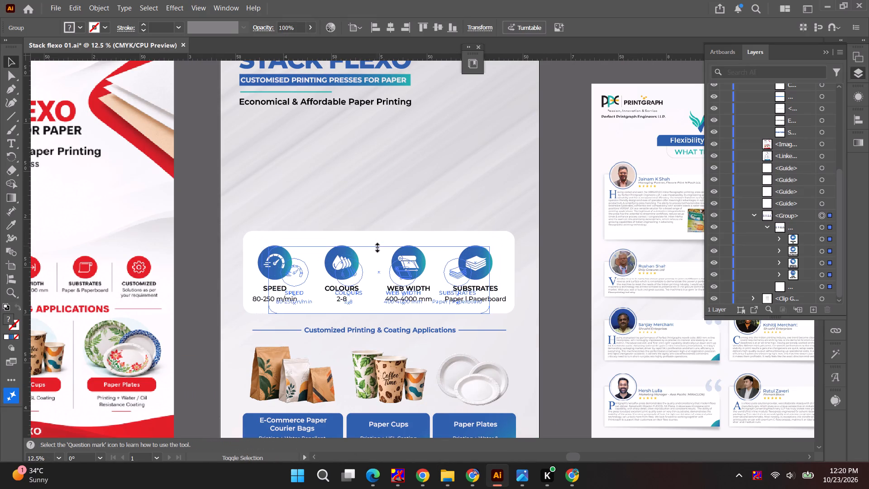
left_click_drag(376, 246, 376, 247, "shift")
key("shift+Down")
key("shift+Down")
key("shift+Down")
key("shift+Down")
key("shift+Down")
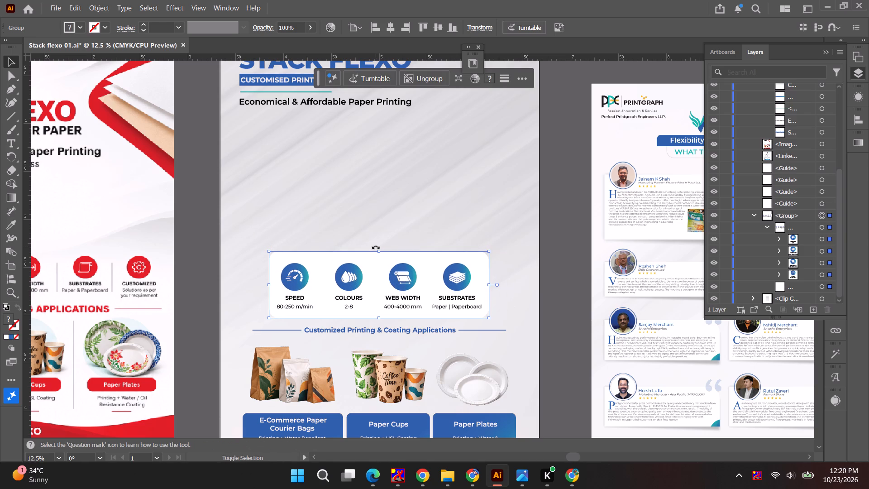
key("shift+Up")
key("shift+Up")
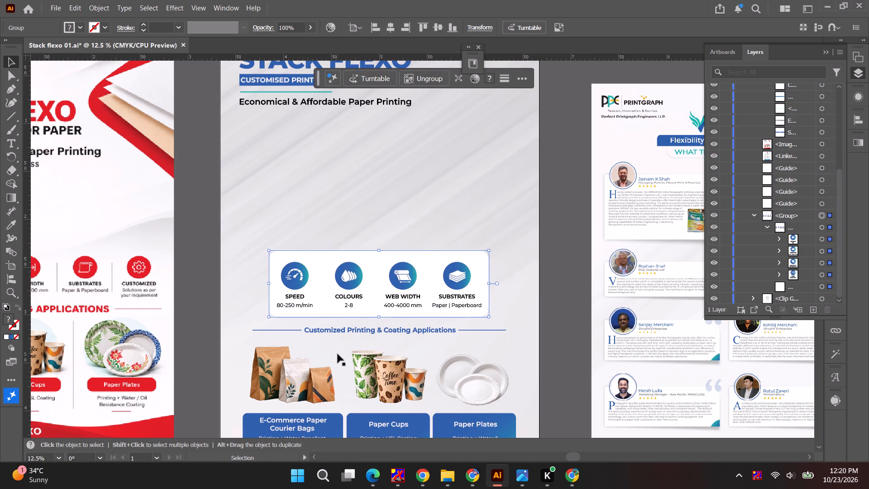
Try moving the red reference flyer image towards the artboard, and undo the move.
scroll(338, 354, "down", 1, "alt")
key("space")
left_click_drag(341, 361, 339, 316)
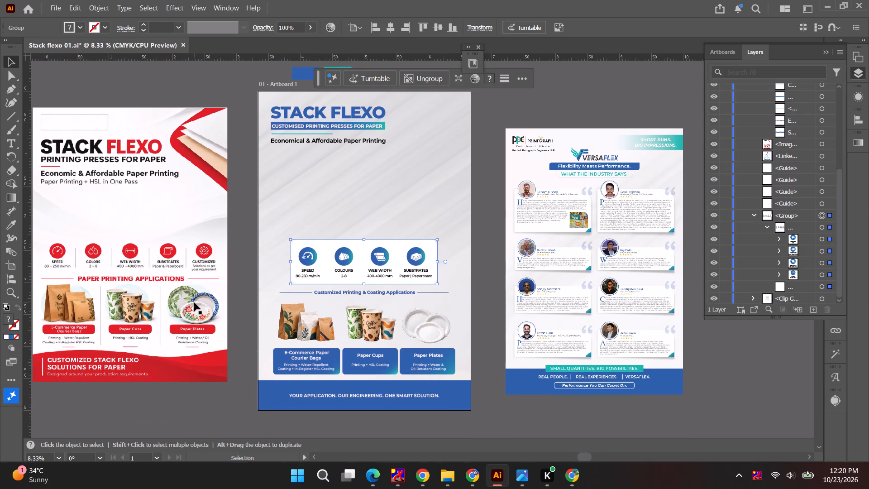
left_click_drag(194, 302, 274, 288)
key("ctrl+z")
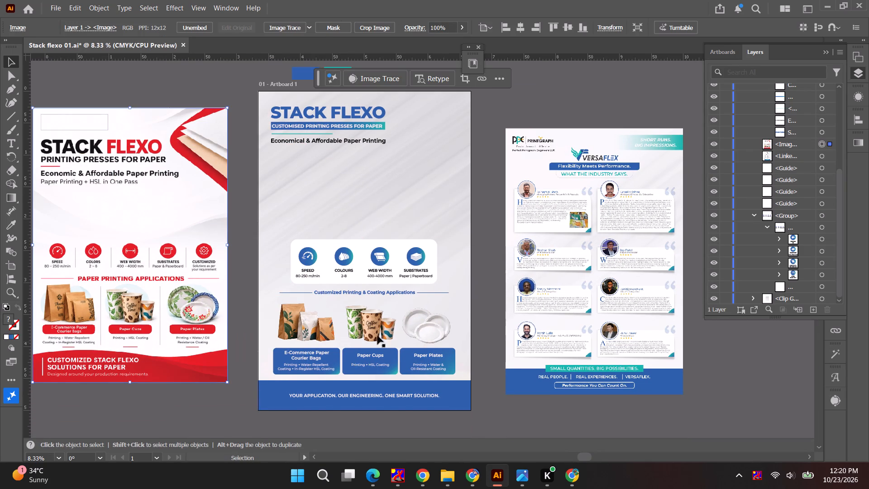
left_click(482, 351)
Examine the blue flyer's overall layout and footer beside the red reference and the Versaflex flyer.
key("space")
left_click_drag(482, 352, 518, 342)
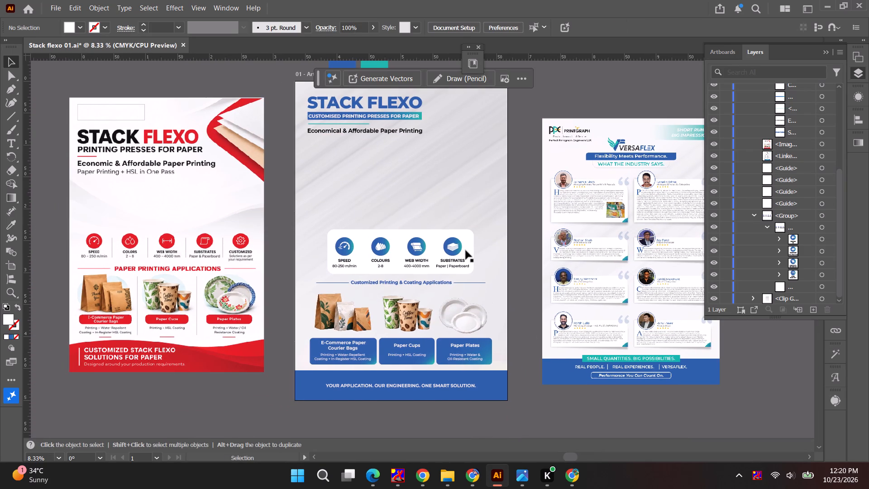
key("alt+Tab")
key("alt+Tab")
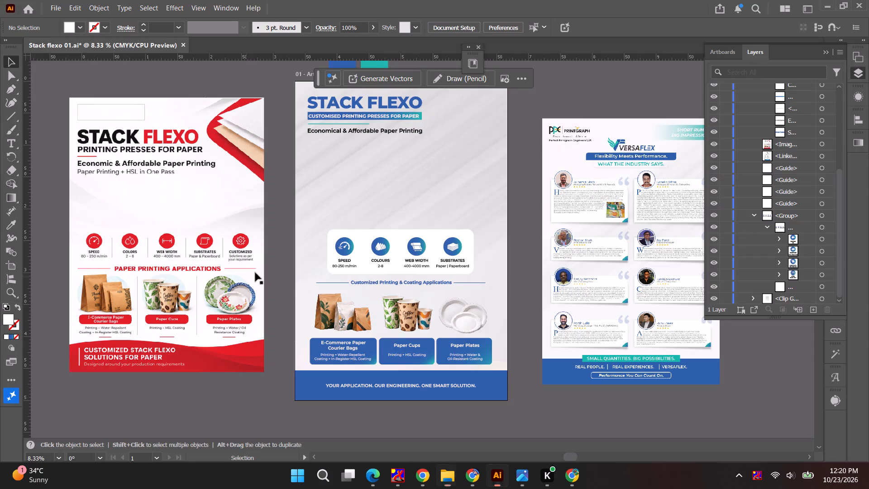
key("alt+Tab")
key("alt+Tab")
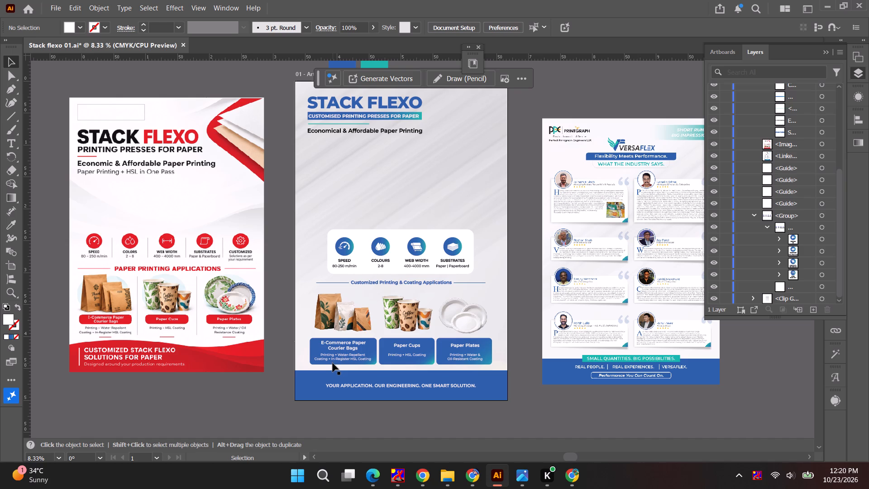
scroll(401, 387, "up", 2, "alt")
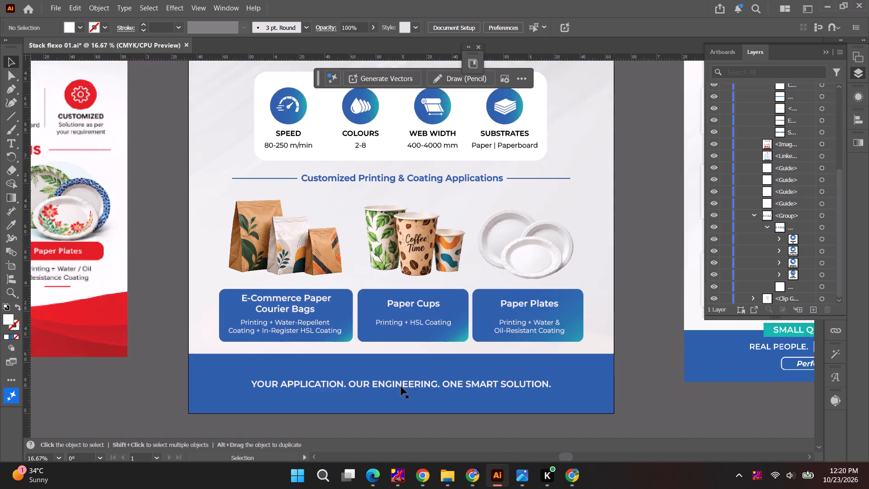
key("space")
left_click_drag(401, 387, 547, 292)
scroll(449, 324, "down", 2, "alt")
key("space")
key("space")
key("space")
key("space")
key("space")
key("space")
key("space")
key("space")
key("space")
key("space")
key("space")
key("space")
left_click_drag(434, 321, 315, 388)
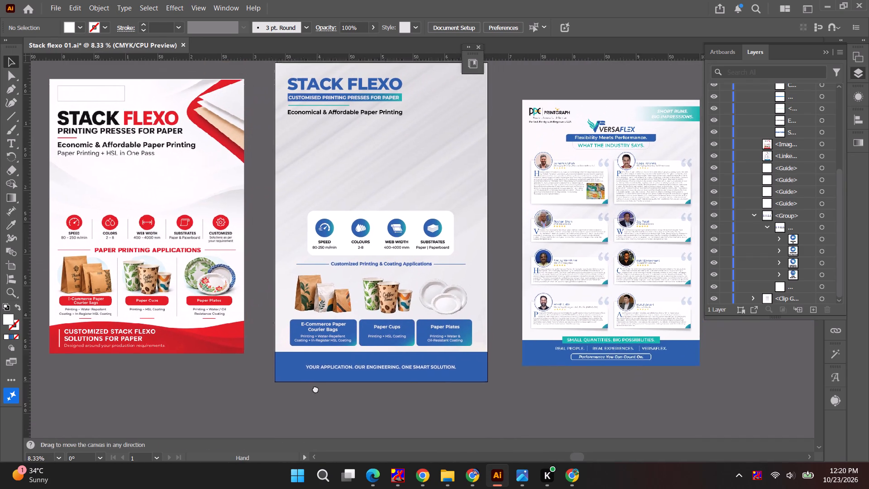
left_click_drag(315, 388, 314, 394)
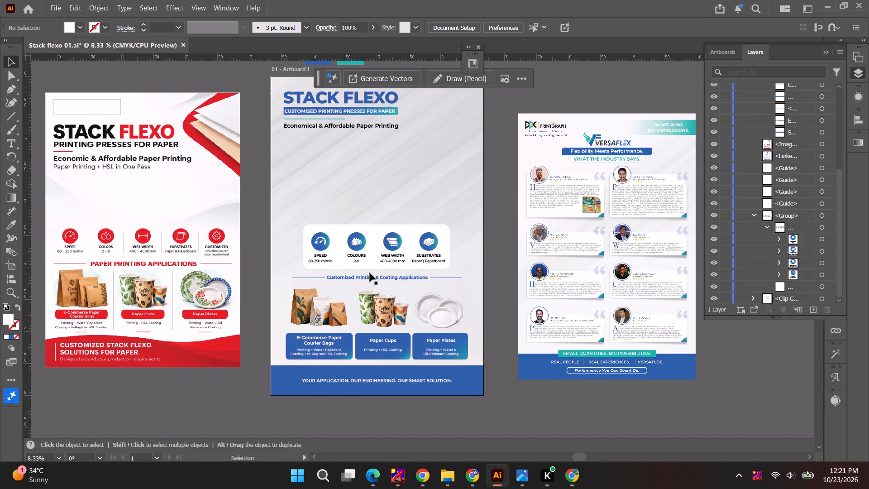
scroll(307, 258, "down", 1, "alt")
key("space")
left_click_drag(303, 253, 297, 254)
key("alt+Tab")
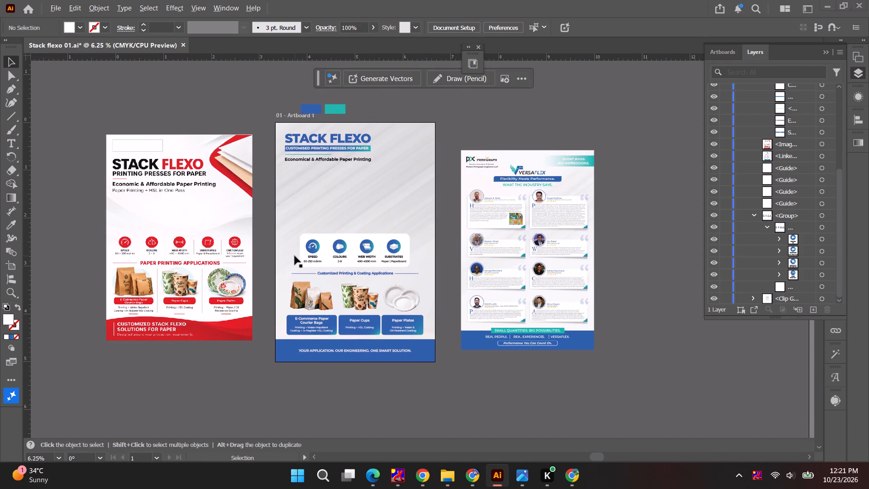
key("alt+Tab")
key("alt+Tab")
key("alt+Tab")
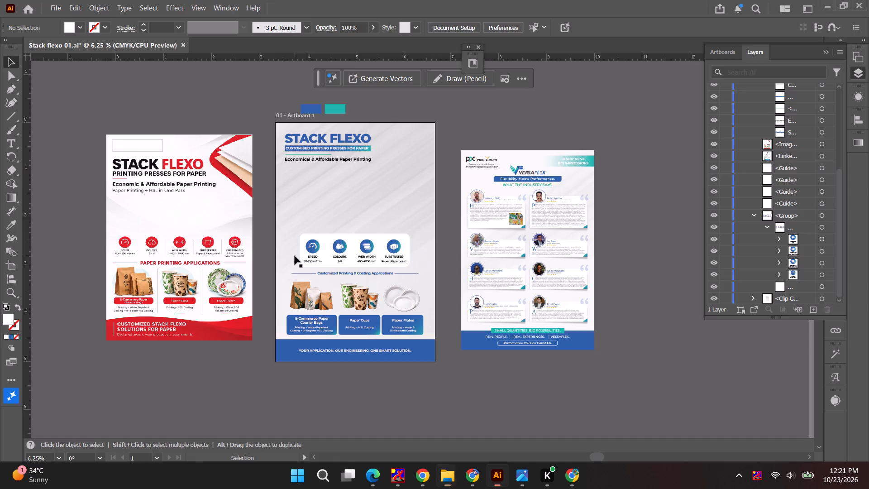
left_click(481, 121)
scroll(338, 163, "up", 1, "alt")
key("space")
key("space")
key("space")
key("space")
key("space")
key("space")
key("space")
key("space")
key("space")
key("space")
key("space")
key("space")
key("space")
key("space")
key("space")
key("space")
key("space")
key("space")
key("space")
key("space")
left_click_drag(374, 192, 343, 178)
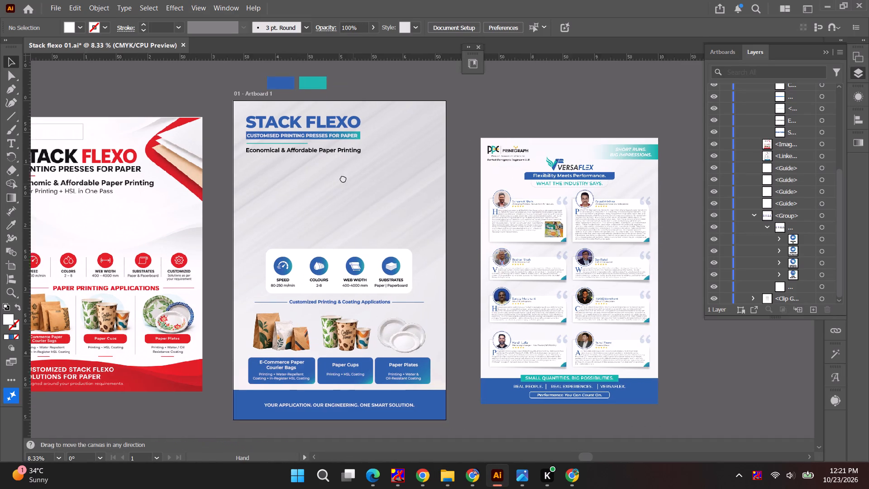
left_click_drag(343, 178, 334, 171)
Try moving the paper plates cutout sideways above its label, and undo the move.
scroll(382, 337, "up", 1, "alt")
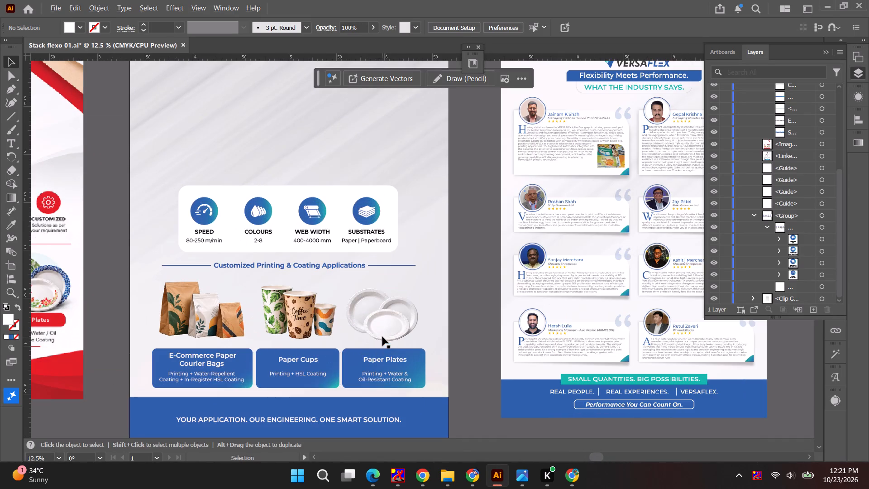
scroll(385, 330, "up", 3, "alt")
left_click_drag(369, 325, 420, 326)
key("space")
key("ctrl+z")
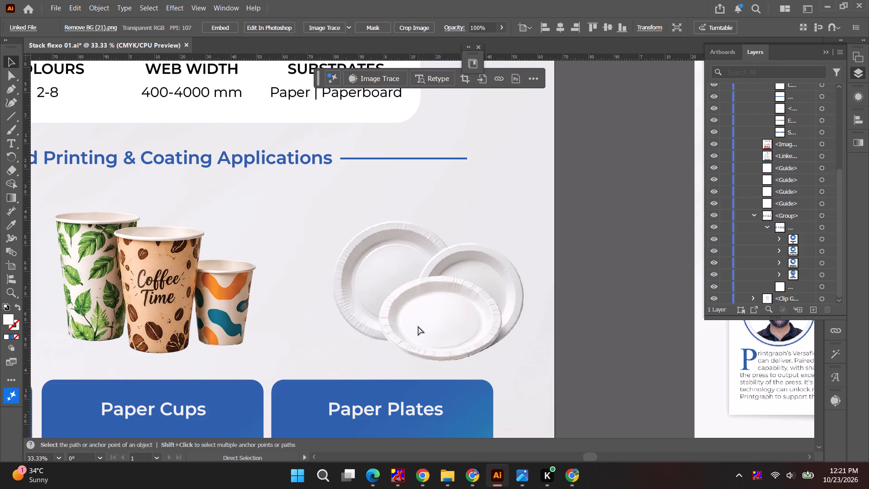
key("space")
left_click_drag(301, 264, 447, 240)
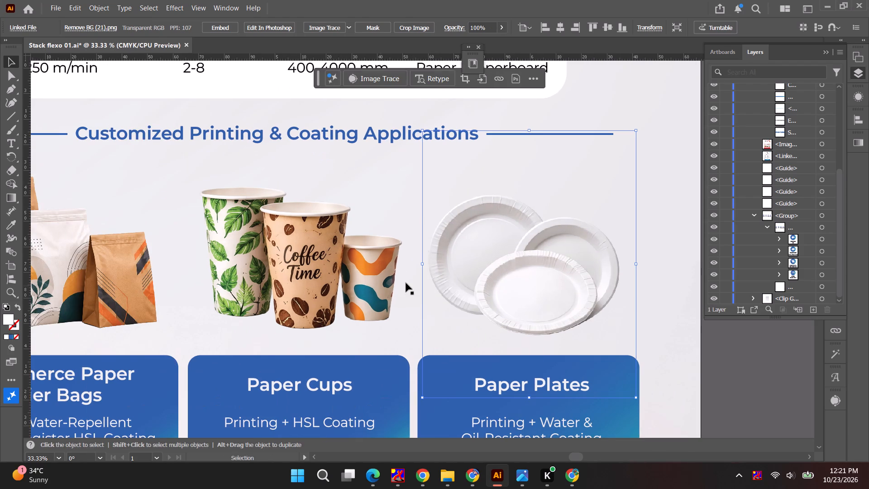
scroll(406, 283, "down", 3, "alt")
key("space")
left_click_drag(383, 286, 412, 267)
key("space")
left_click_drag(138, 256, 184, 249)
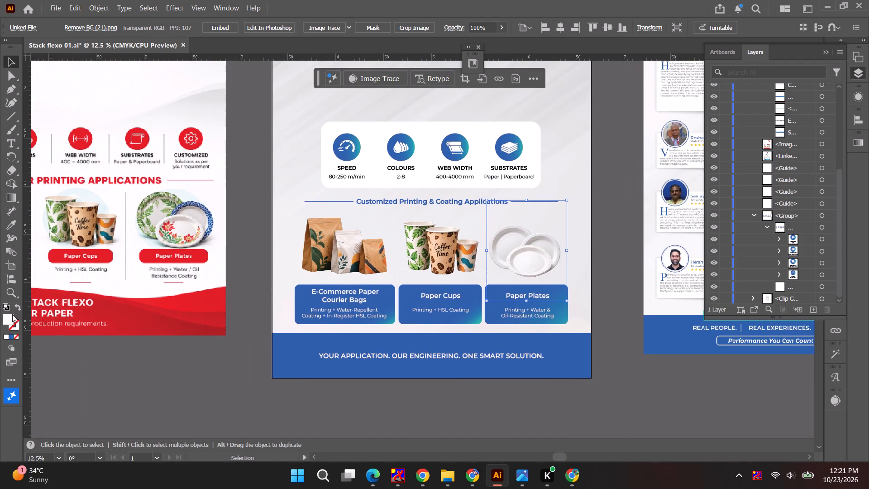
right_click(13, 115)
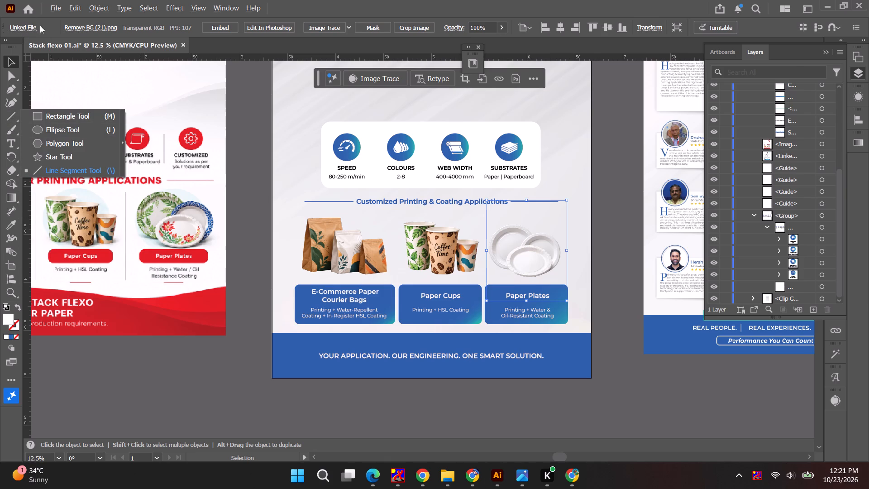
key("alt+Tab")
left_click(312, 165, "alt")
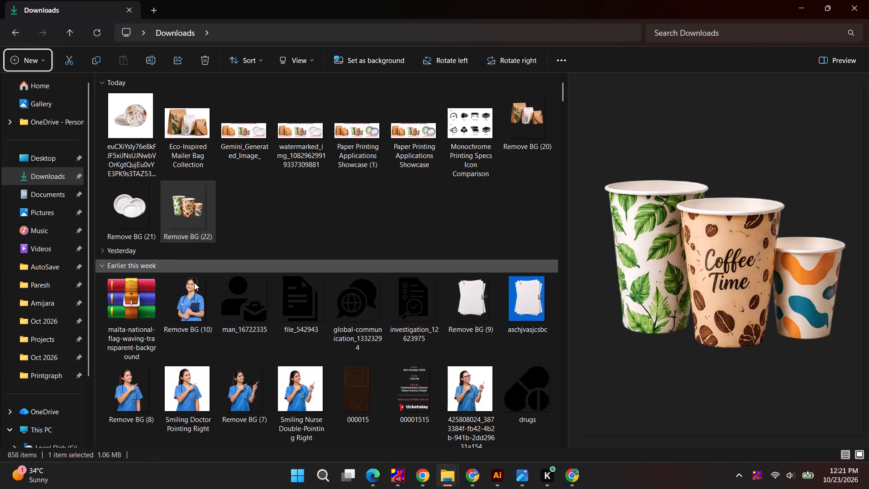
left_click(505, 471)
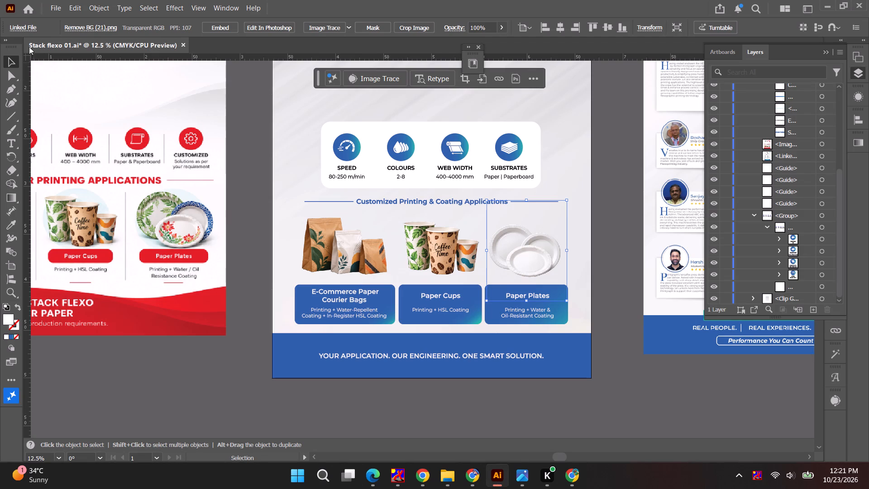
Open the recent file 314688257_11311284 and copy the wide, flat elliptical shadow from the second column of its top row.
left_click(27, 6)
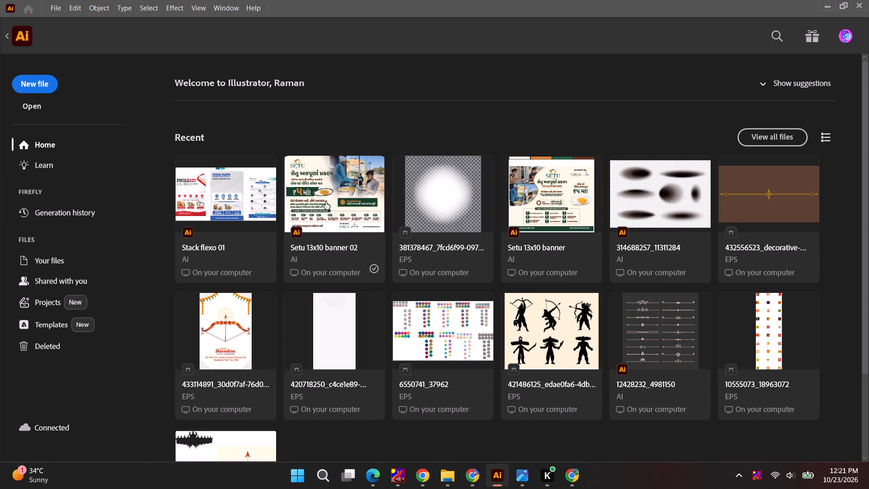
left_click(675, 195)
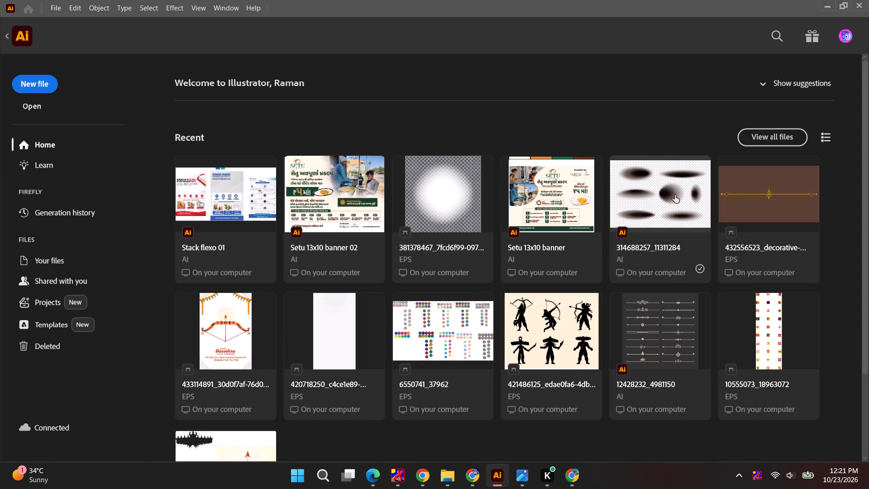
left_click(436, 154)
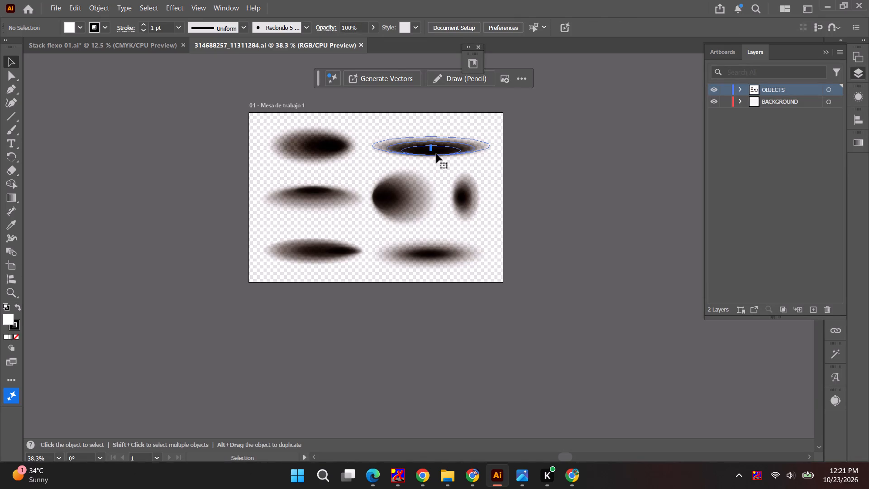
key("ctrl+c")
Return to Stack flexo 01, isolate the paper cups image and try to paste the copied shadow there.
left_click(136, 44)
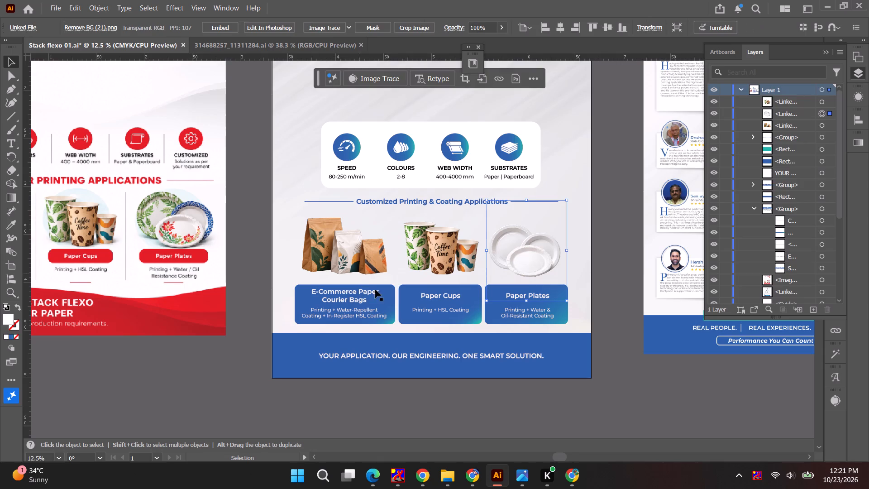
scroll(468, 278, "up", 2, "alt")
key("space")
left_click_drag(468, 274, 360, 273)
scroll(360, 273, "up", 3, "alt")
left_click(360, 273)
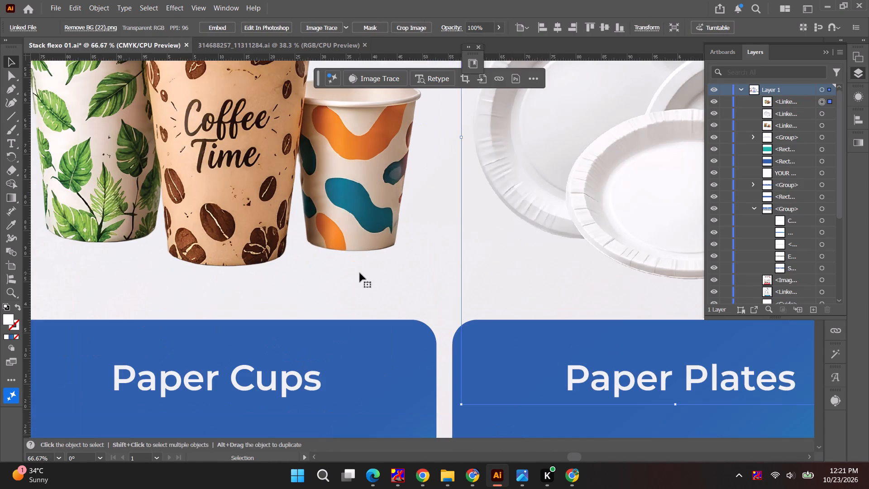
double_click(341, 198)
key("ctrl+v")
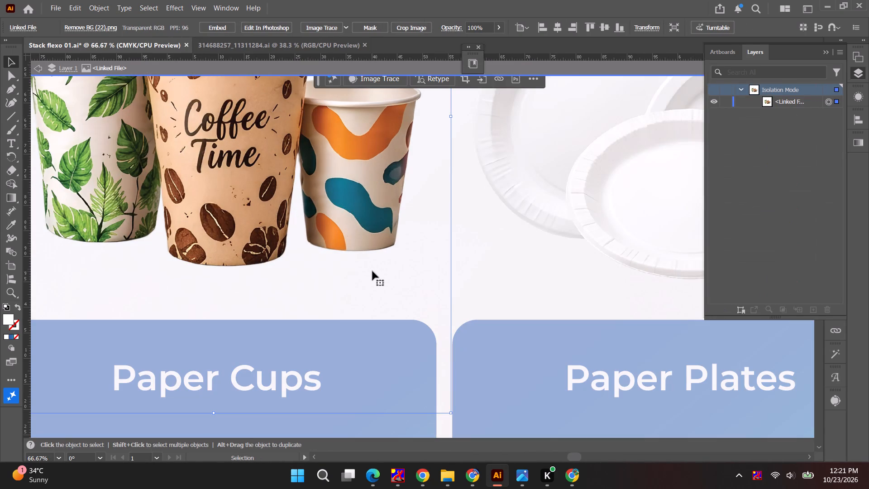
scroll(368, 261, "down", 7, "alt")
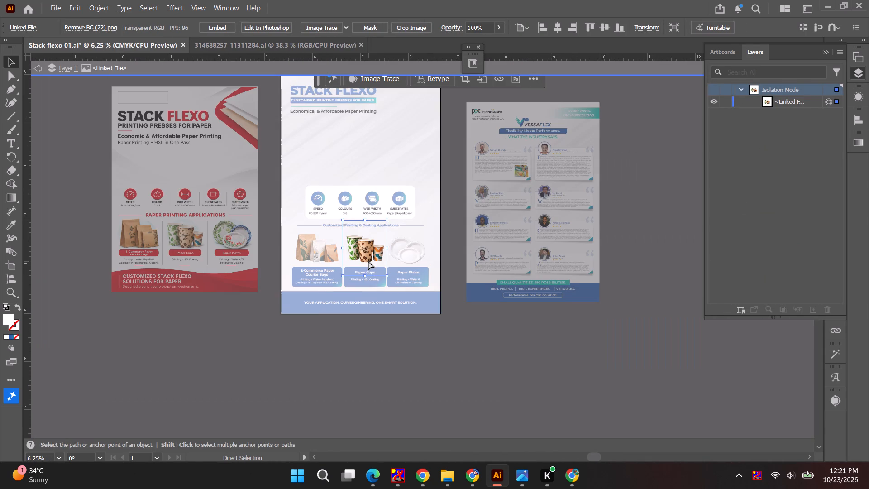
key("ctrl+v")
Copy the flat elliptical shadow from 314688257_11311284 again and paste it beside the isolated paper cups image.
left_click(248, 45)
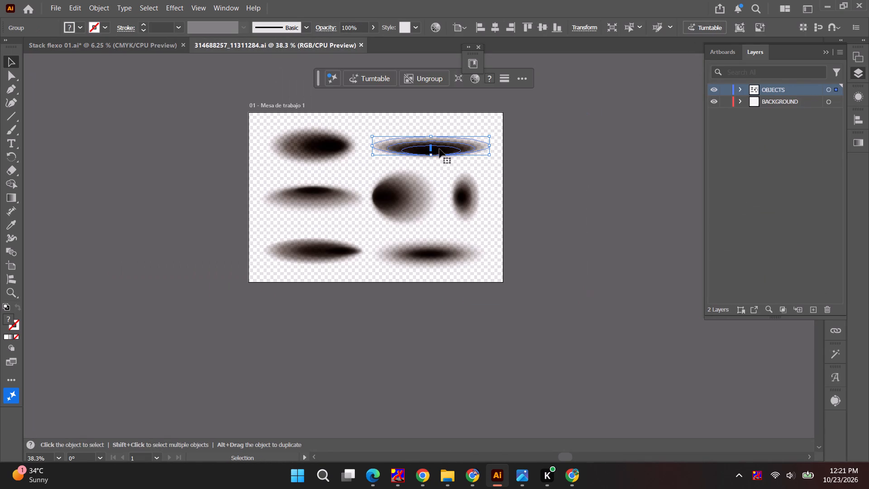
key("ctrl+c")
key("ctrl+c")
left_click(121, 45)
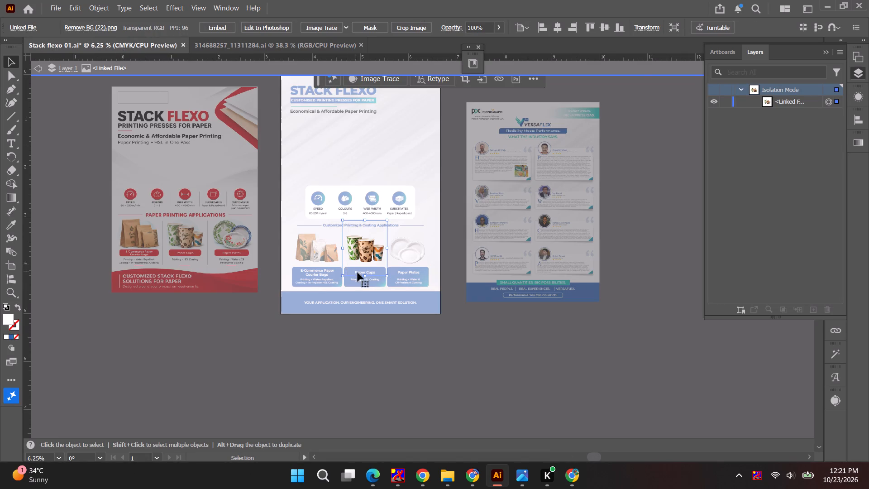
scroll(372, 273, "up", 5, "alt")
key("ctrl+v")
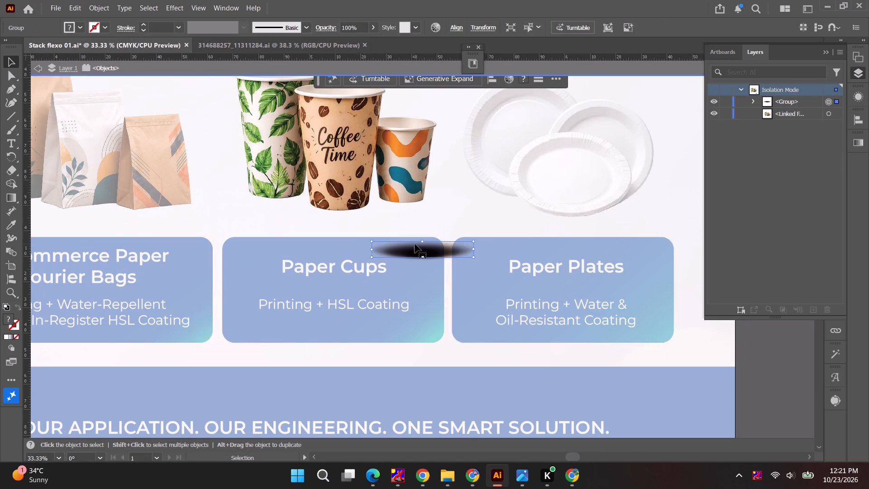
Move the shadow to the base of the Coffee Time cup and stack it behind the paper cups image.
scroll(423, 254, "up", 2, "alt")
left_click_drag(429, 252, 263, 159)
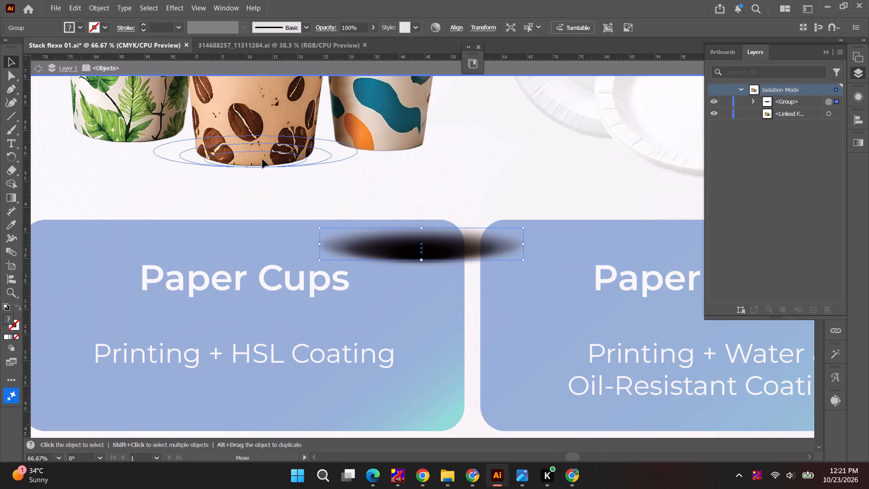
left_click_drag(263, 159, 258, 158)
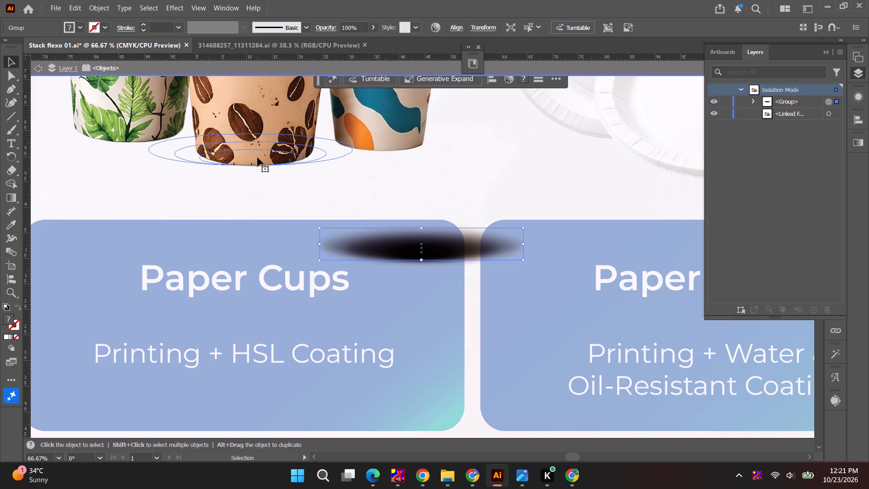
left_click_drag(787, 115, 788, 98)
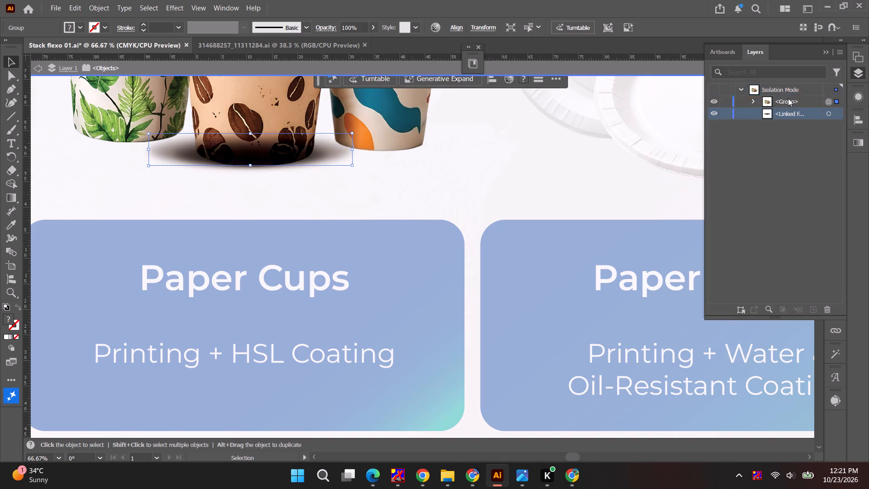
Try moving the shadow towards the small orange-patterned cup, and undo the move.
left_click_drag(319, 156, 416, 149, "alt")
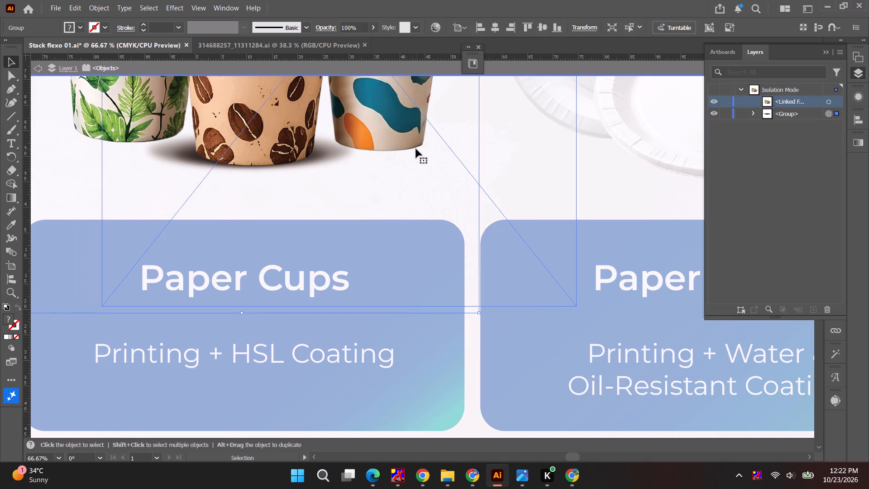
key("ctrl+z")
Lock the paper cups image stacked above the shadow.
left_click(724, 103)
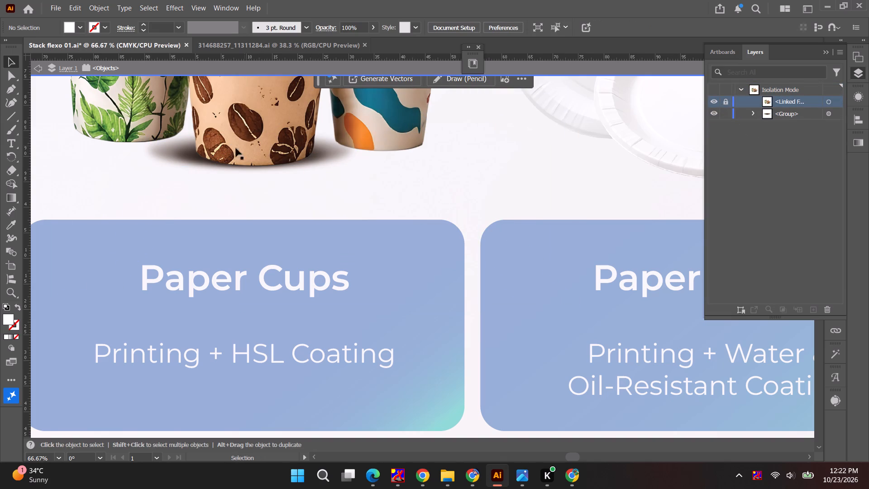
Recolour the 0% and roughly 58% gradient stops of the shadow group's middle ellipse to black.
left_click(181, 160)
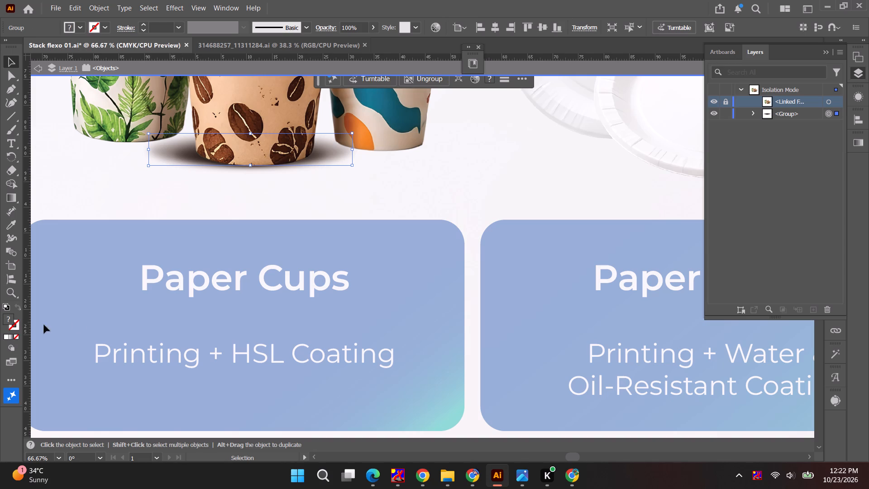
left_click(752, 113)
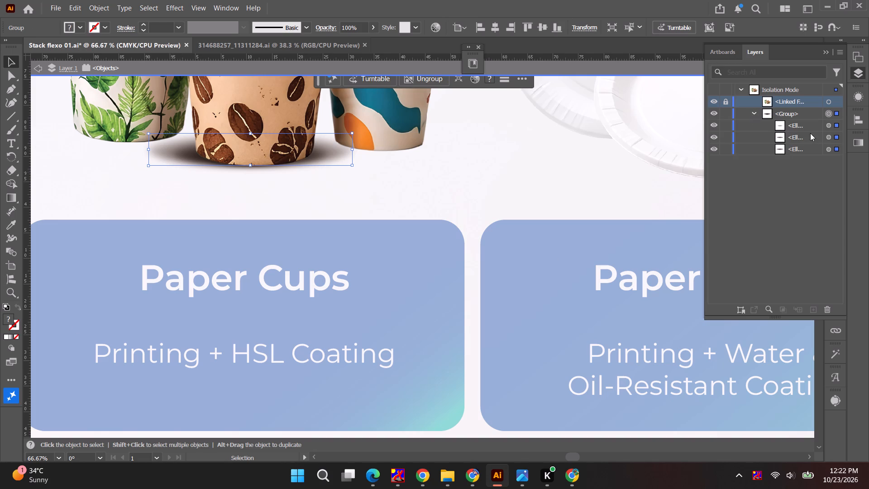
left_click(834, 136)
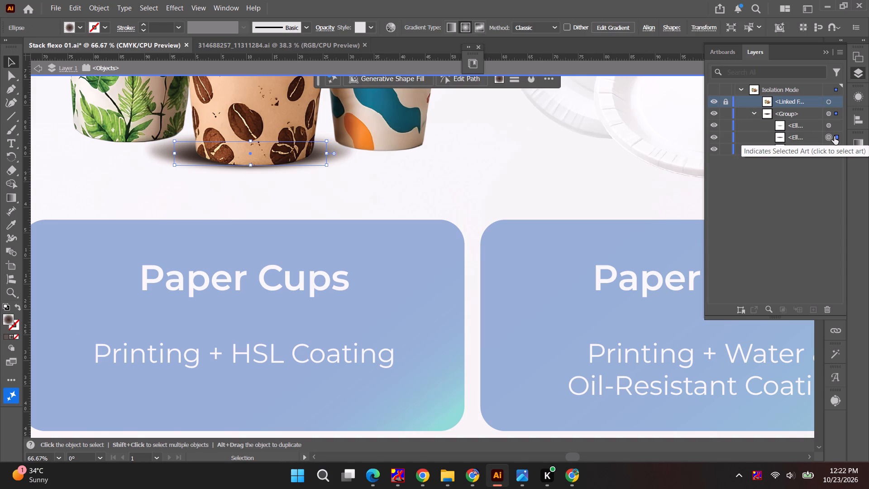
left_click(836, 128, "shift")
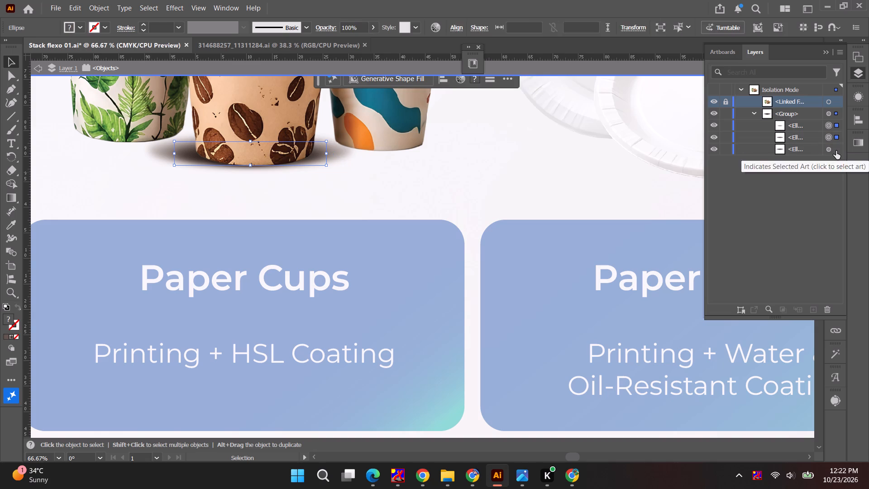
left_click(836, 149, "shift")
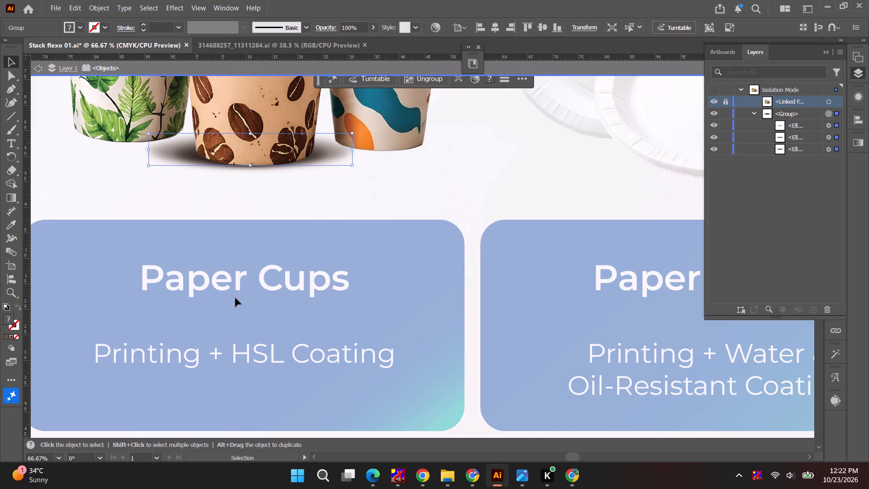
left_click(833, 138)
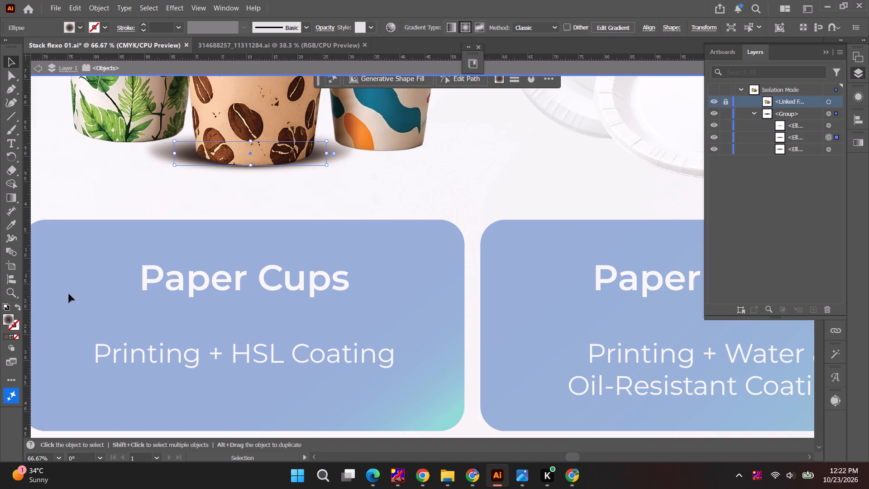
left_click(6, 321)
left_click(11, 197)
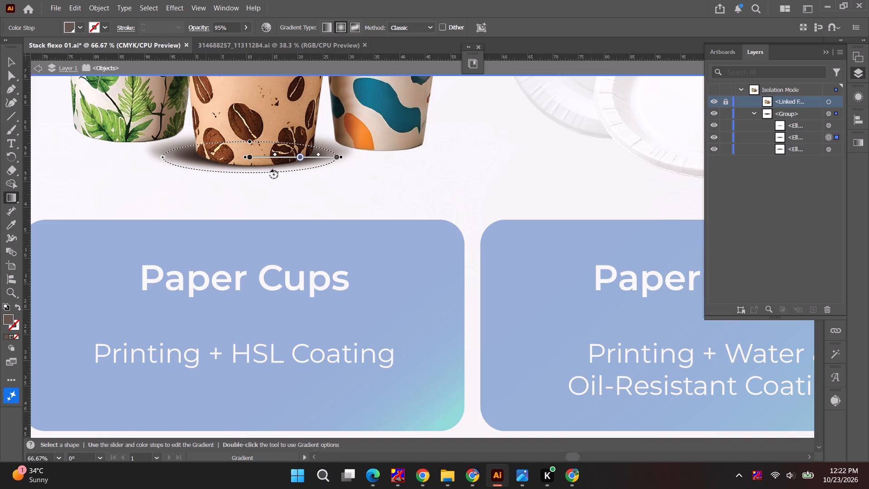
double_click(250, 158)
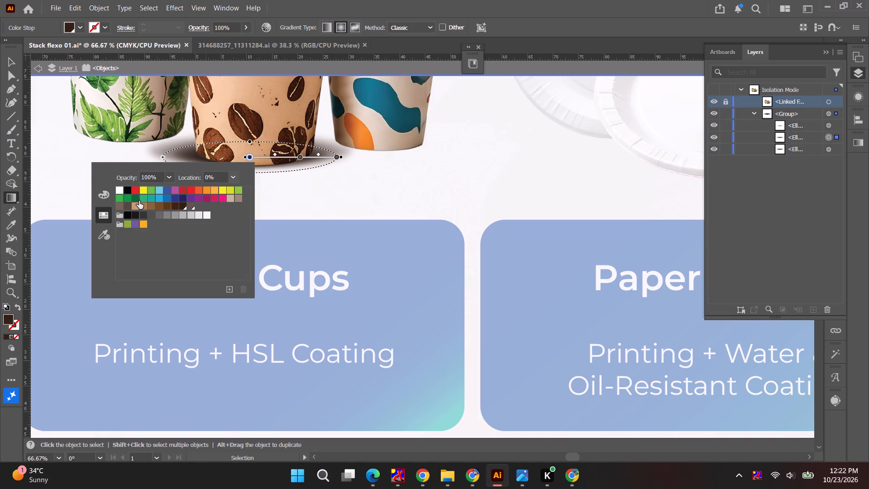
left_click(128, 189)
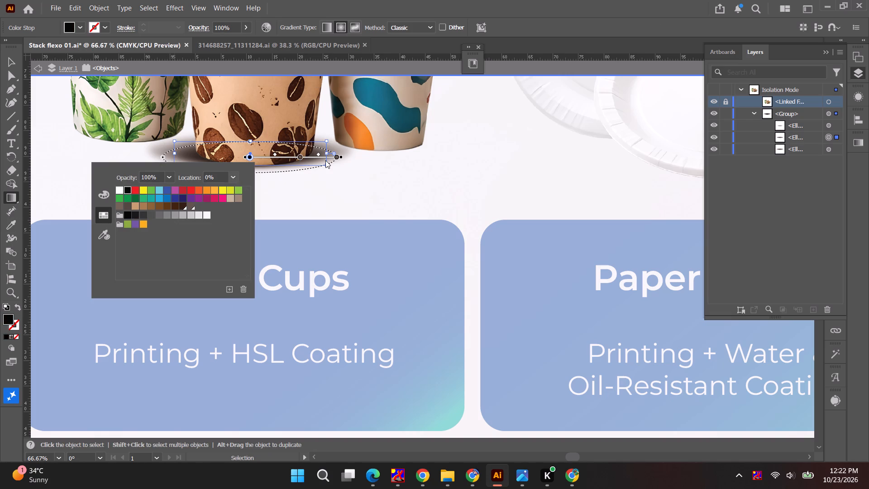
double_click(299, 155)
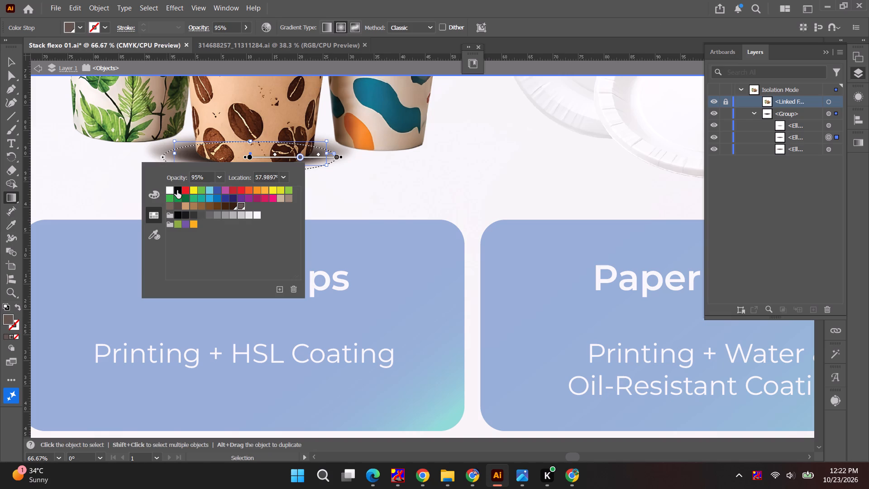
left_click(177, 190)
Set the 100% gradient stop of the shadow's middle ellipse to a dark grey swatch.
left_click(336, 158)
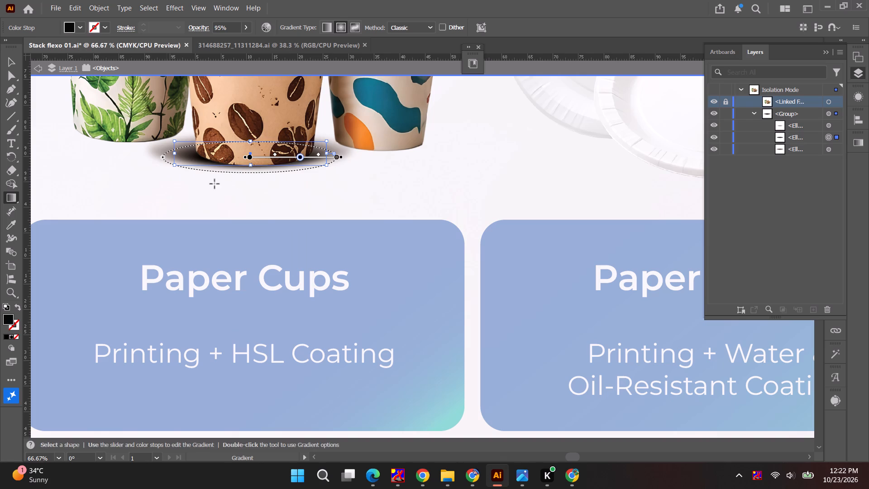
left_click(10, 317)
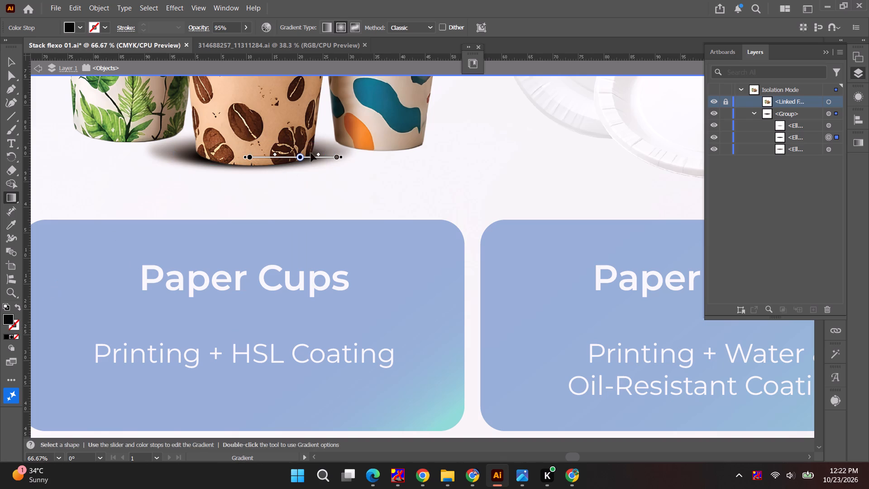
double_click(335, 157)
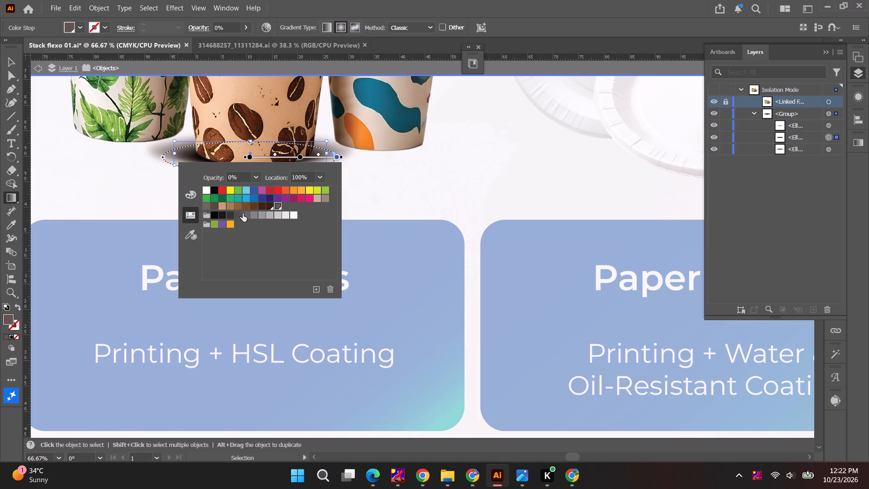
left_click(244, 215)
Set the middle ellipse's roughly 58% gradient stop to a dark grey swatch and its 0% stop to R=26 G=26 B=26.
double_click(300, 158)
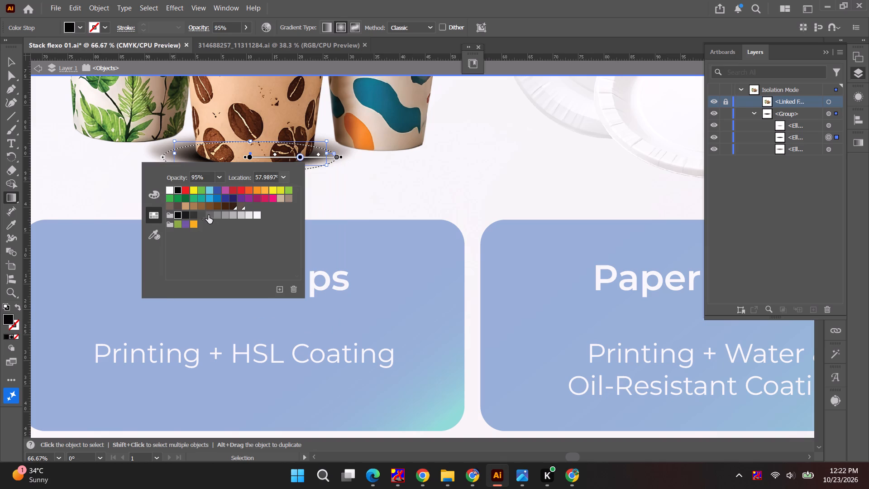
left_click(194, 215)
double_click(194, 215)
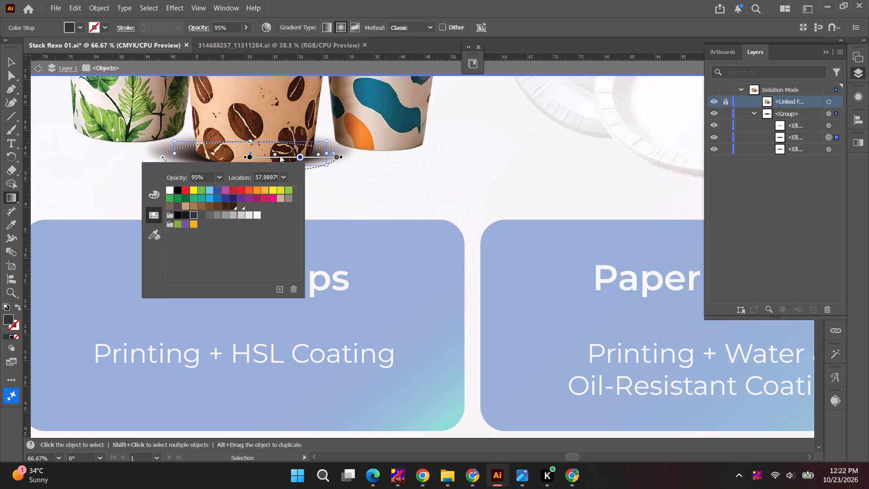
left_click(247, 159)
left_click(249, 158)
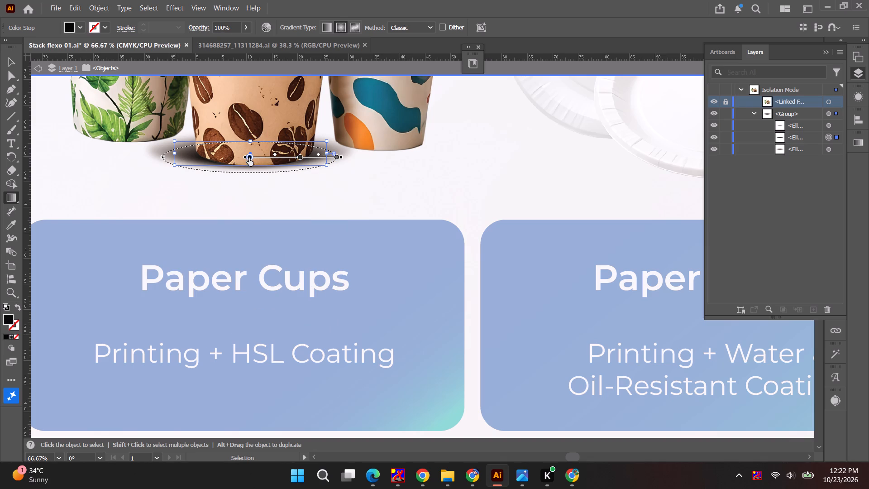
double_click(249, 158)
left_click(134, 215)
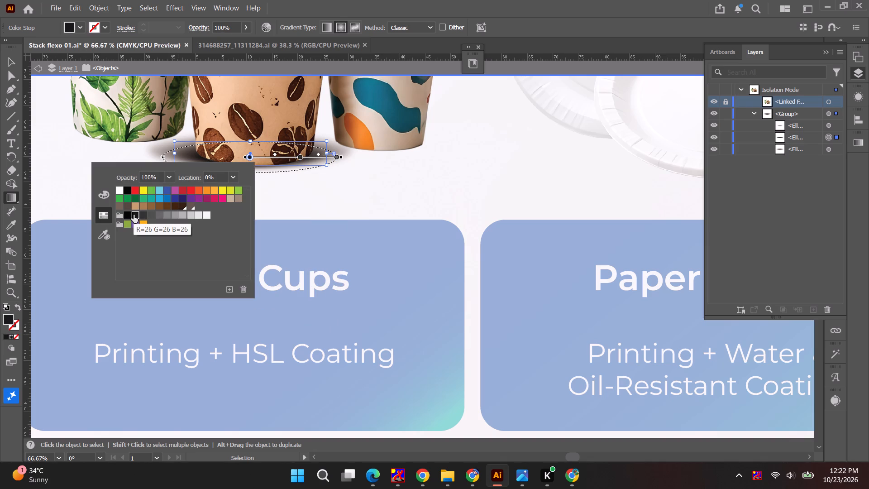
left_click(14, 61)
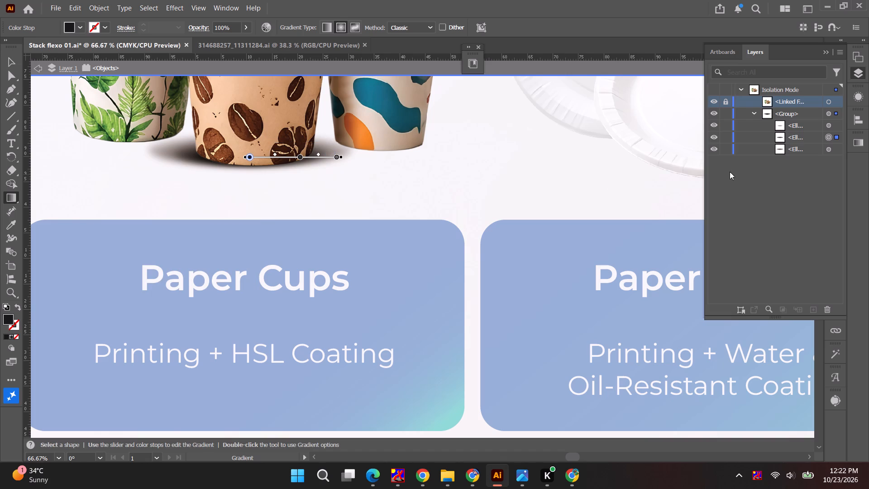
Select only the top ellipse of the shadow group and open its gradient for editing with the Gradient tool.
left_click(836, 115)
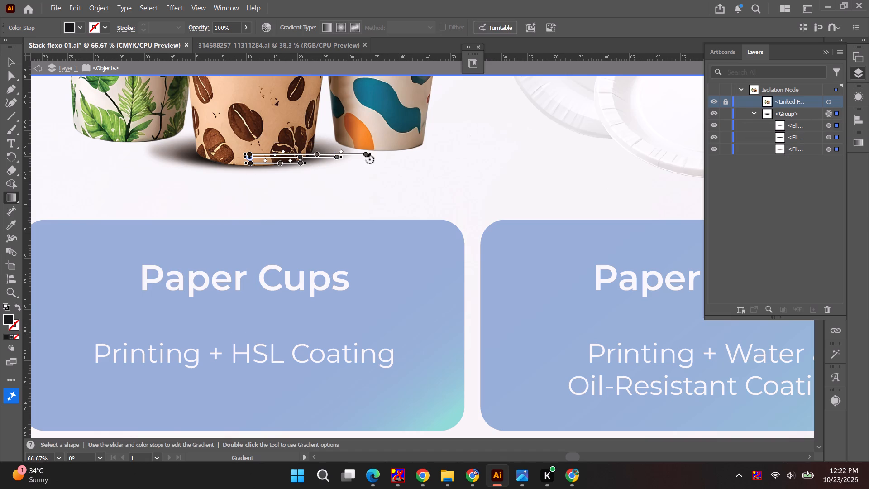
scroll(279, 163, "up", 3, "alt")
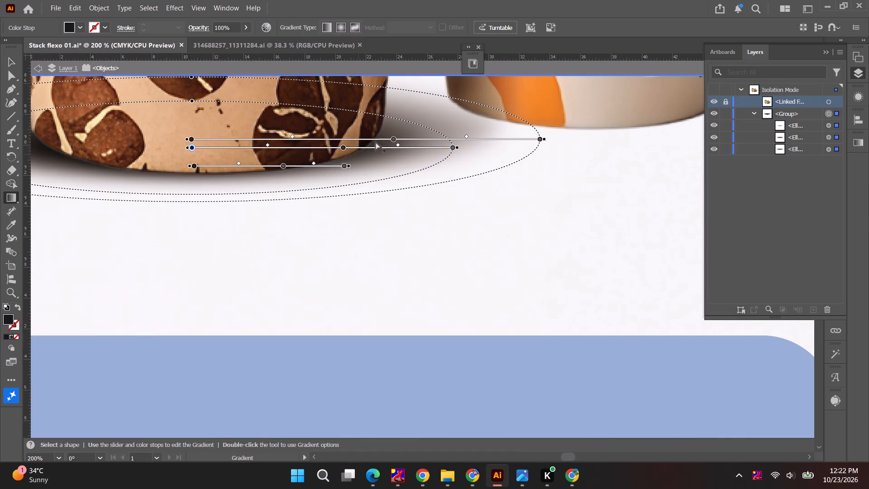
key("a")
left_click(395, 140)
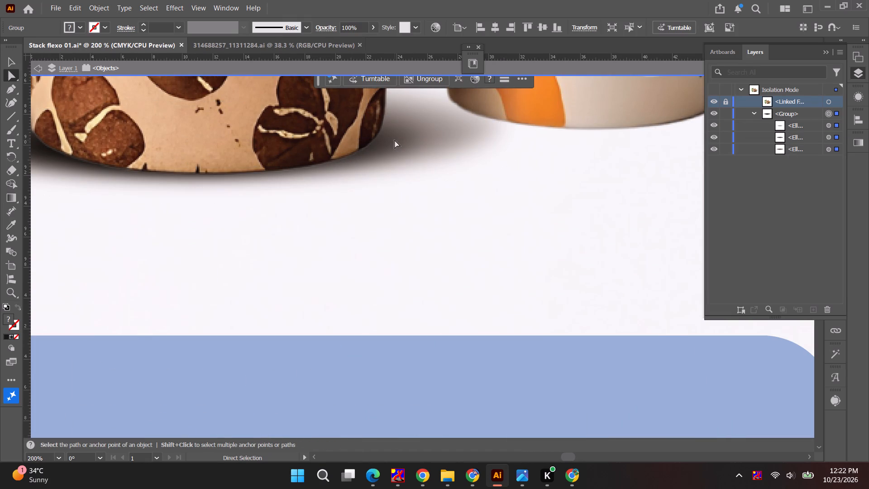
left_click(837, 122)
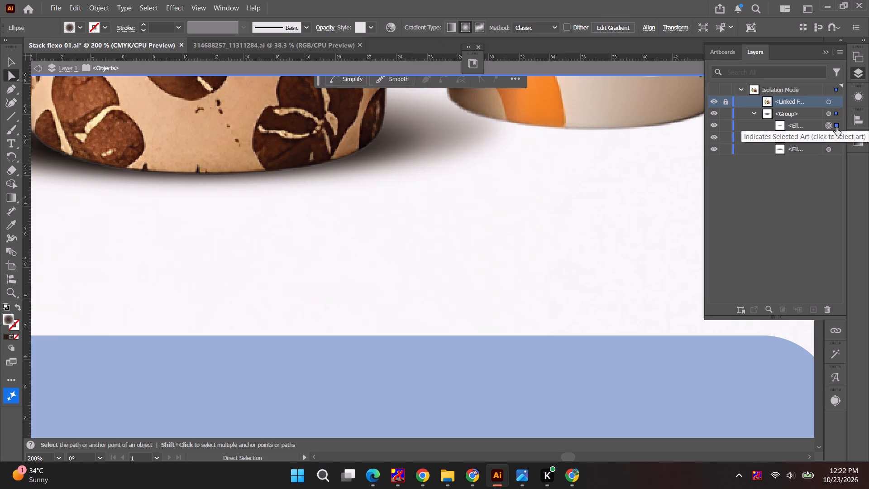
left_click(836, 127)
left_click(13, 195)
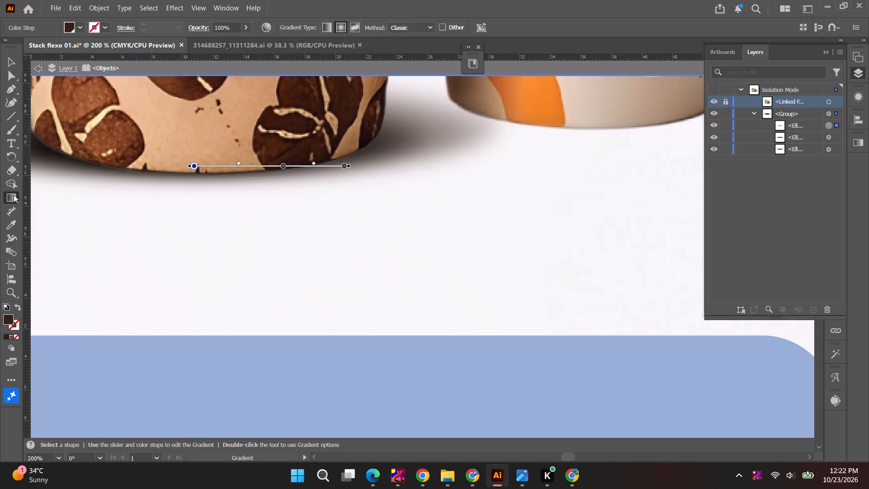
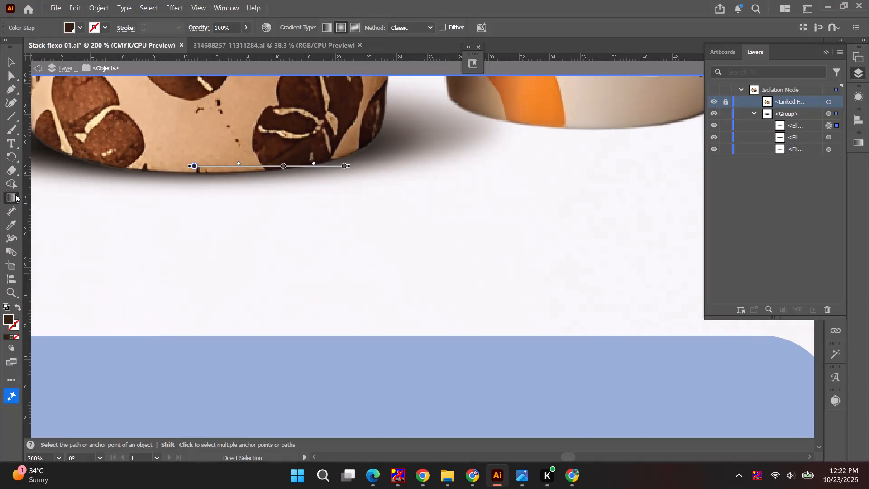
Recolour the top ellipse's 0% and 100% gradient stops to R=26 G=26 B=26 and its middle stop to a dark grey swatch.
left_click(858, 142)
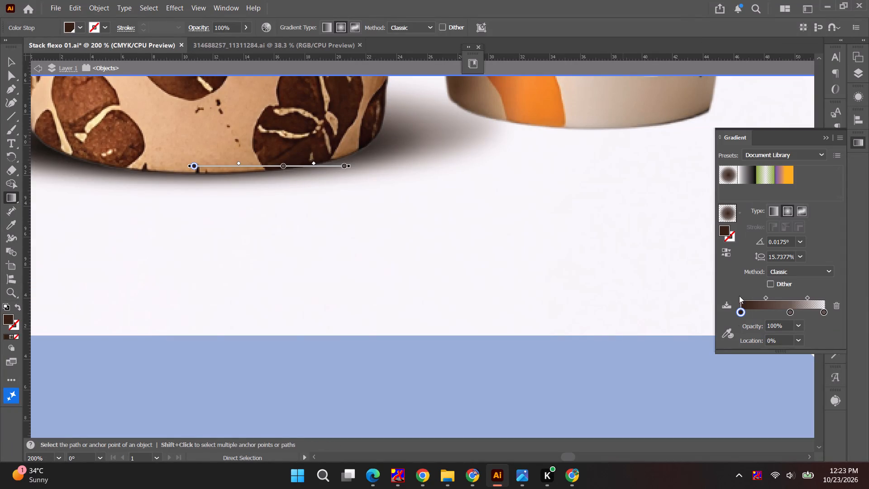
double_click(739, 310)
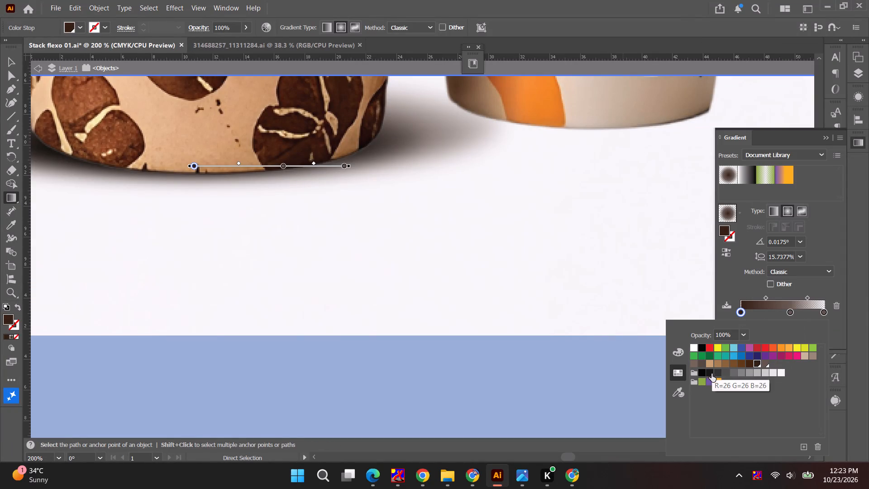
left_click(711, 374)
double_click(790, 314)
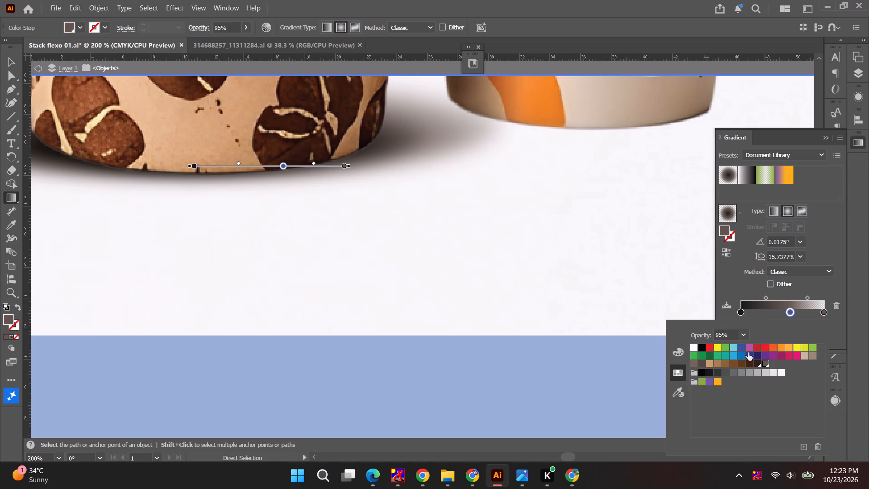
left_click(727, 374)
double_click(823, 312)
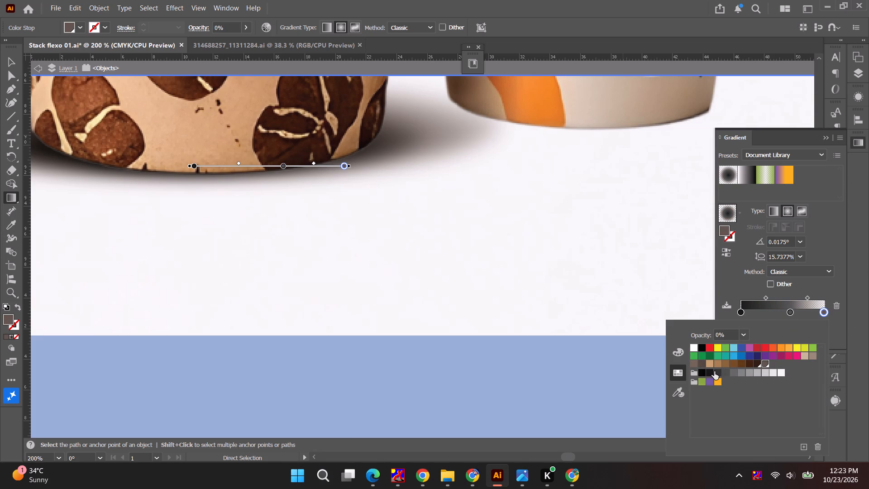
left_click(711, 371)
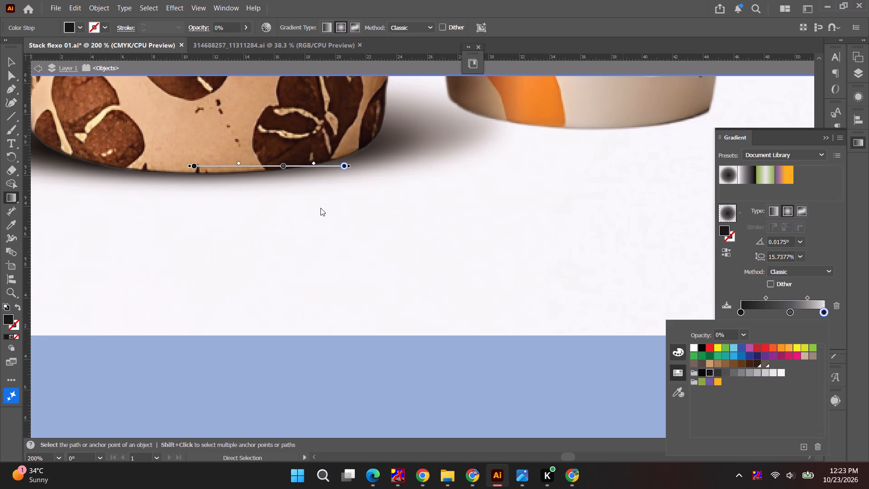
Check the gradient settings of the shadow group's middle and top ellipses by selecting each in turn.
left_click(858, 119)
left_click(860, 72)
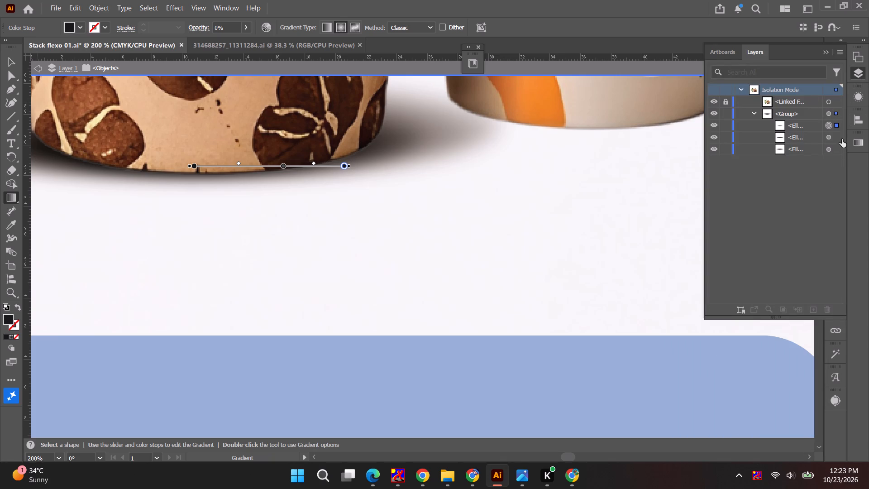
left_click(840, 137)
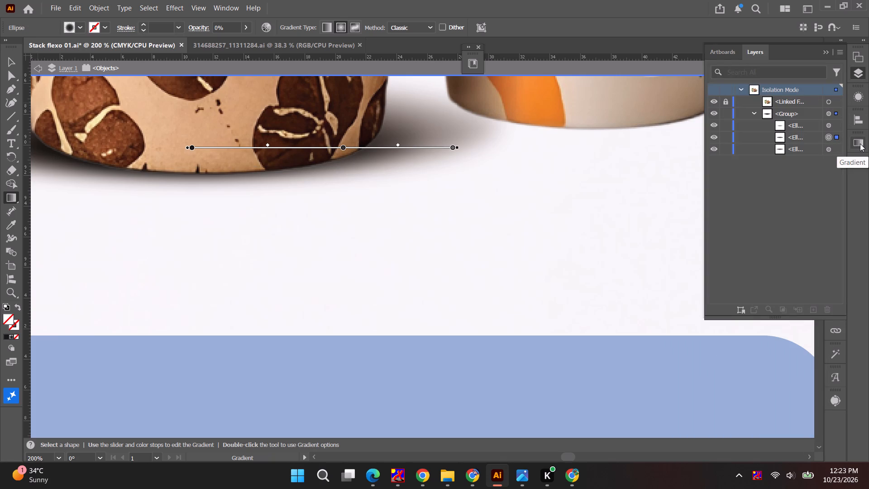
left_click(860, 144)
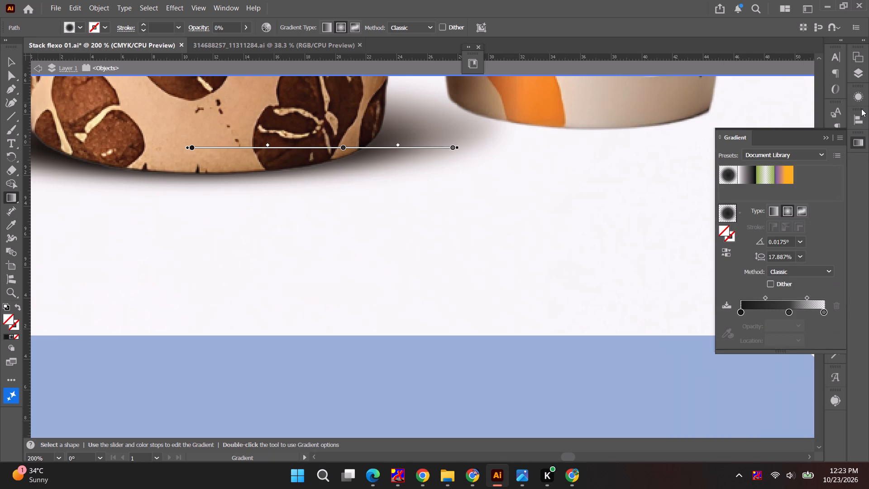
left_click(855, 76)
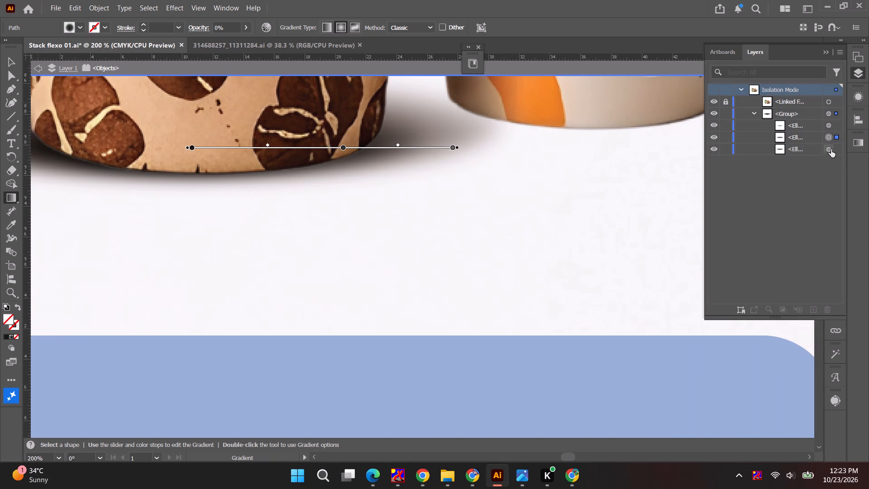
left_click(835, 123)
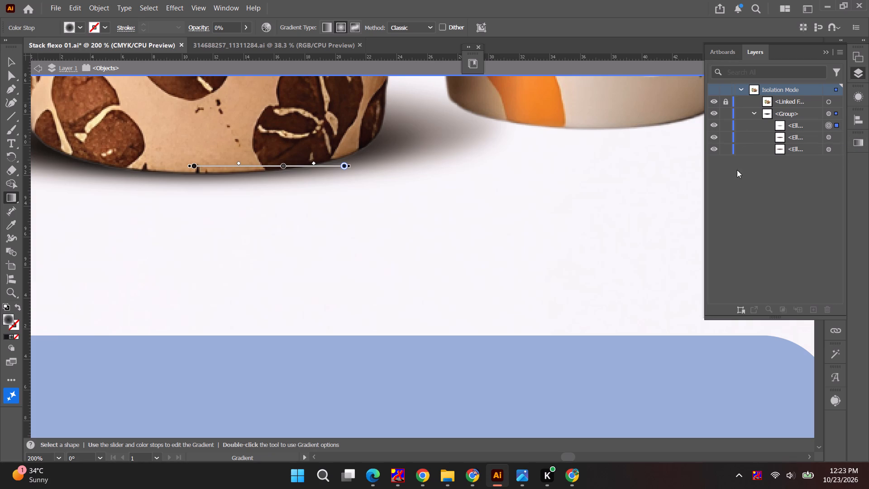
left_click(862, 141)
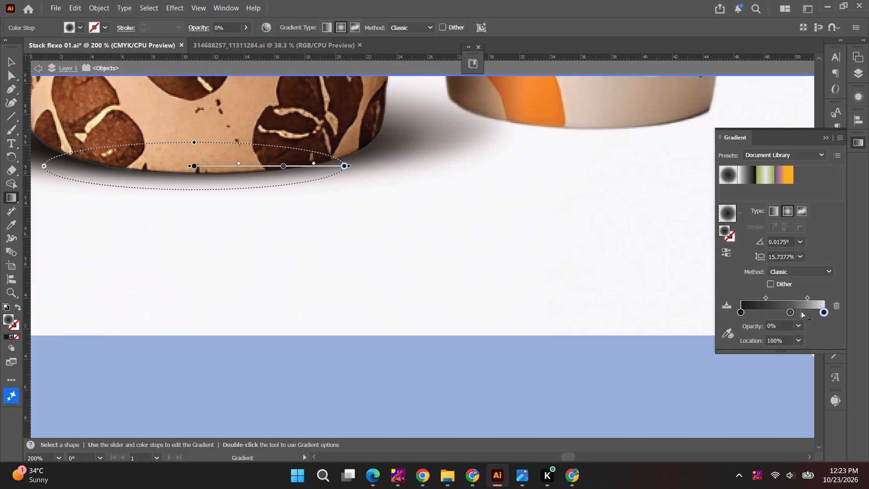
left_click(854, 73)
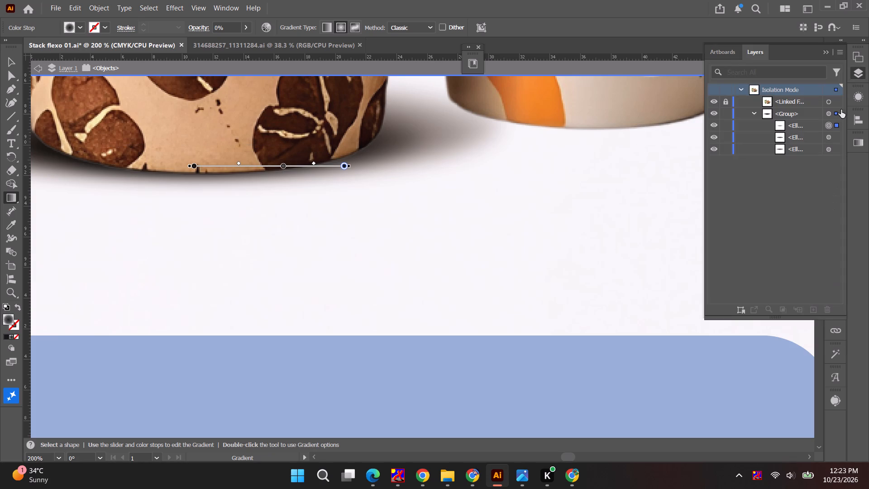
left_click(842, 139)
Recolour the bottom ellipse's 0% and 100% gradient stops to R=26 G=26 B=26 and its roughly 58% stop to a dark grey swatch.
left_click(834, 149)
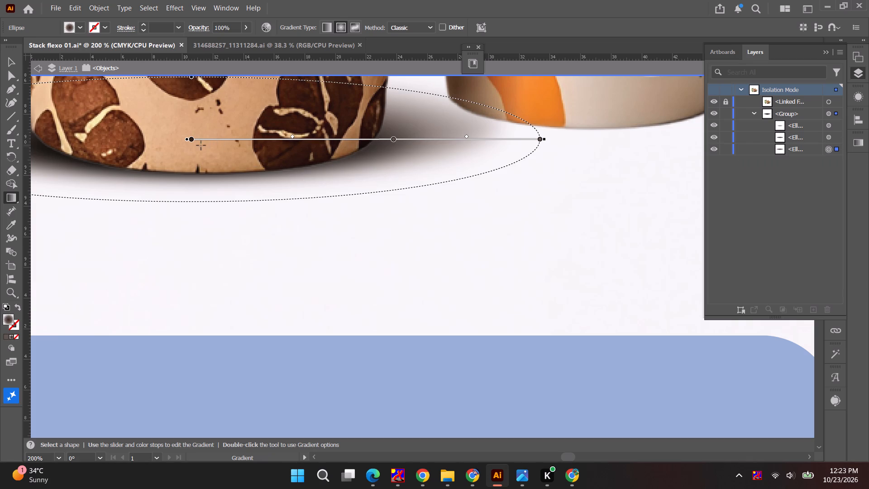
left_click(193, 140)
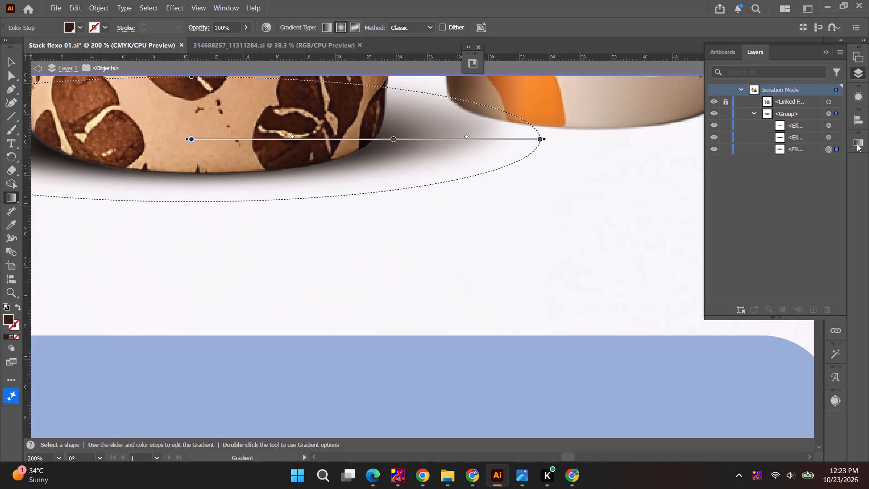
left_click(857, 144)
double_click(740, 313)
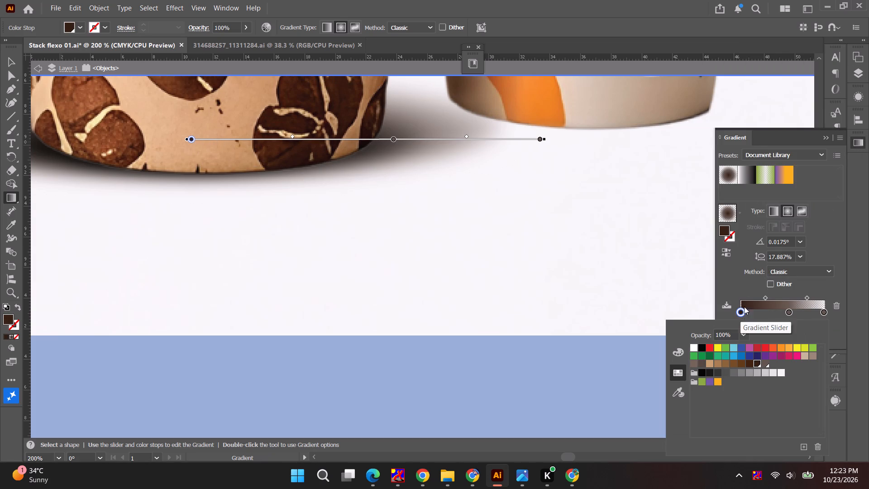
left_click(711, 373)
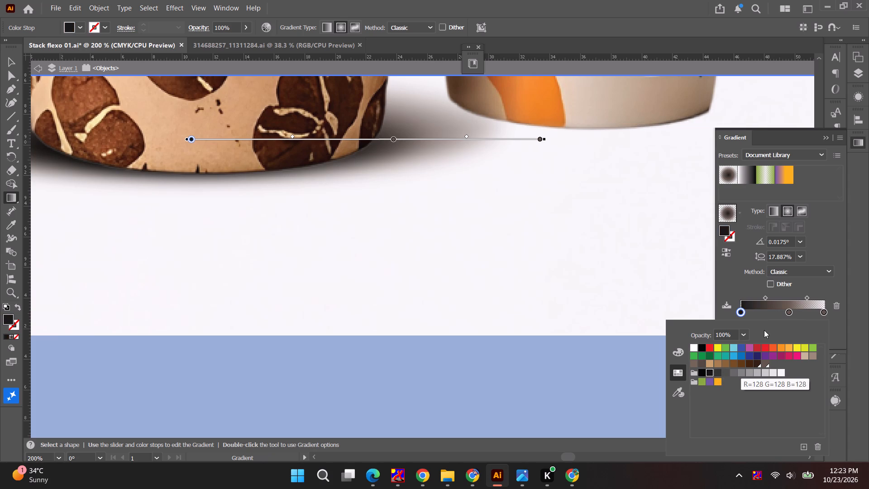
double_click(788, 313)
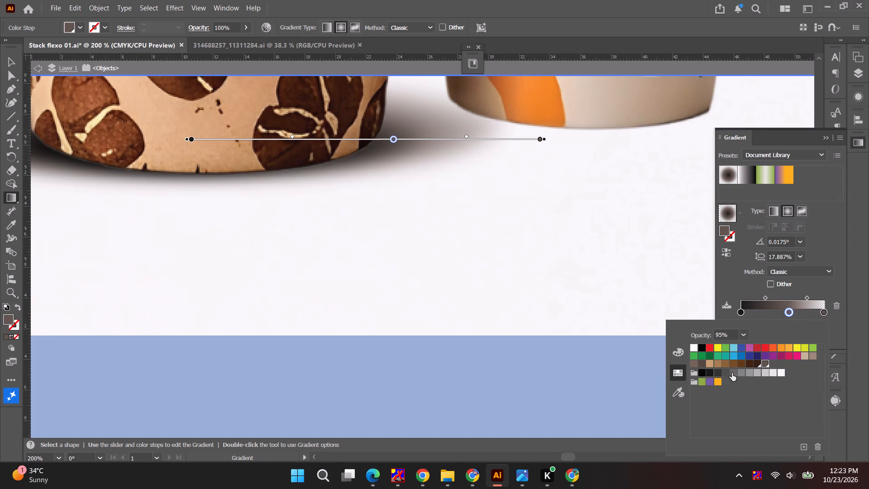
left_click(727, 372)
left_click(823, 313)
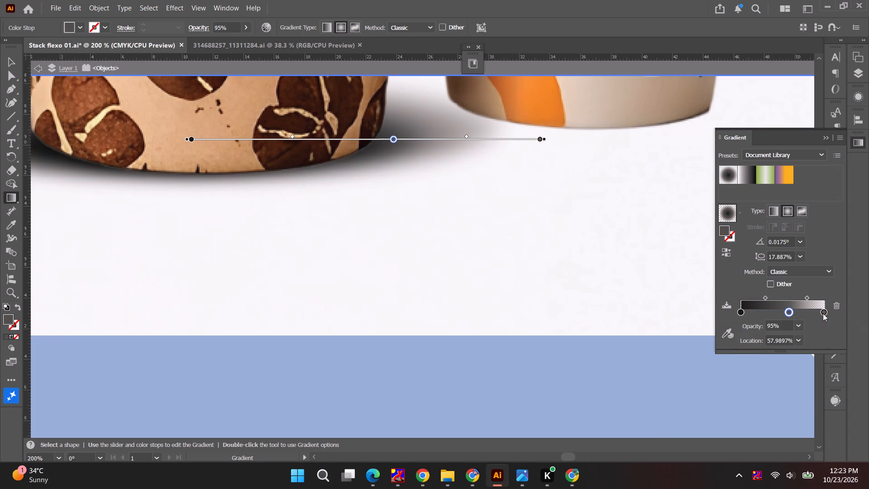
triple_click(823, 313)
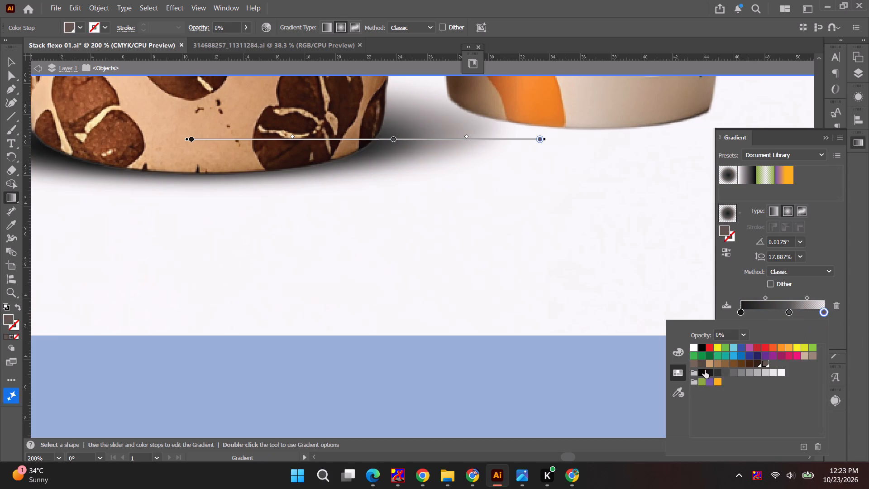
left_click(709, 373)
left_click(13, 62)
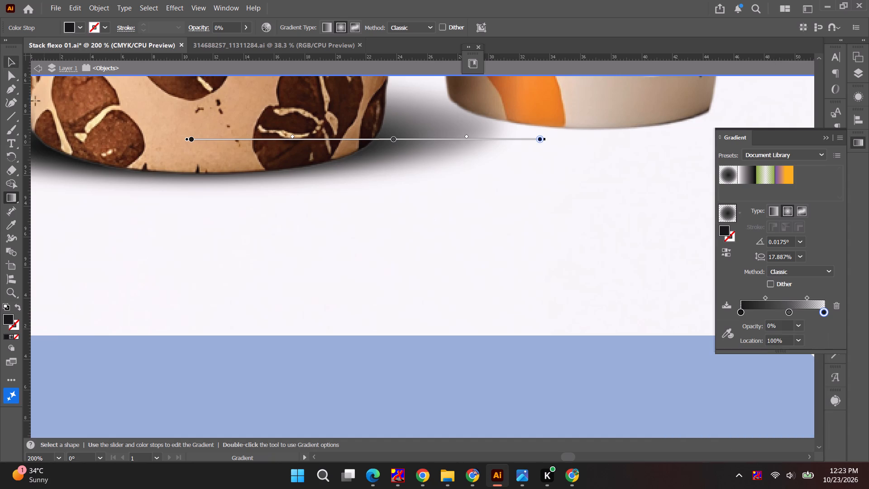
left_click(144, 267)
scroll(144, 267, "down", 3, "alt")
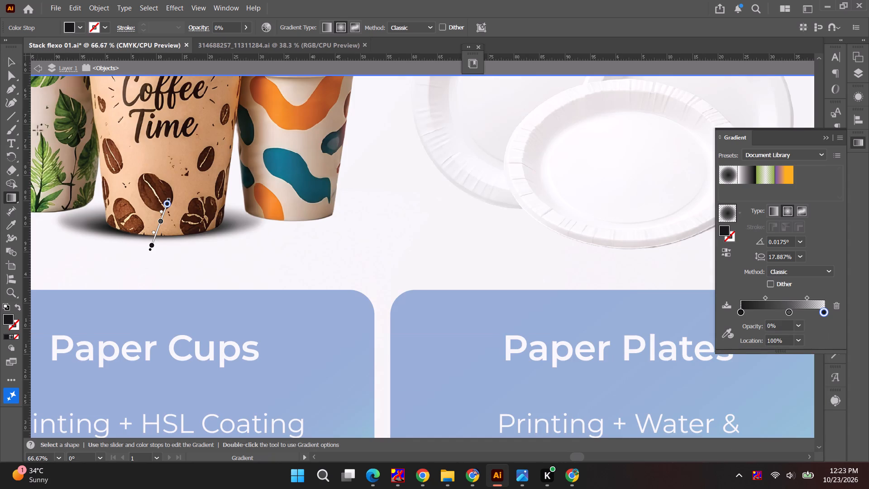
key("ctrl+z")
Select the whole shadow group beneath the Coffee Time cup, flatten it slightly and narrow it evenly about its centre.
left_click(16, 60)
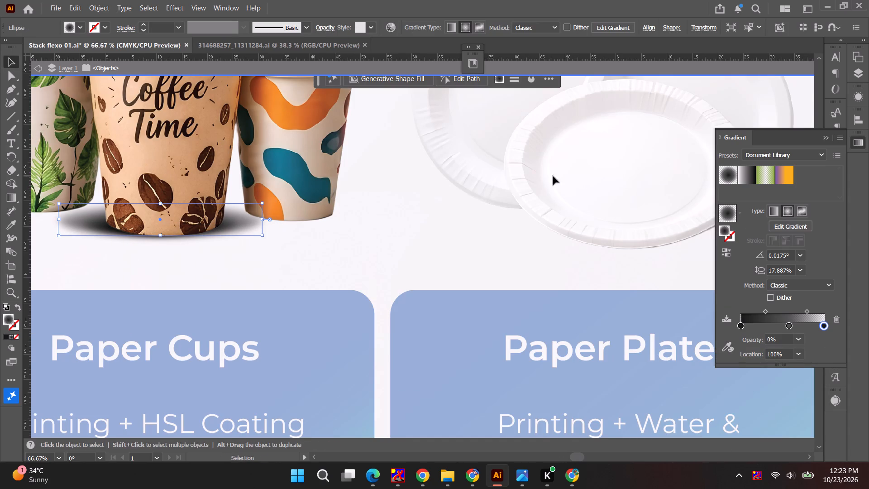
left_click(860, 76)
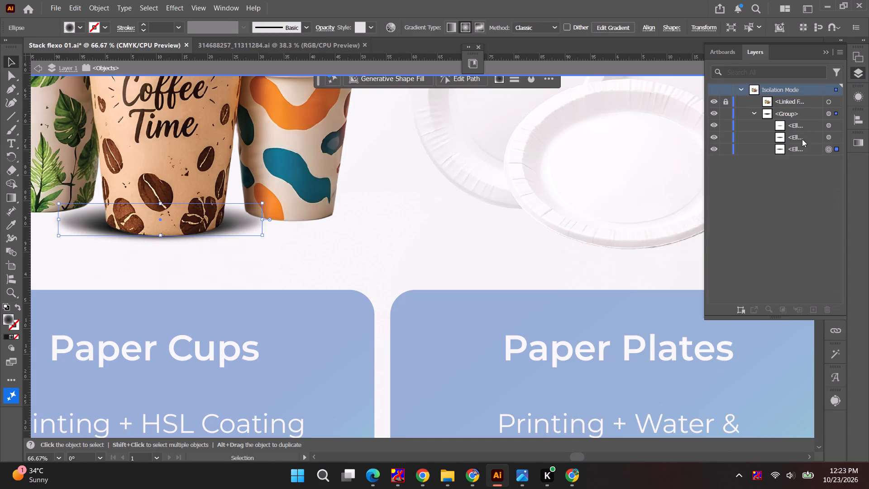
left_click(840, 114)
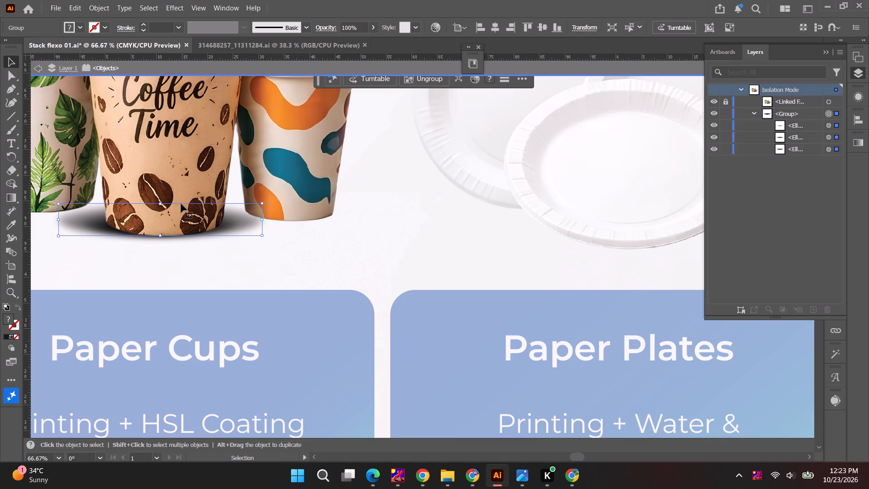
left_click(160, 205)
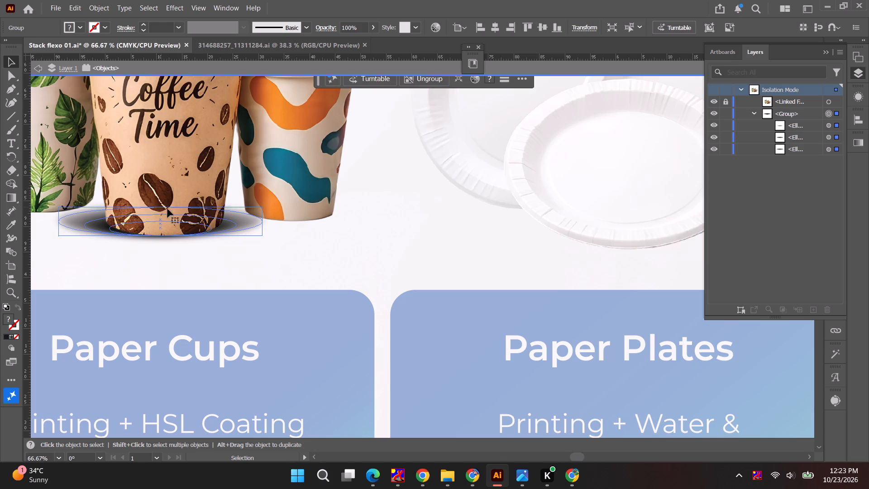
left_click_drag(263, 221, 249, 217, "alt")
left_click(255, 256)
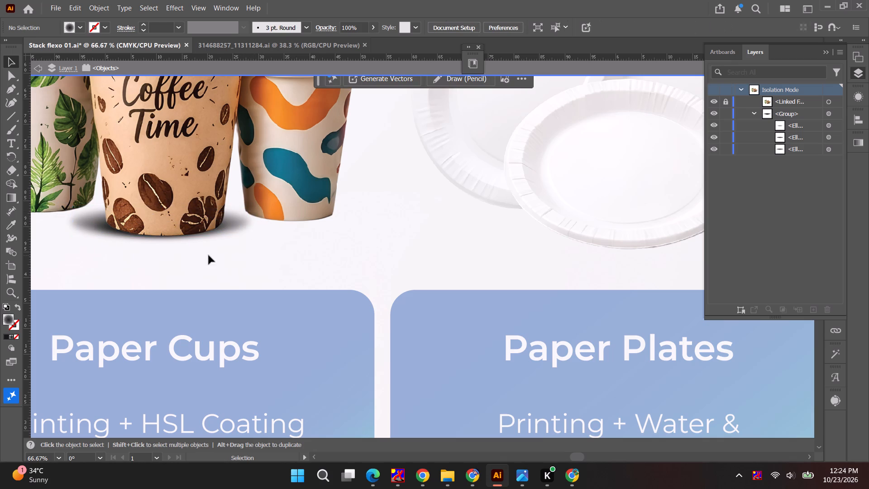
Duplicate the Coffee Time cup's shadow group in place, keeping the copy behind the linked cup image.
scroll(209, 255, "down", 2, "alt")
left_click(221, 240)
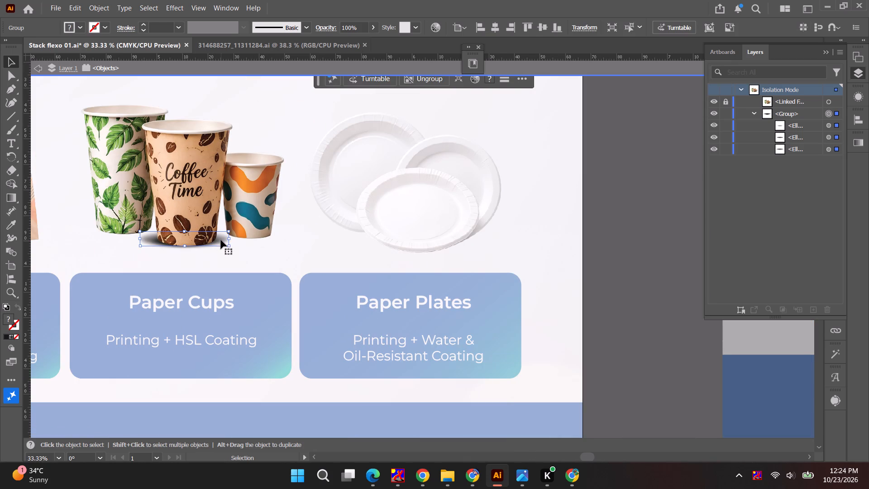
left_click(754, 111)
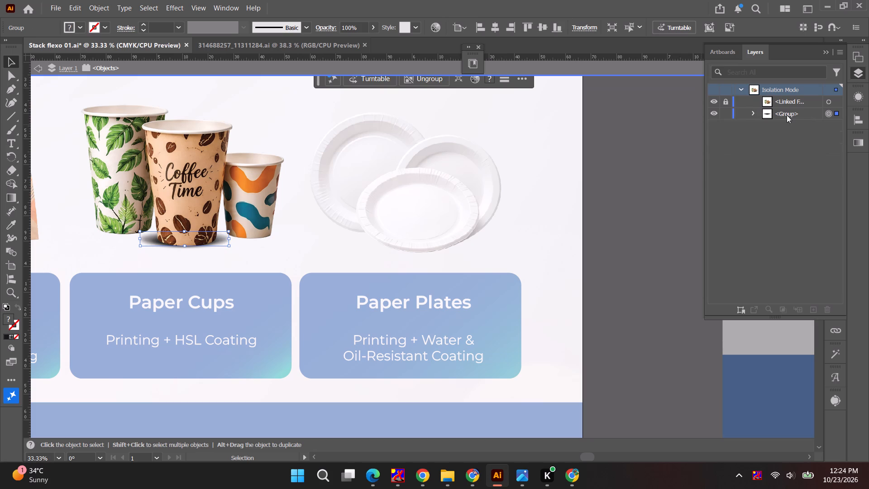
left_click(787, 115)
left_click_drag(790, 116, 791, 108, "alt")
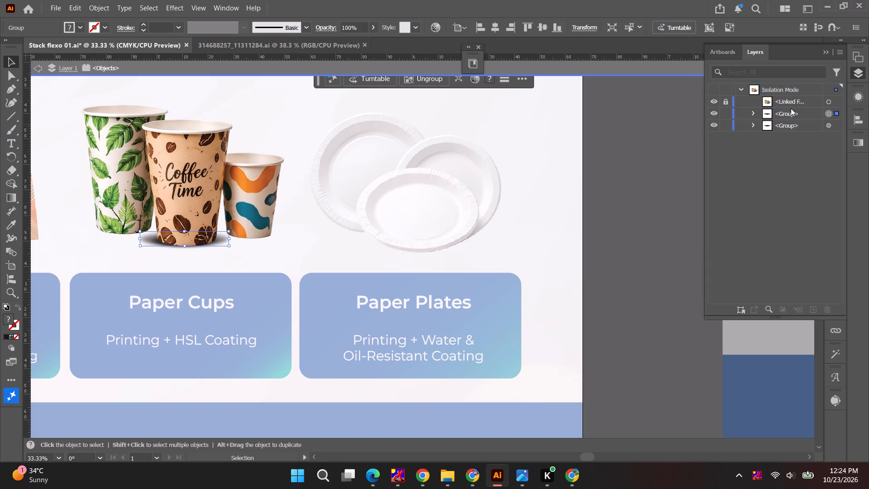
Move the shadow copy beneath the small orange-and-teal cup and narrow it evenly to suit the cup's base.
key("ctrl+t")
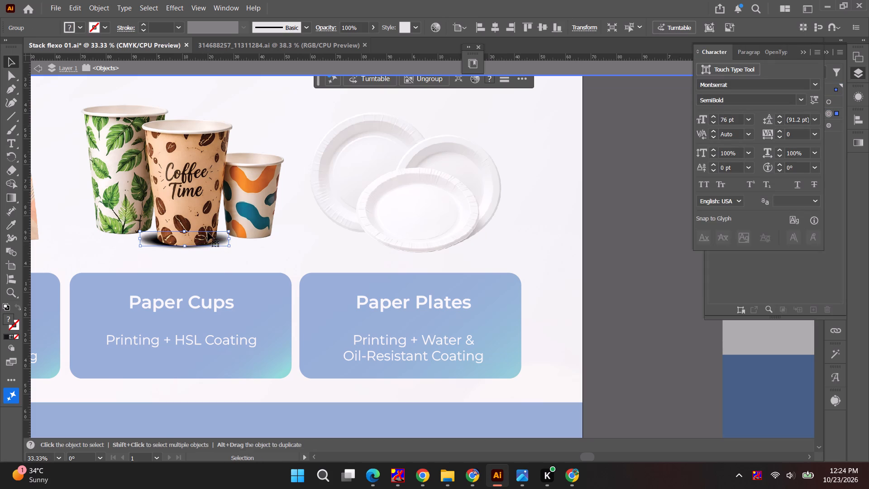
left_click_drag(220, 237, 284, 230)
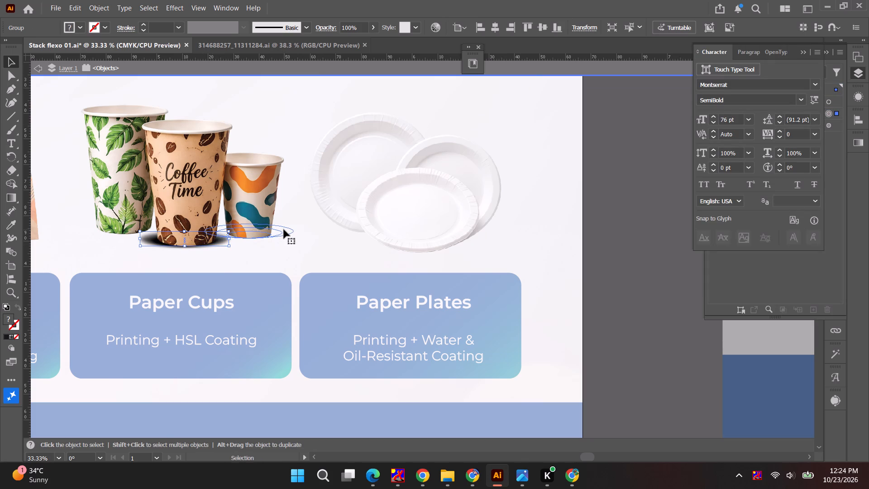
left_click_drag(293, 231, 291, 231, "alt")
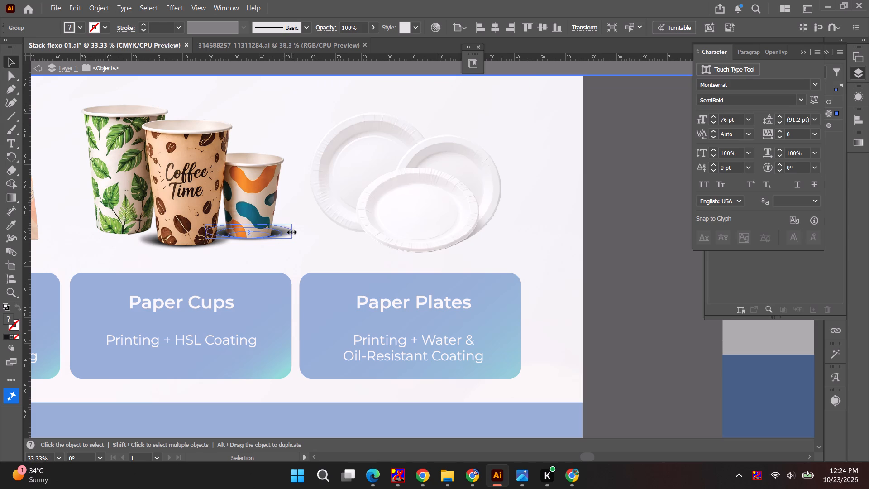
left_click_drag(291, 231, 279, 231, "alt")
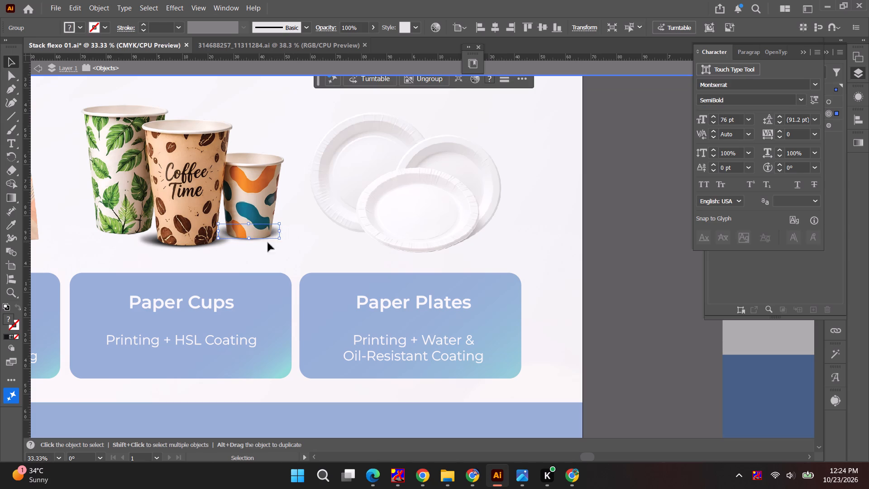
Nudge the copied shadow vertically in small increments to line it up with the small orange-and-teal cup's base.
scroll(263, 235, "up", 3, "alt")
key("Down")
key("Down")
key("Down")
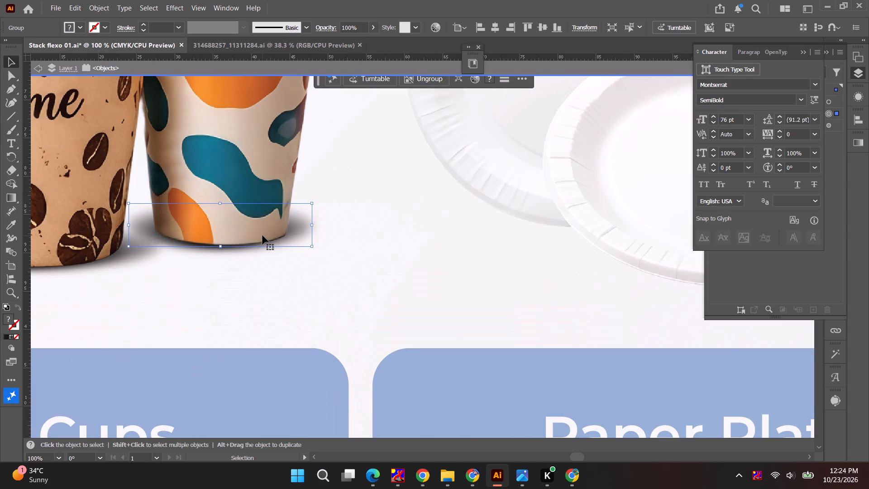
key("Down")
key("Up")
key("Up")
key("Up")
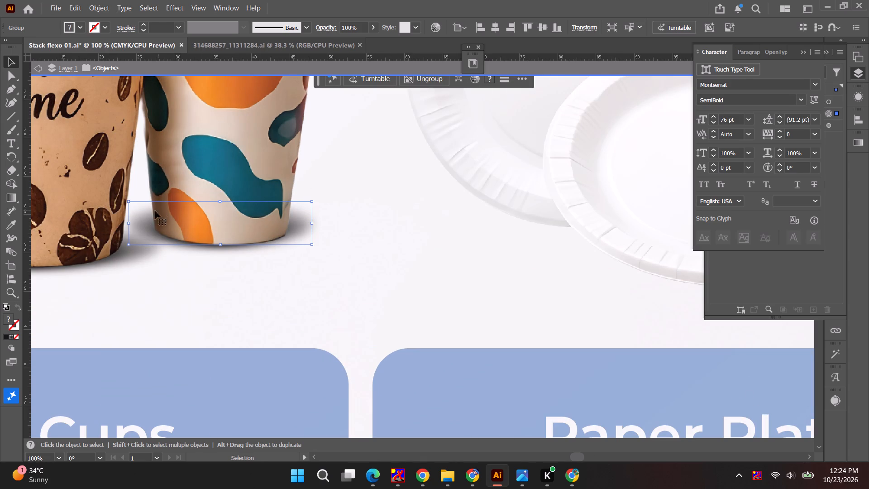
Reshape the copied shadow beneath the small orange-and-teal cup, making it wider and flatter and fitting it behind the cup's base.
left_click_drag(127, 201, 78, 168, "shift")
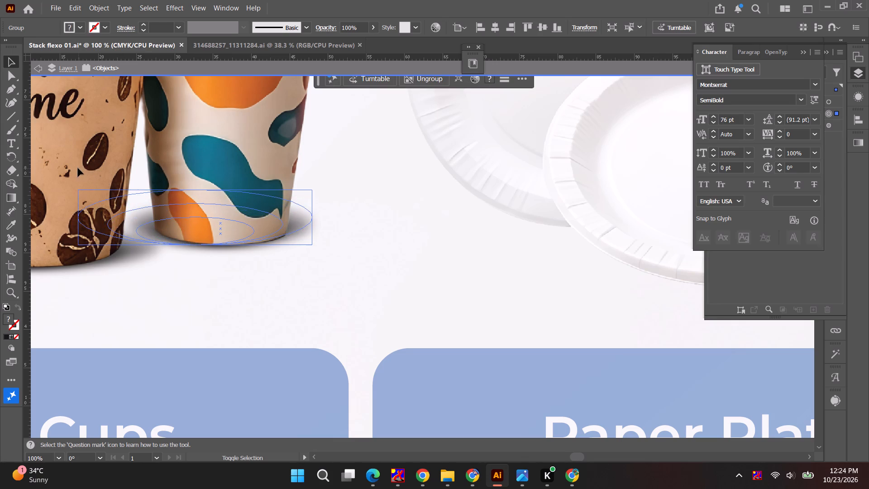
left_click_drag(145, 222, 159, 220)
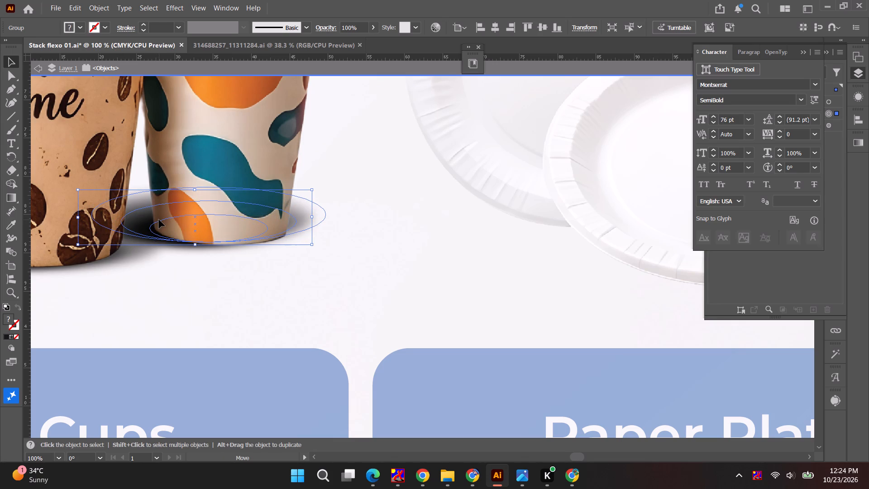
left_click_drag(159, 220, 160, 220)
left_click_drag(328, 213, 314, 213)
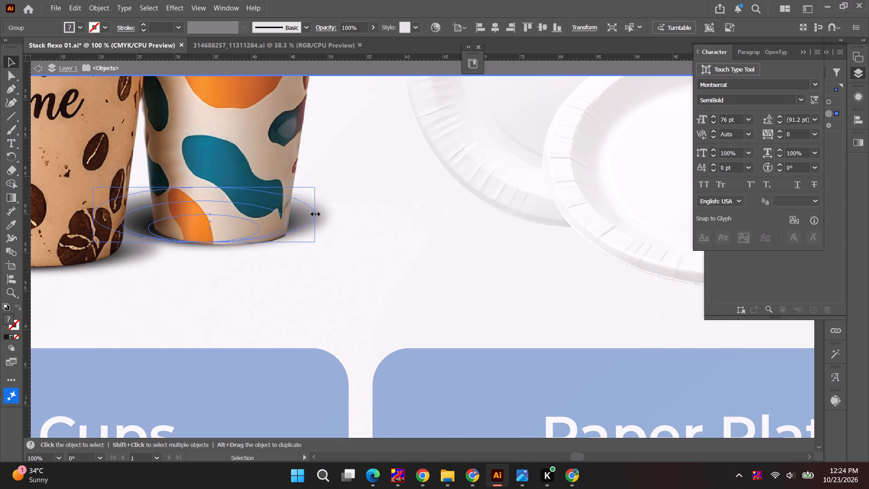
left_click_drag(314, 213, 300, 213)
left_click_drag(133, 216, 144, 219)
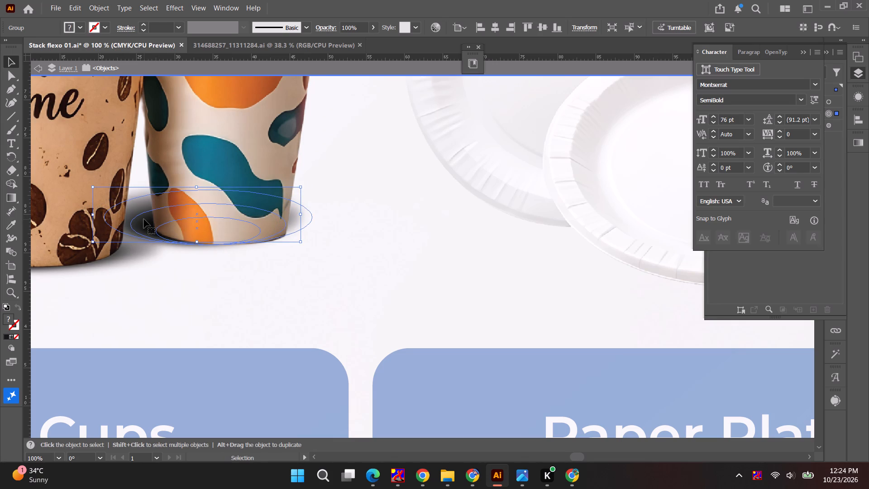
left_click_drag(144, 219, 152, 221)
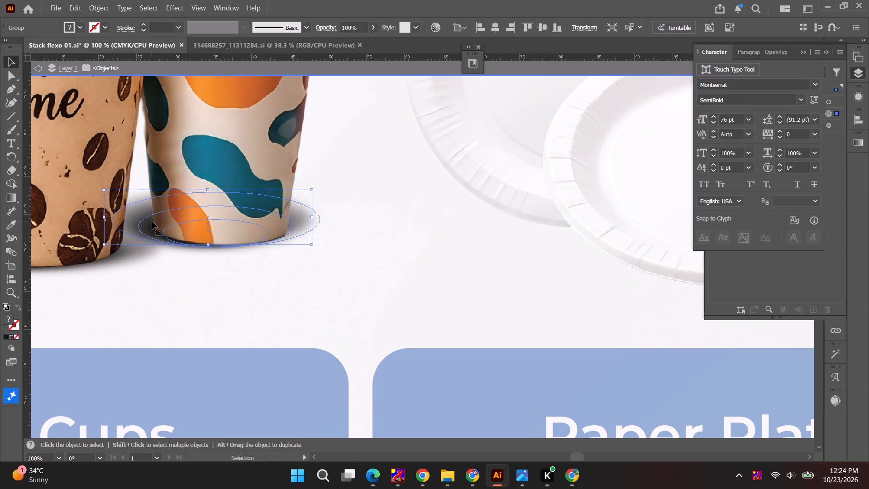
left_click_drag(152, 223, 152, 219)
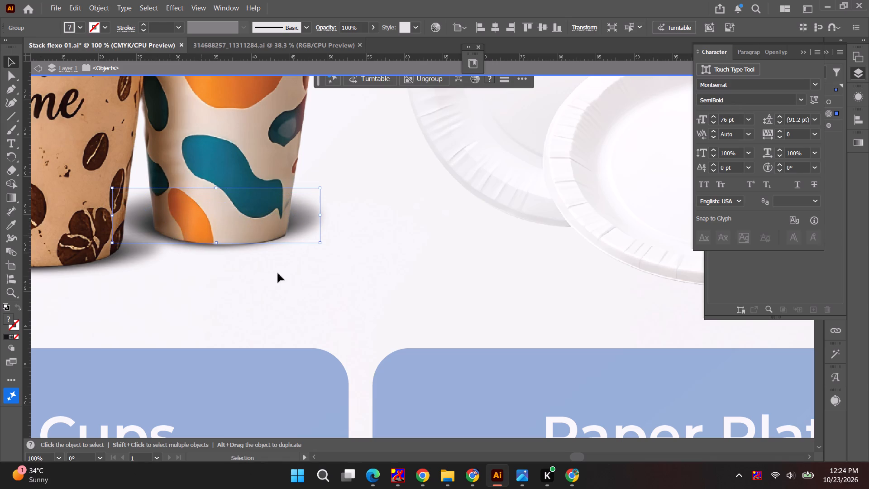
left_click_drag(217, 188, 217, 199)
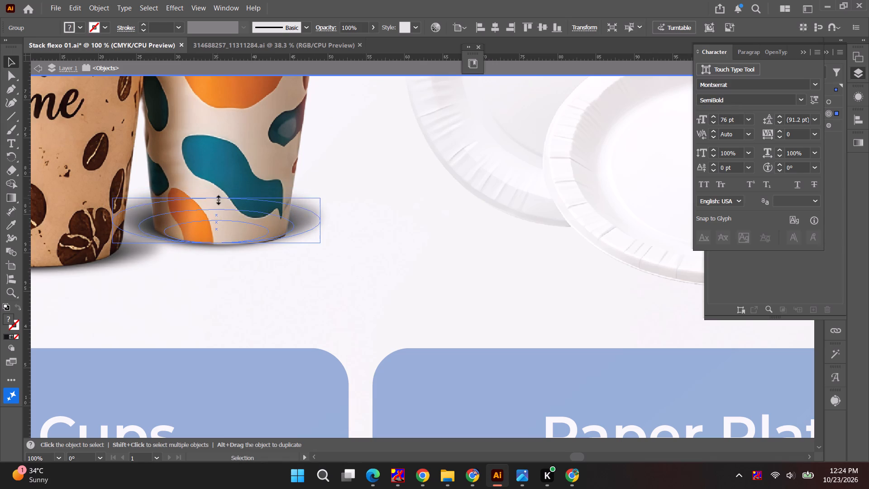
left_click_drag(217, 199, 218, 207)
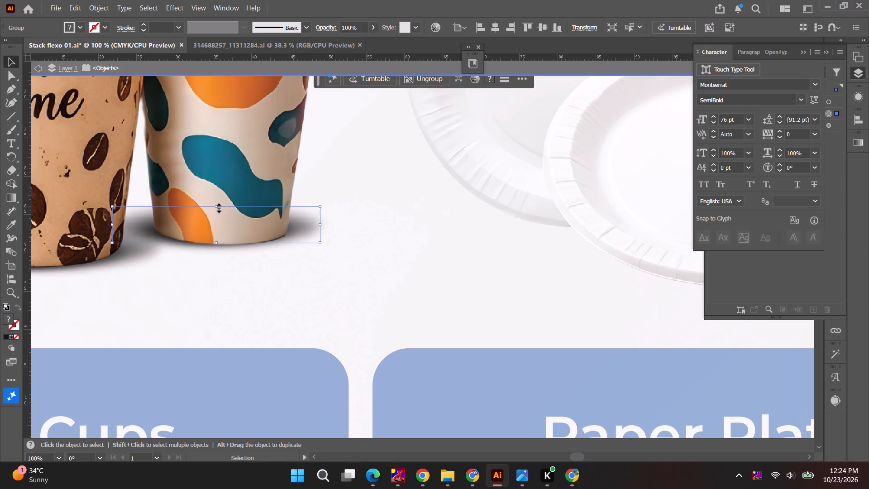
Duplicate the small cup's shadow beneath the green-leaf cup, align it with that cup's base, and exit isolation mode.
key("space")
key("space")
key("space")
key("space")
key("space")
left_click_drag(139, 233, 421, 249)
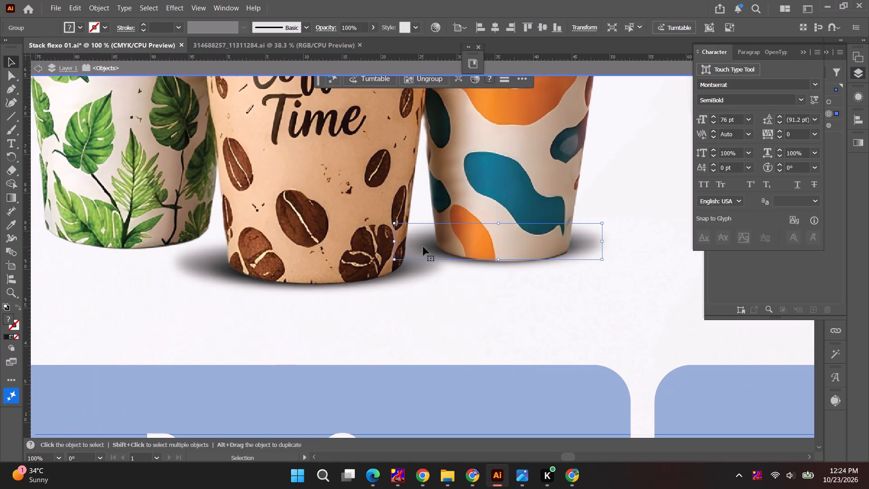
left_click_drag(423, 247, 48, 229, "alt")
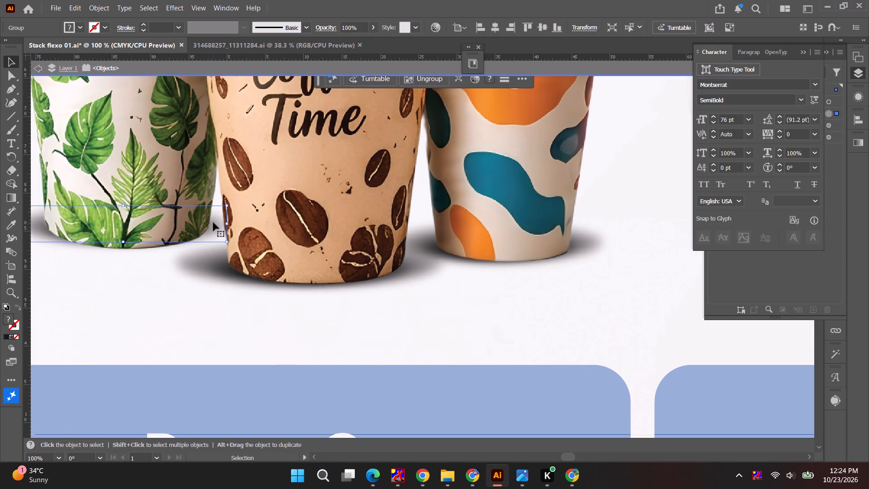
left_click_drag(213, 222, 211, 229)
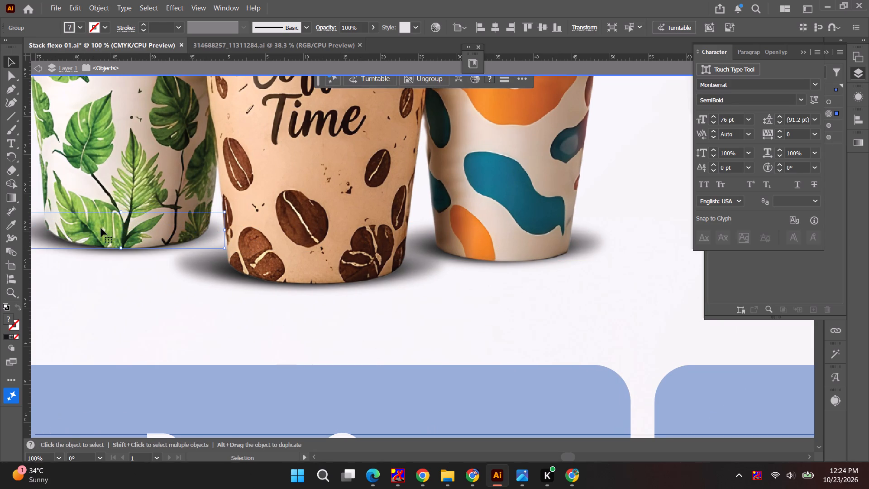
key("space")
left_click_drag(99, 232, 219, 243)
left_click(180, 313)
scroll(180, 313, "down", 4, "alt")
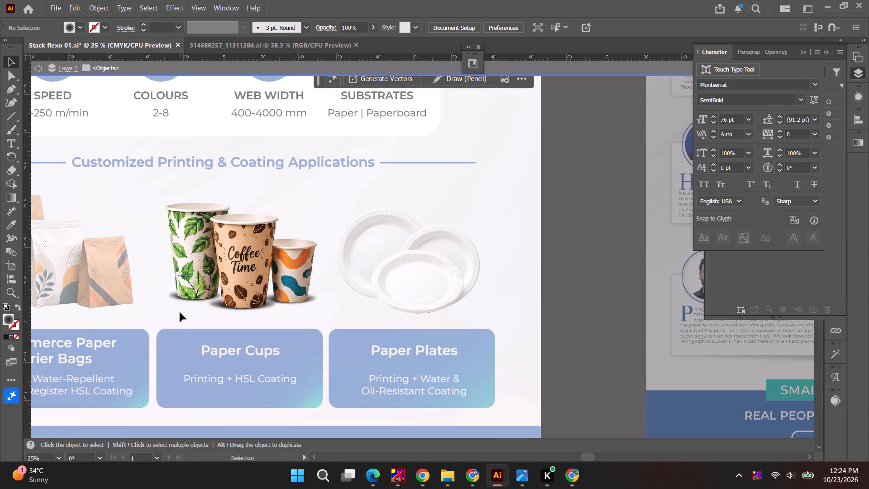
double_click(593, 274)
scroll(507, 288, "down", 1, "alt")
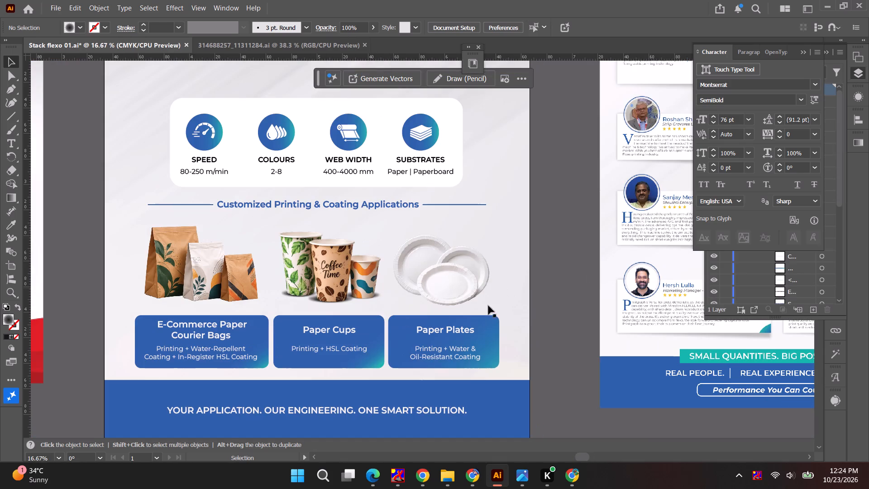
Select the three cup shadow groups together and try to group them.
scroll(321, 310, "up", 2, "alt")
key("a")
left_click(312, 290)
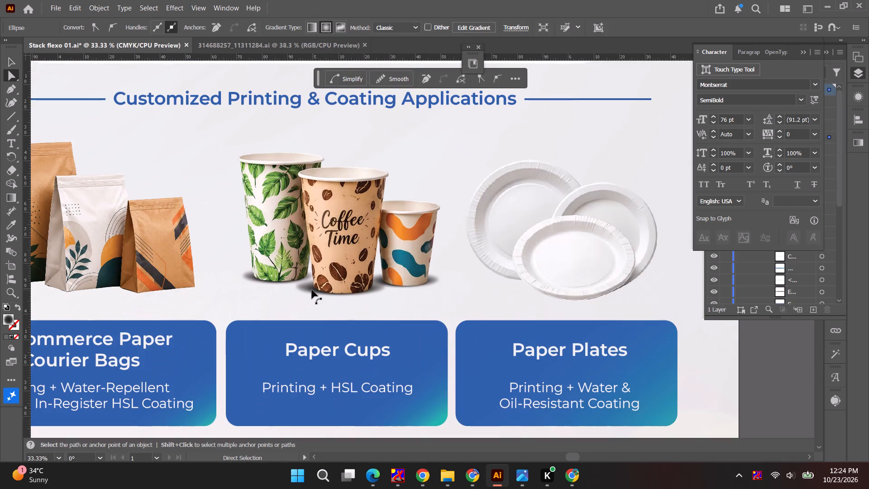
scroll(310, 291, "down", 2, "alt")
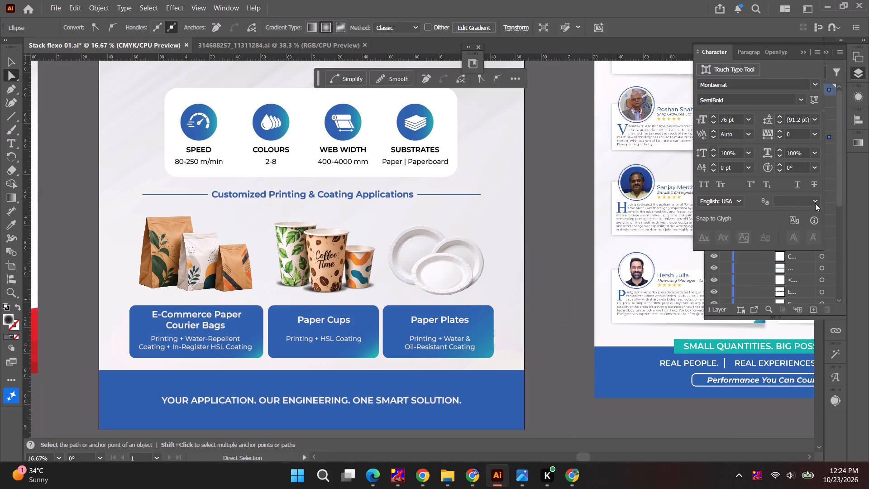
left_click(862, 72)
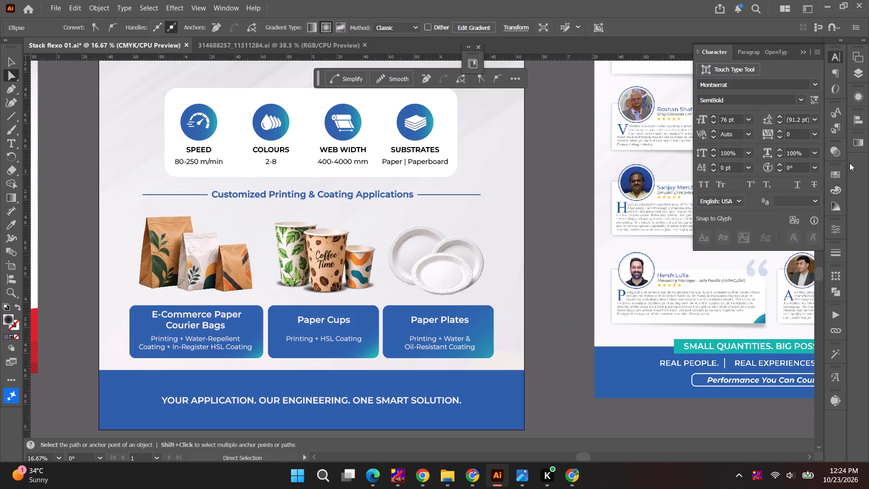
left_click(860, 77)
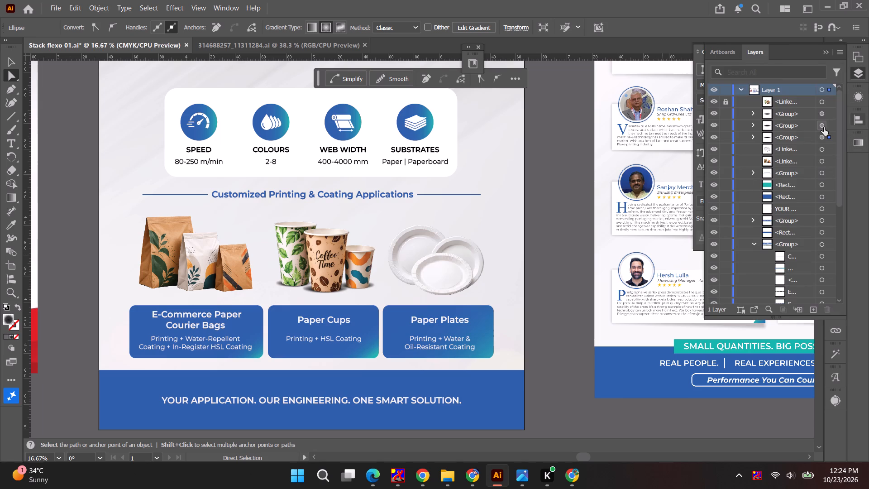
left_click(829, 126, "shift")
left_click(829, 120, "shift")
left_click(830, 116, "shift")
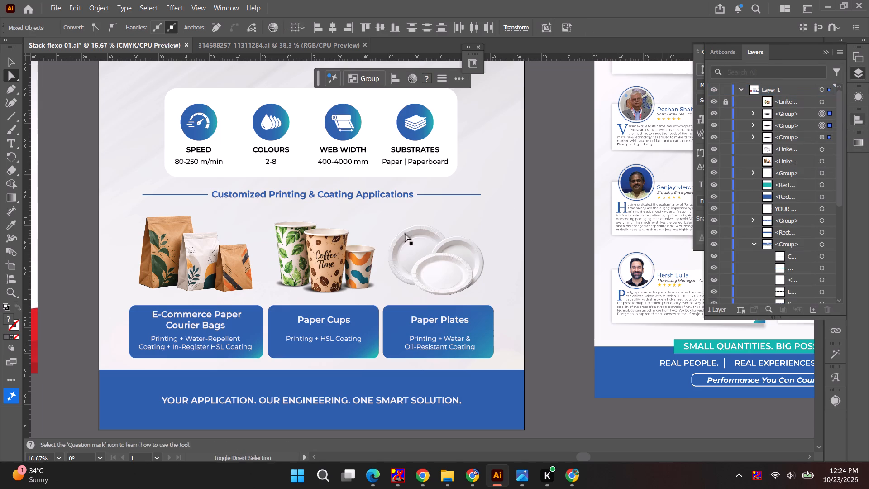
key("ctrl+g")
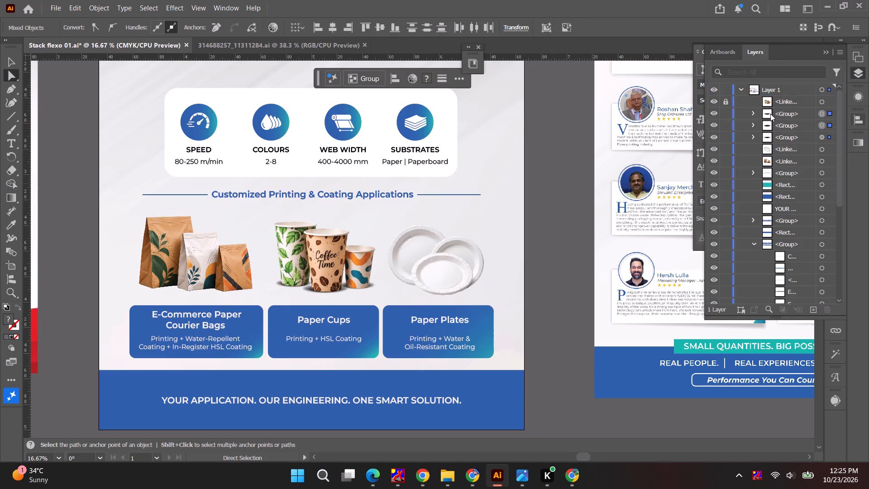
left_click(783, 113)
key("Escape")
Hide and show each of the three cup shadow groups in turn to identify them.
left_click(790, 111)
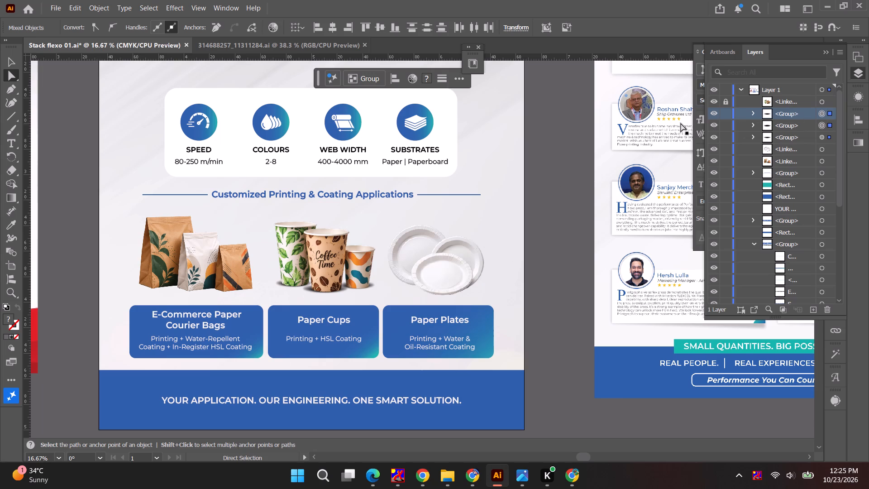
left_click(719, 114)
left_click(714, 113)
left_click(713, 113)
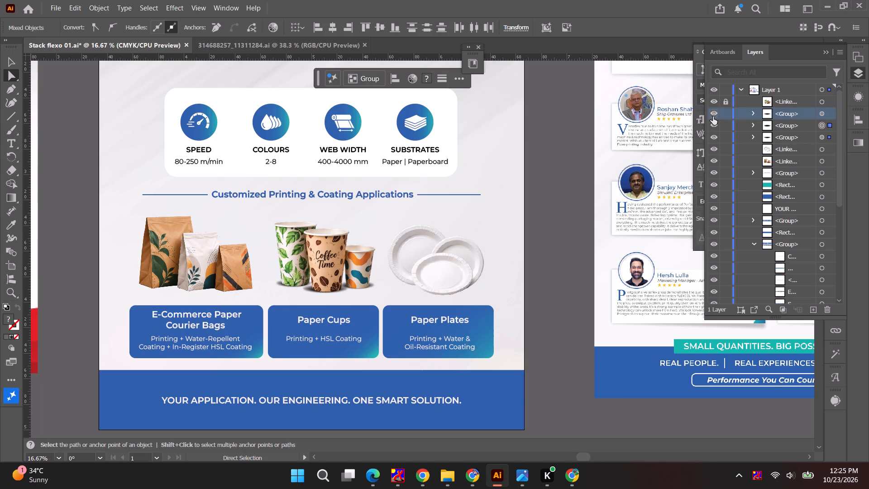
left_click(713, 124)
left_click(714, 124)
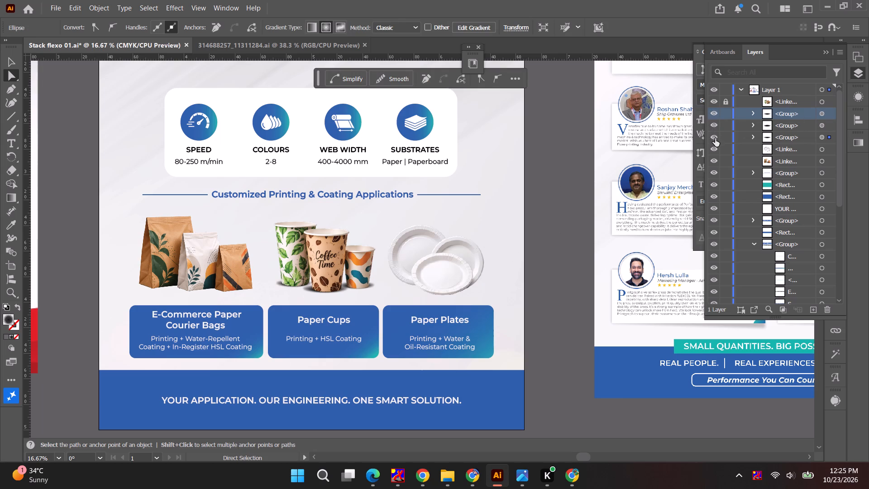
left_click(715, 138)
left_click(715, 138)
Select the Coffee Time cup's whole shadow group and reduce its opacity to 72%.
left_click(830, 137)
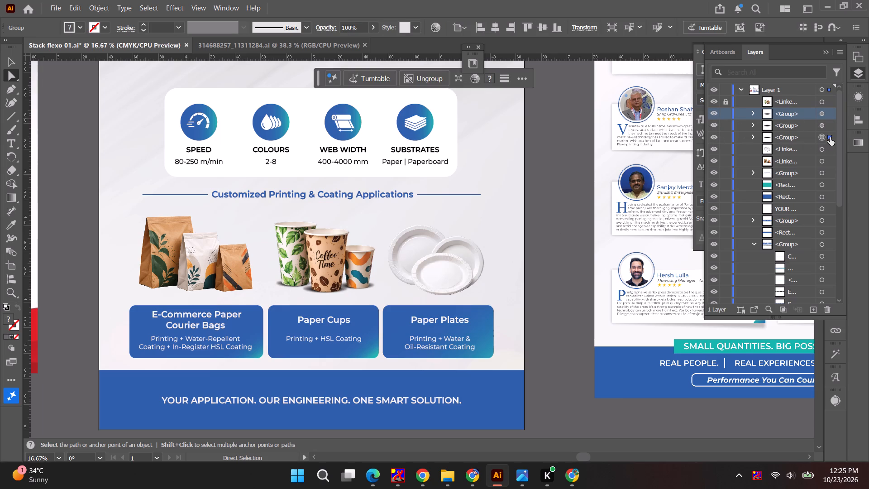
left_click(371, 29)
left_click_drag(364, 43, 359, 41)
left_click(359, 41)
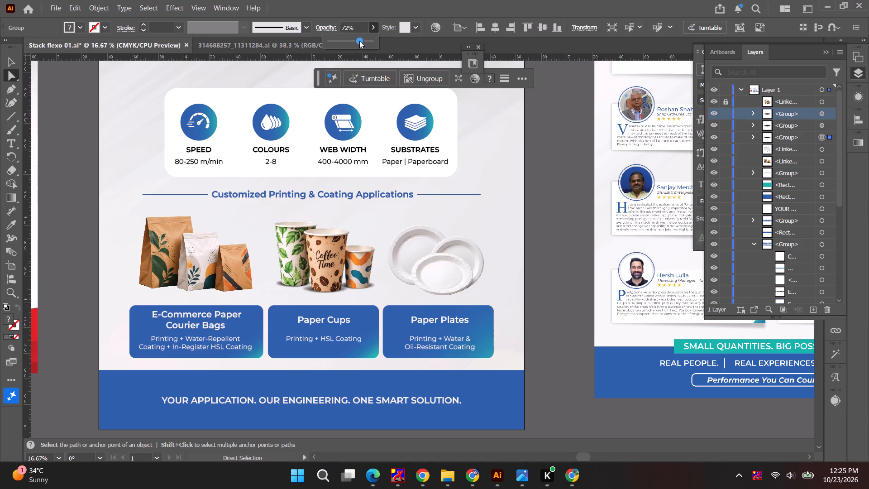
Unlock the linked paper cups image, group it with its three shadow groups, and check the group by toggling its visibility.
left_click(829, 113, "shift")
left_click(828, 127, "shift")
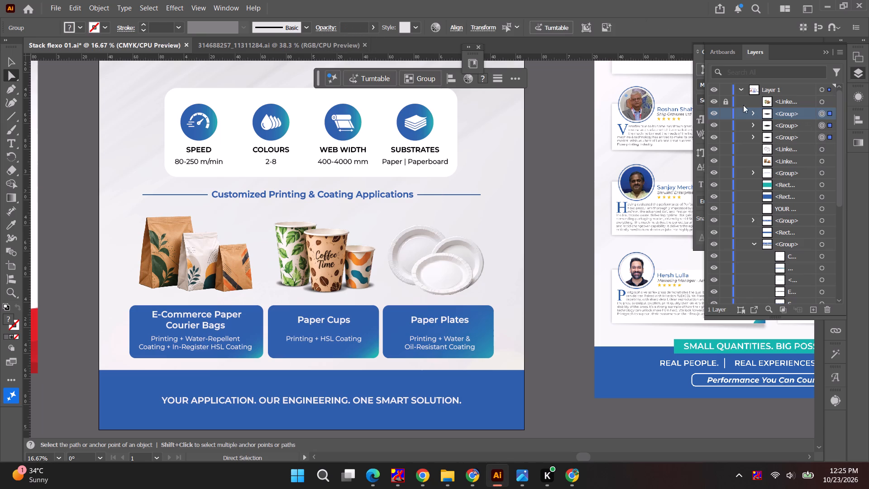
left_click(727, 101)
left_click(828, 102, "shift")
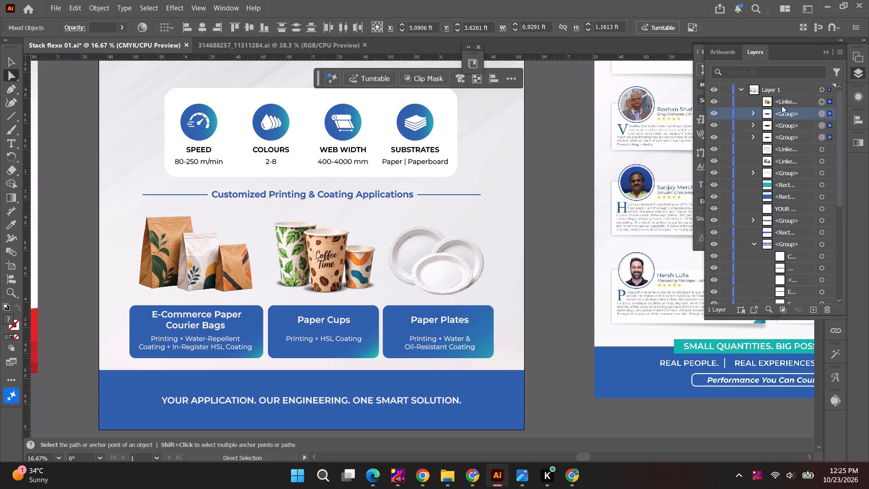
left_click(782, 102)
left_click(780, 138, "shift")
key("ctrl+g")
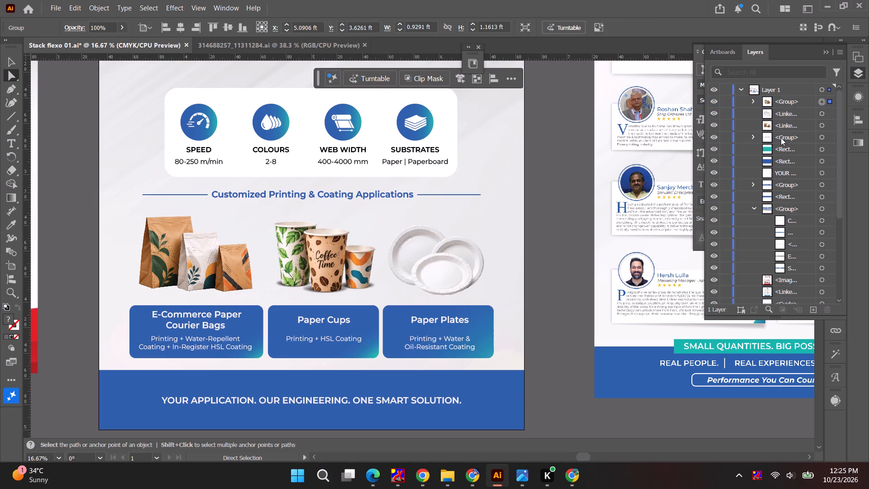
left_click(715, 101)
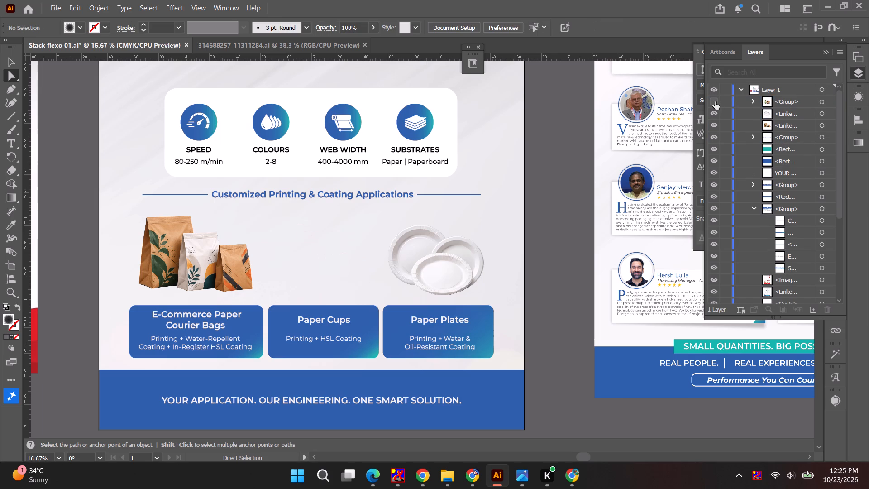
left_click(715, 101)
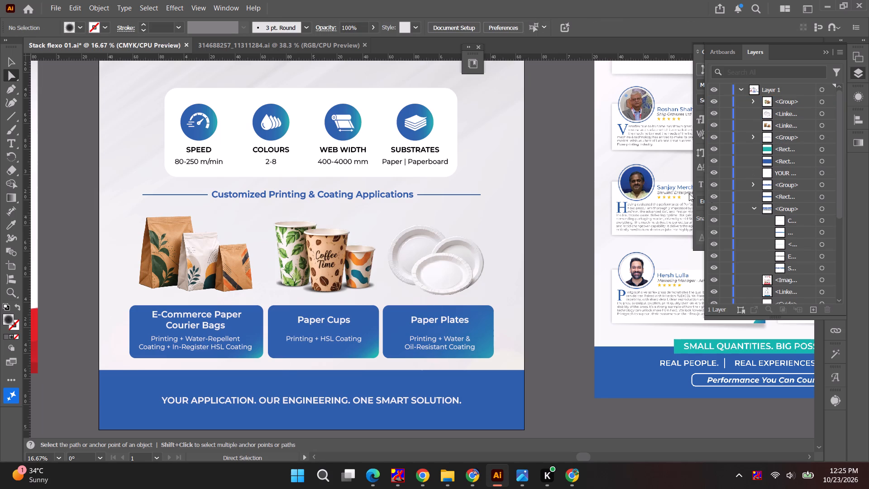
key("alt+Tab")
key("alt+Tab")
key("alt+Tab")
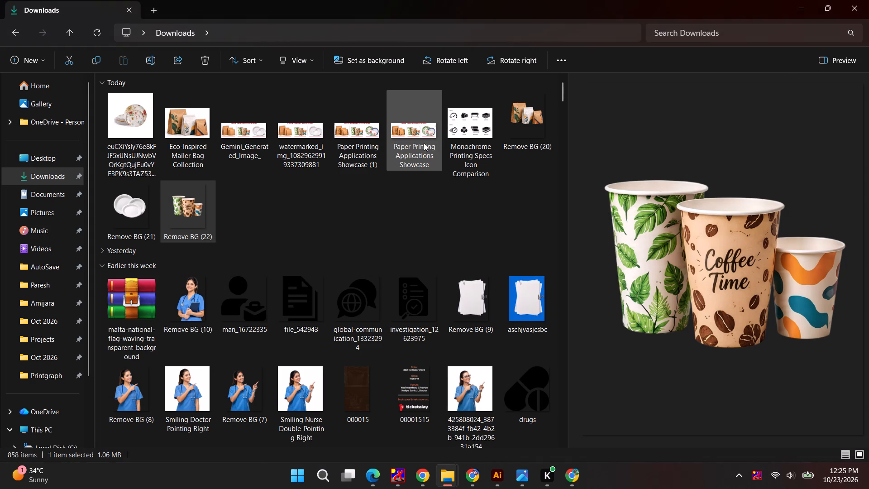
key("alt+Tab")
In the shadow artwork file, select and copy the whole second-row shadow group with its darkest area along the upper edge.
left_click(292, 48)
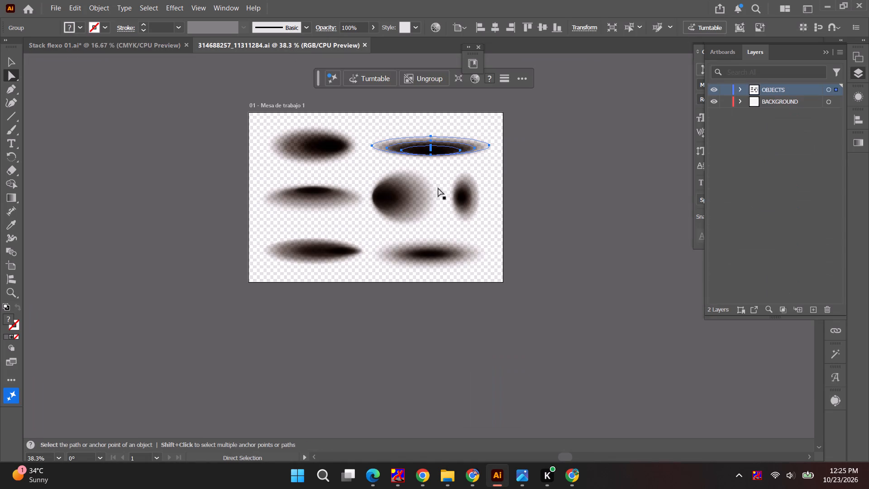
left_click(313, 192)
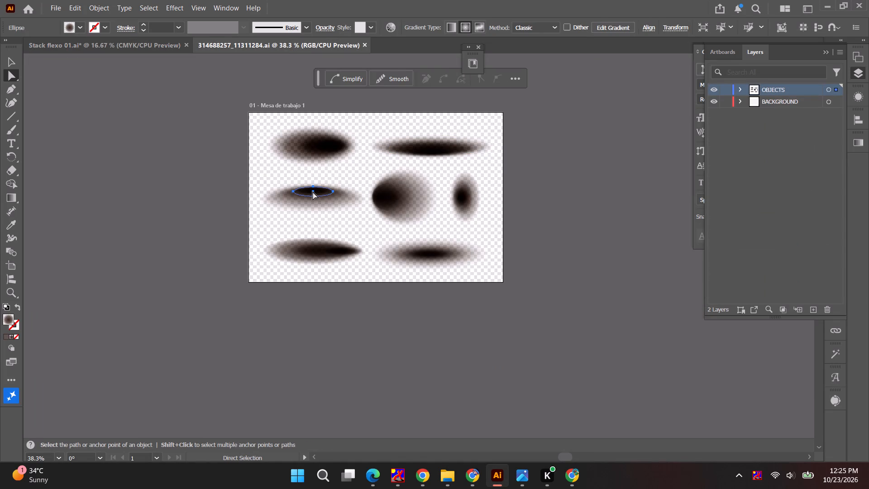
left_click(740, 89)
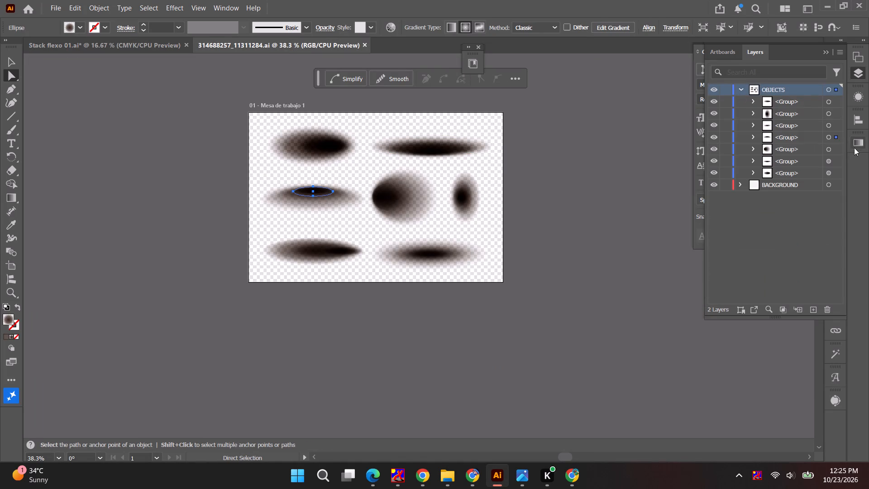
left_click(836, 137)
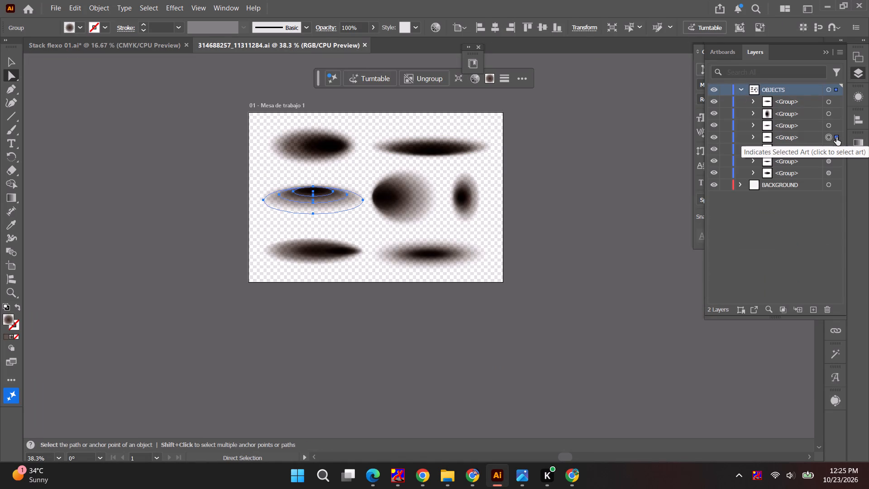
key("ctrl+c")
key("ctrl+c")
key("ctrl+c")
key("ctrl+c")
Paste the copied shadow into Stack flexo 01 over the paper plates, resolving the swatch conflict with Add swatches.
left_click(84, 43)
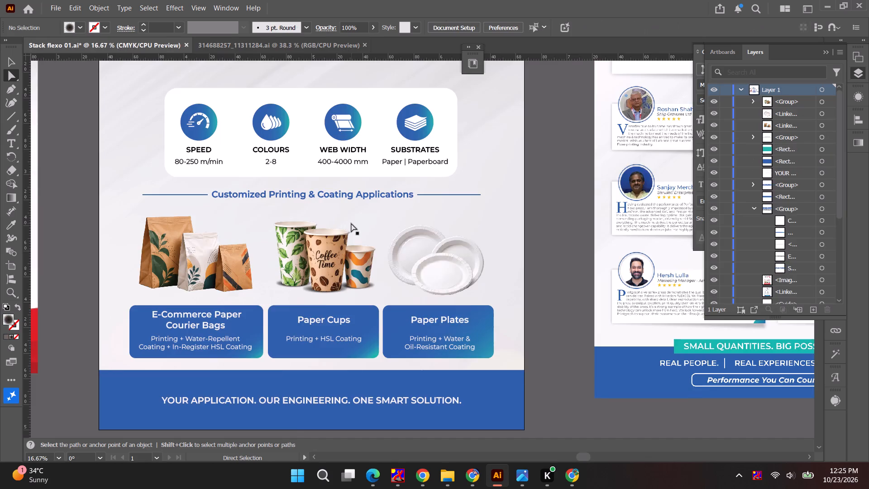
key("alt+Tab")
key("alt+Tab")
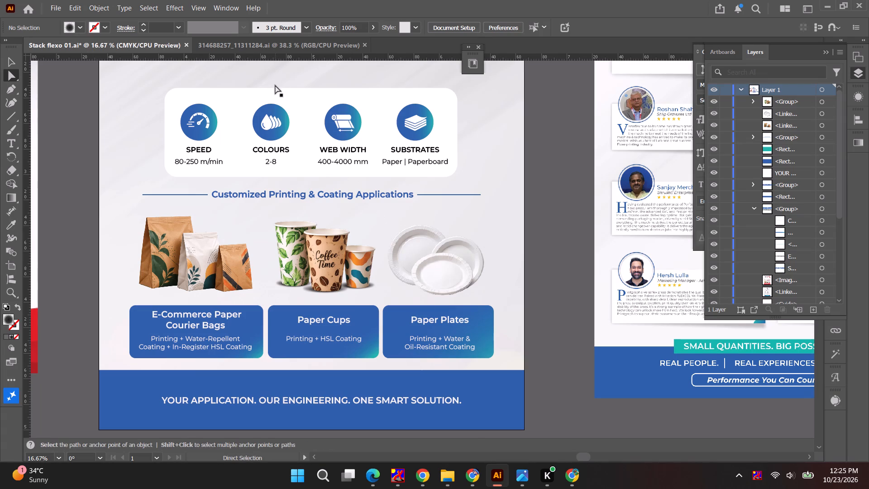
key("alt+Tab")
key("alt+Tab")
left_click(461, 273)
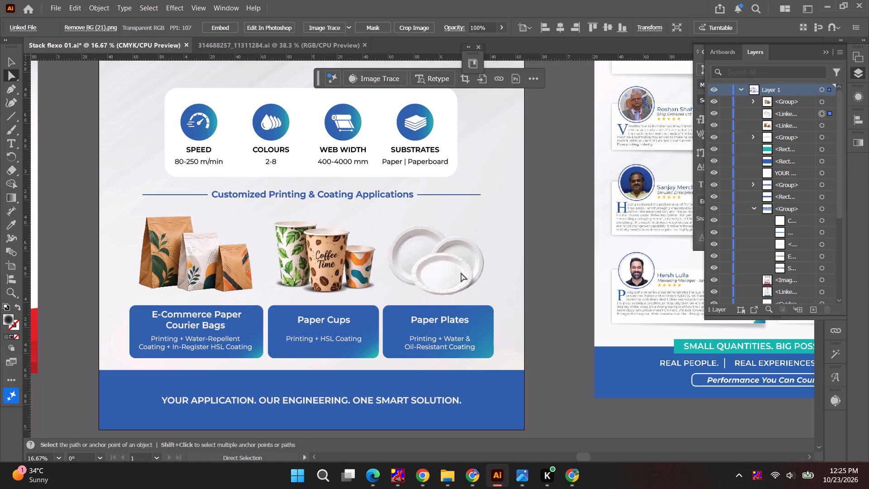
key("ctrl+v")
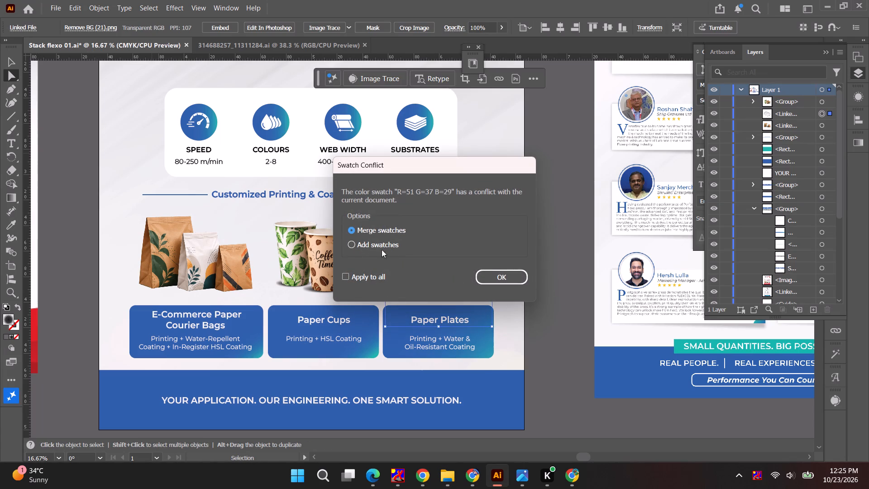
left_click(374, 249)
left_click(378, 245)
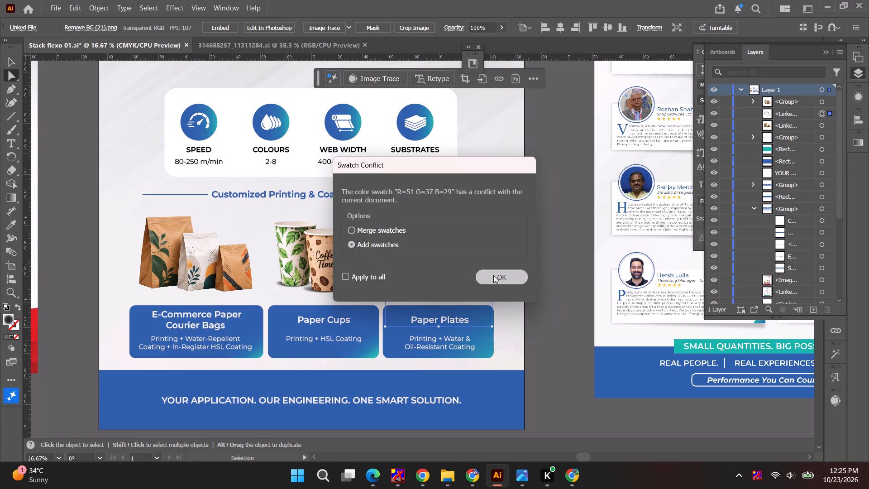
left_click(493, 275)
left_click(493, 275)
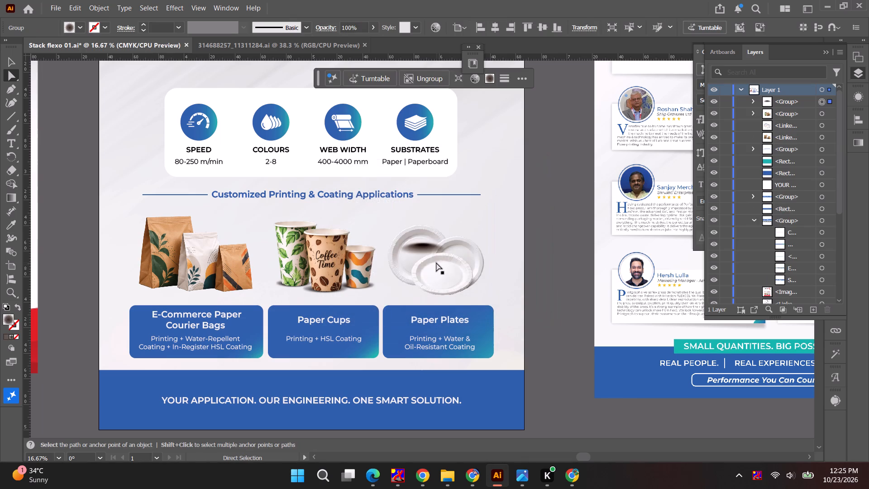
Move the pasted shadow from the rear plate down onto the base of the front paper plate.
key("ctrl+t")
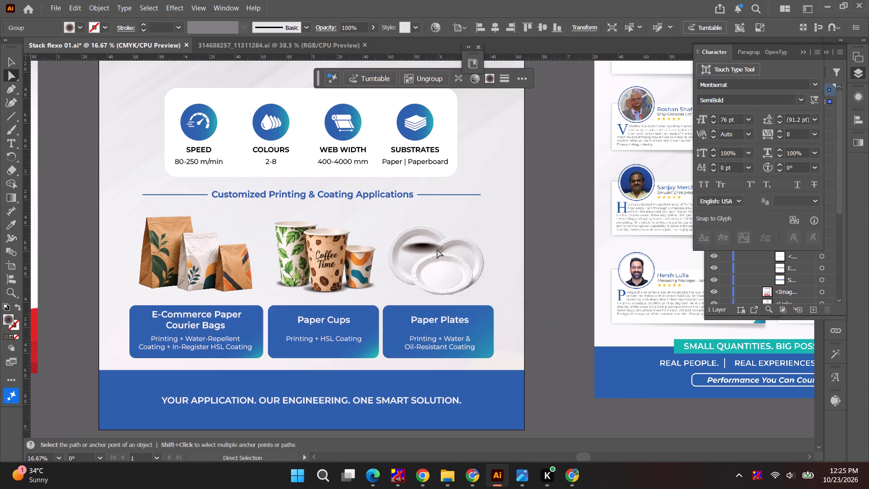
left_click(431, 247)
key("v")
scroll(428, 251, "up", 3, "alt")
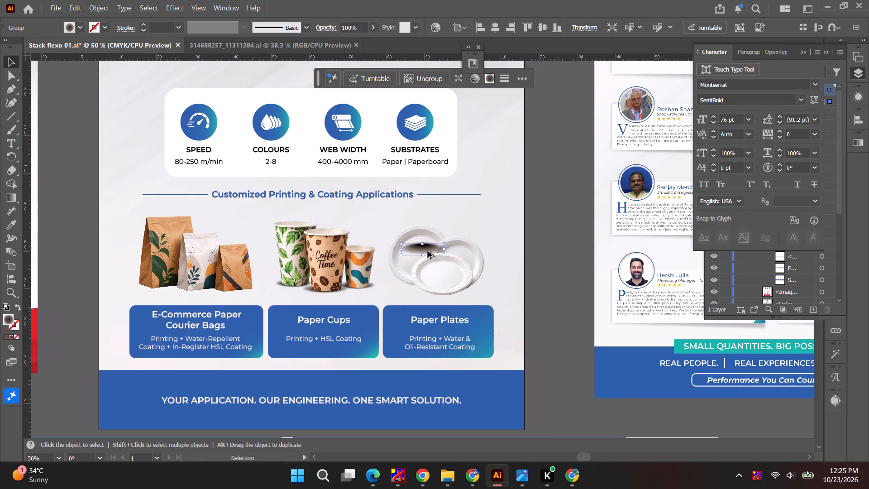
key("space")
left_click_drag(424, 248, 397, 226)
left_click_drag(399, 222, 468, 352)
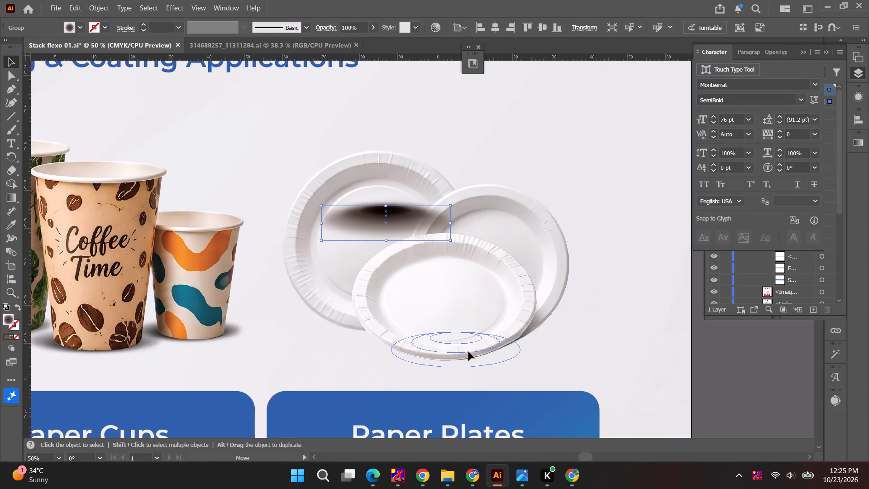
left_click_drag(468, 352, 463, 341)
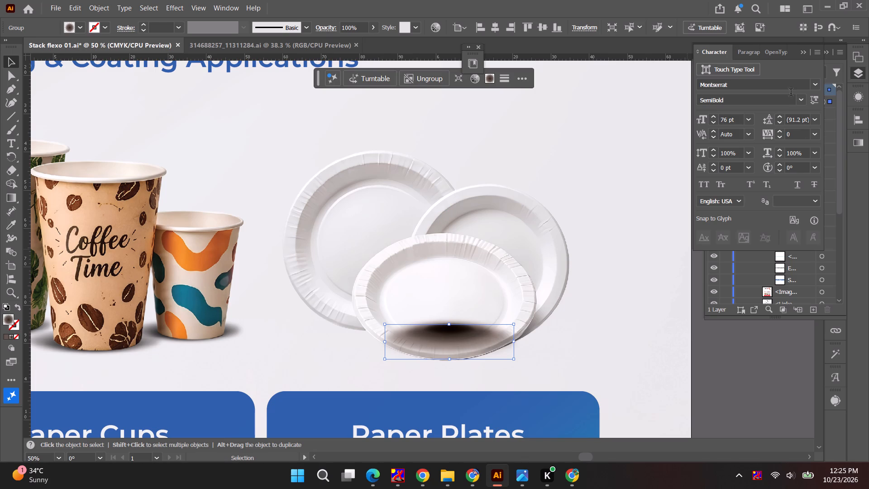
Reorder the shadow group in the layer stack so it sits directly beneath the linked paper plates image.
left_click(858, 78)
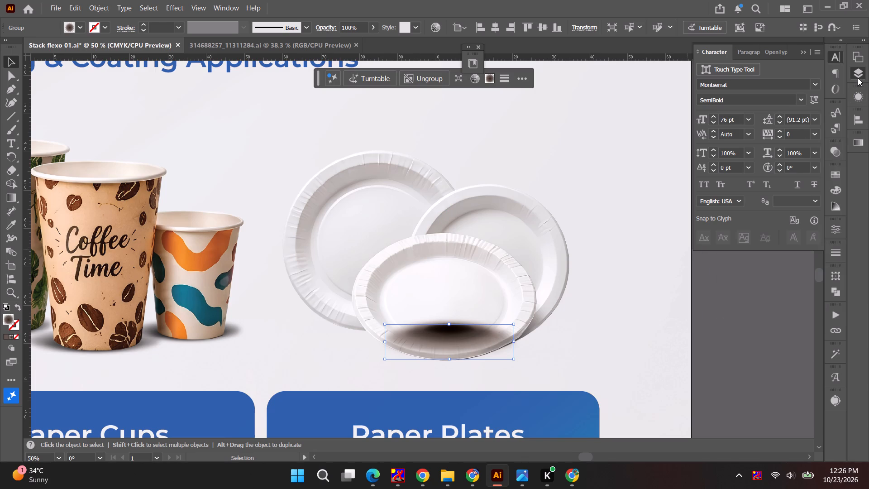
left_click(858, 77)
left_click_drag(789, 102, 787, 115)
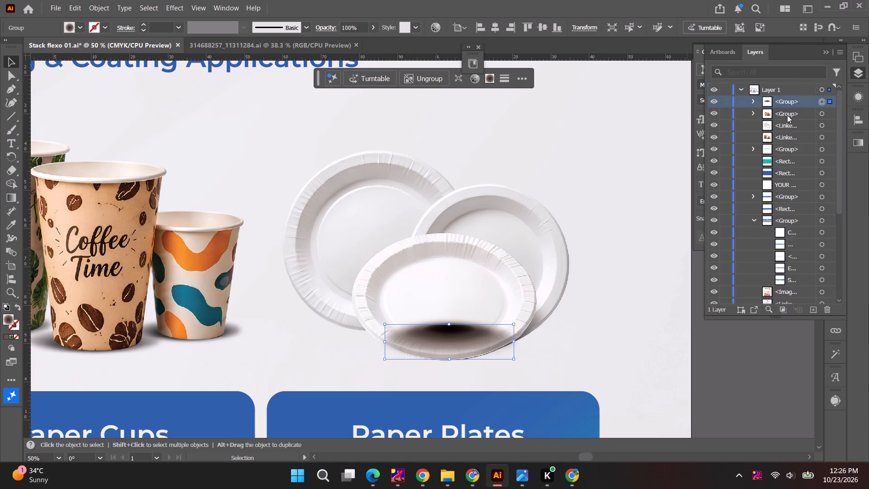
left_click_drag(787, 115, 786, 129)
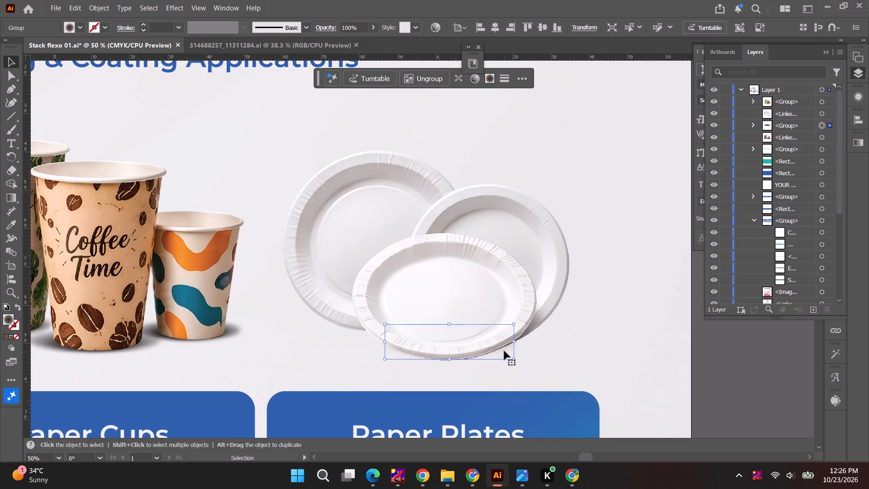
Widen the plates' shadow to about the front plate's width and flatten it from its upper edge along the base.
left_click_drag(384, 323, 355, 301, "alt+shift")
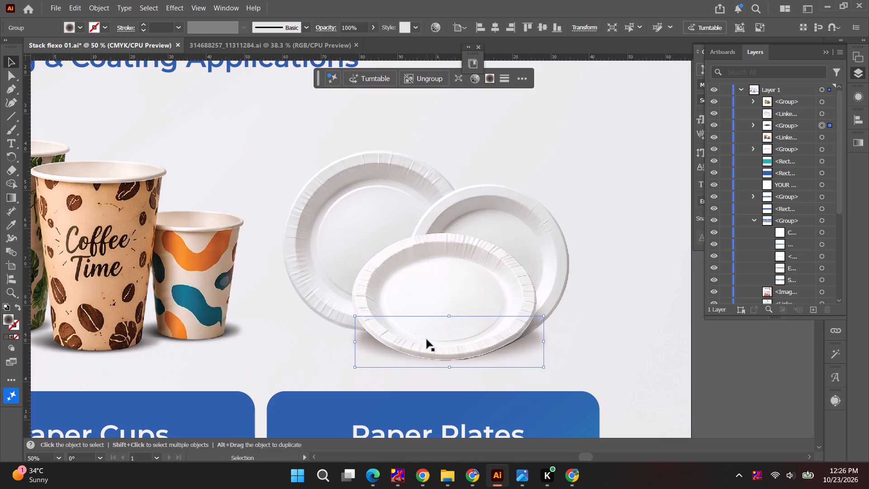
left_click_drag(450, 317, 449, 352)
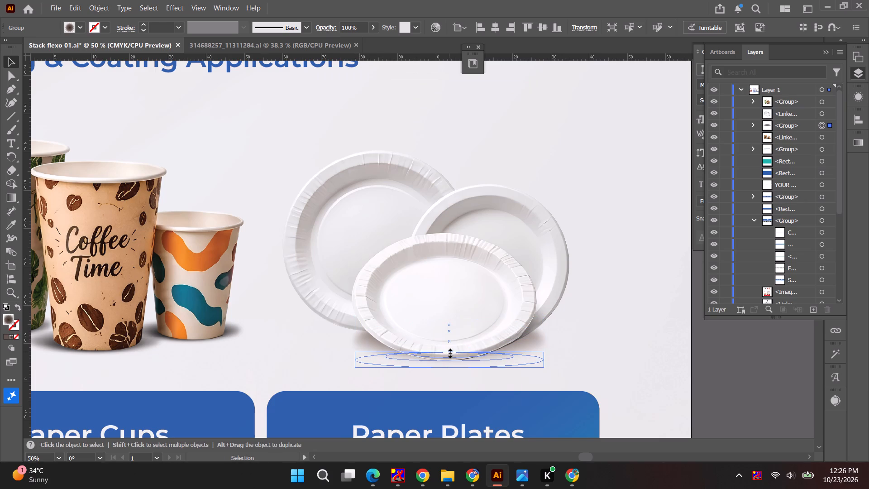
left_click_drag(449, 352, 450, 345)
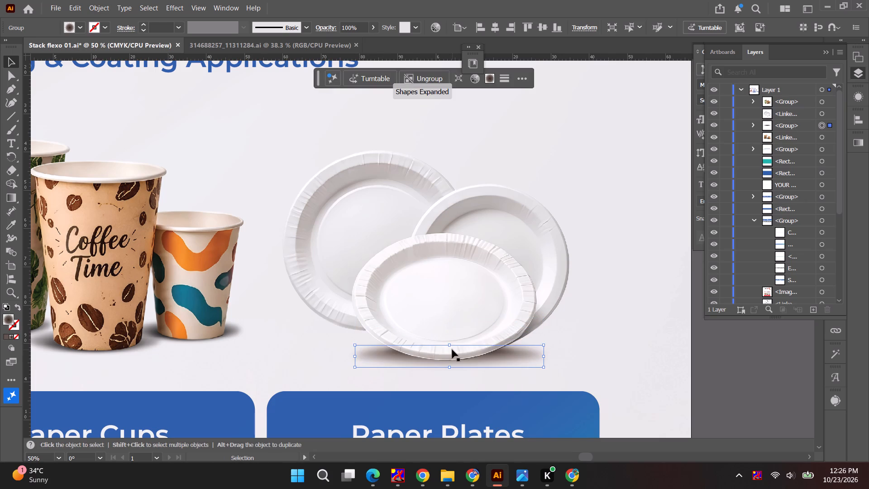
left_click_drag(450, 344, 449, 340)
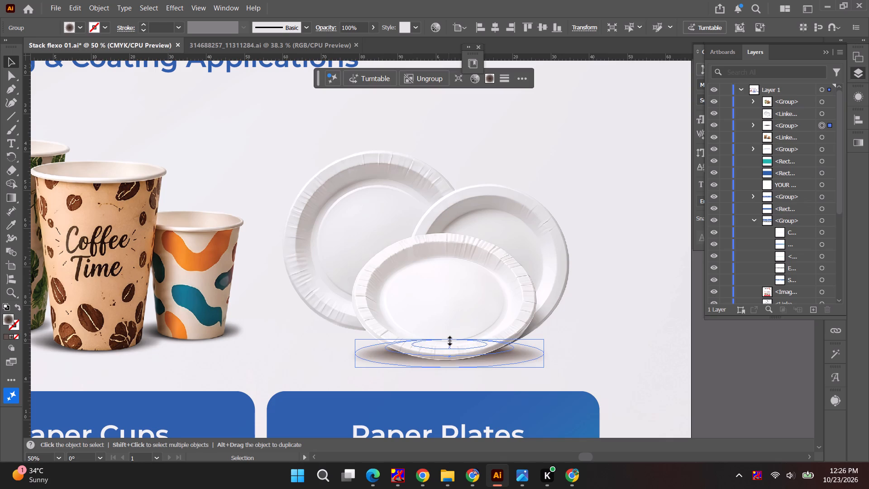
left_click_drag(509, 353, 509, 362)
key("ctrl+z")
Nudge the paper plates image slightly upward relative to its shadow.
left_click_drag(472, 327, 472, 313)
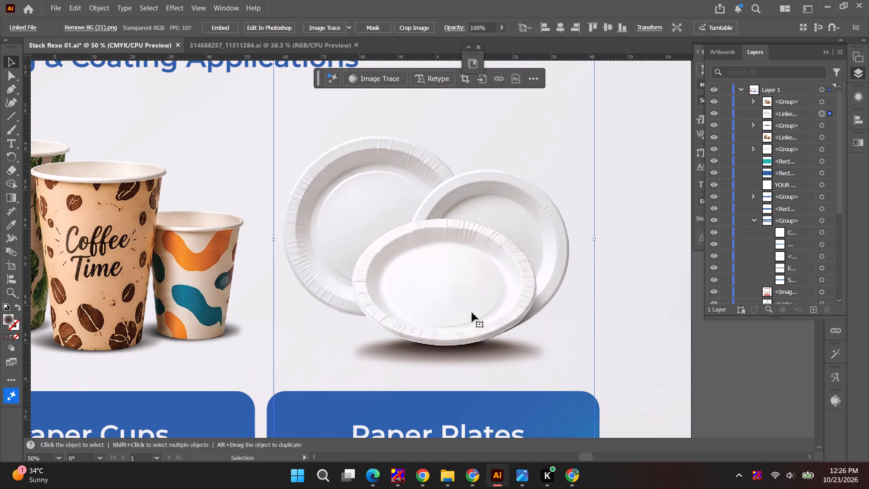
left_click_drag(474, 311, 473, 322)
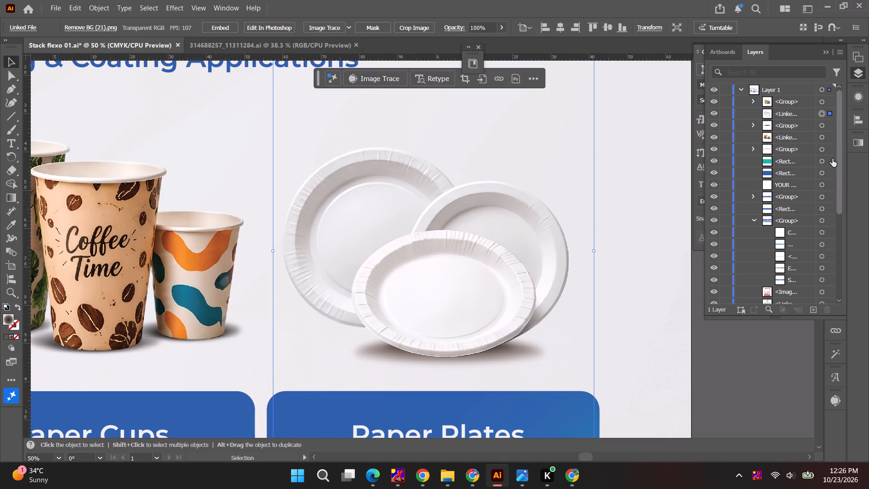
Select the plates' shadow group again and stretch it taller at both its upper and lower edges.
left_click(831, 127)
left_click_drag(450, 337, 449, 326)
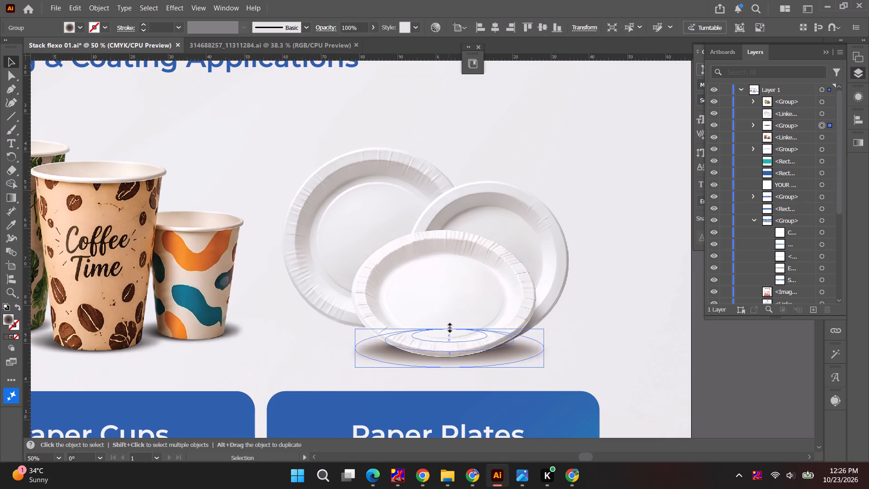
left_click_drag(449, 326, 449, 322)
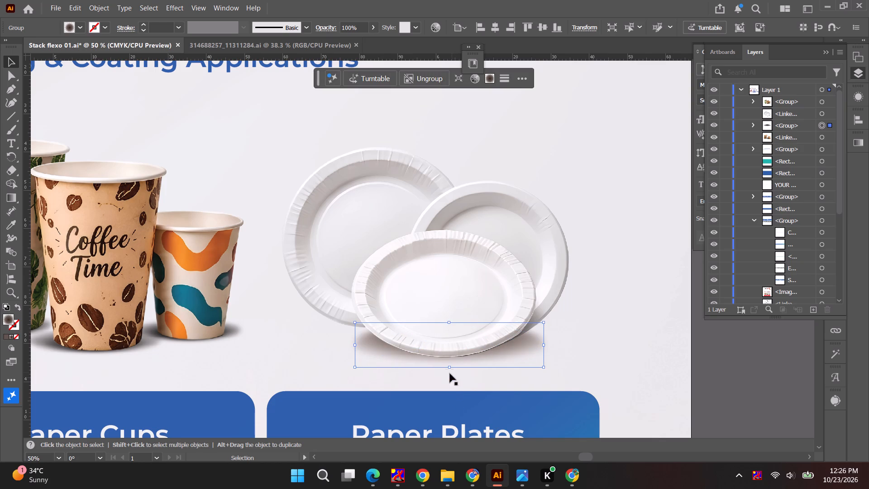
left_click_drag(449, 369, 448, 377, "alt")
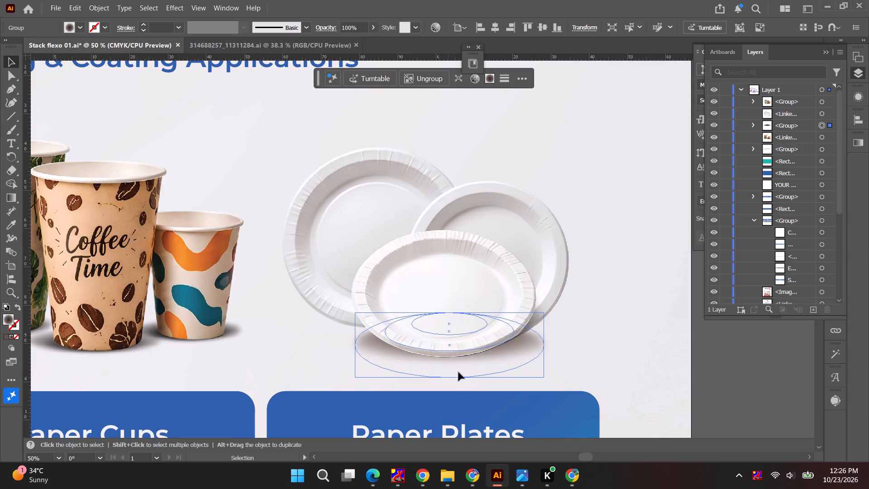
Examine the Paper Printing Applications Showcase previews in the Downloads folder for how the product shadows look.
key("alt+Tab")
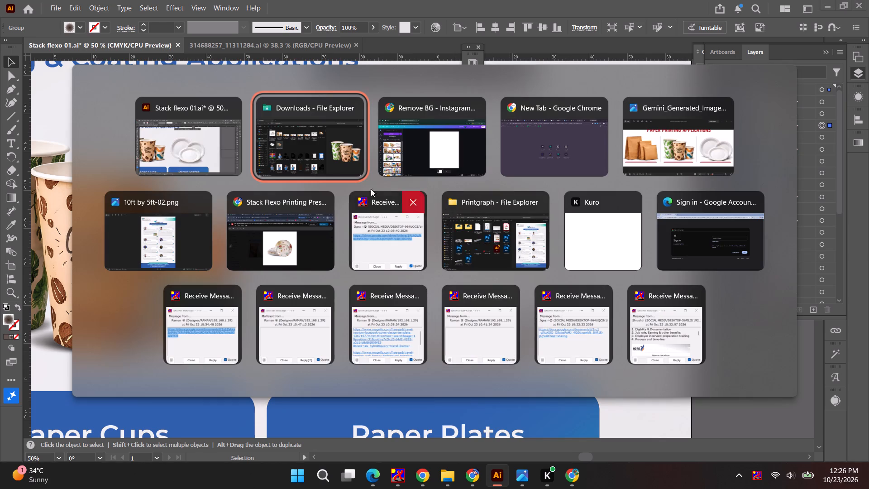
left_click(324, 157, "alt")
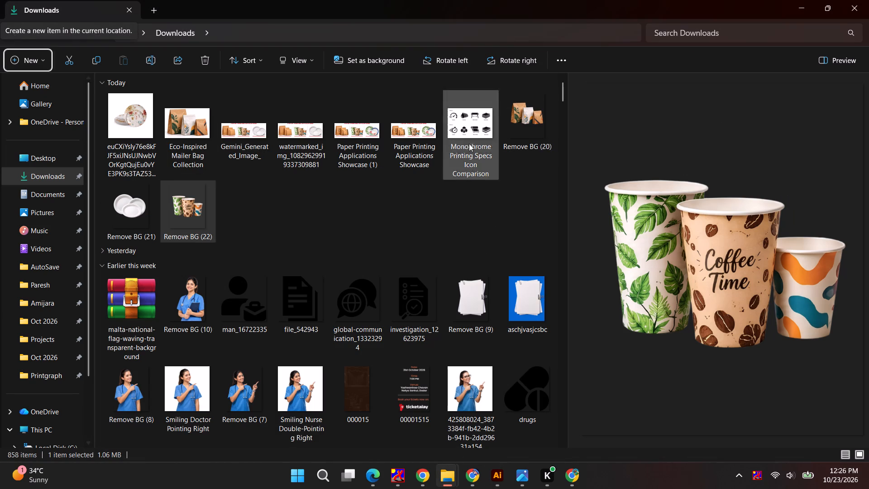
left_click(434, 140)
left_click(361, 140)
left_click(314, 139)
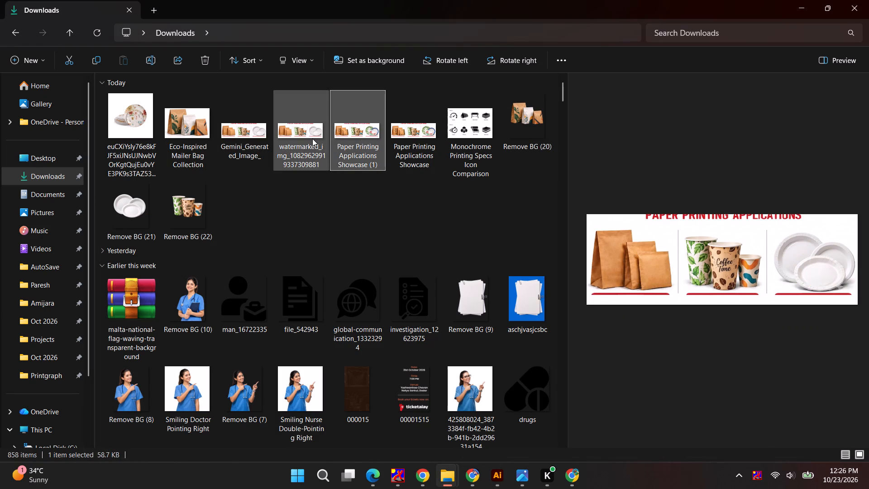
key("alt+Tab")
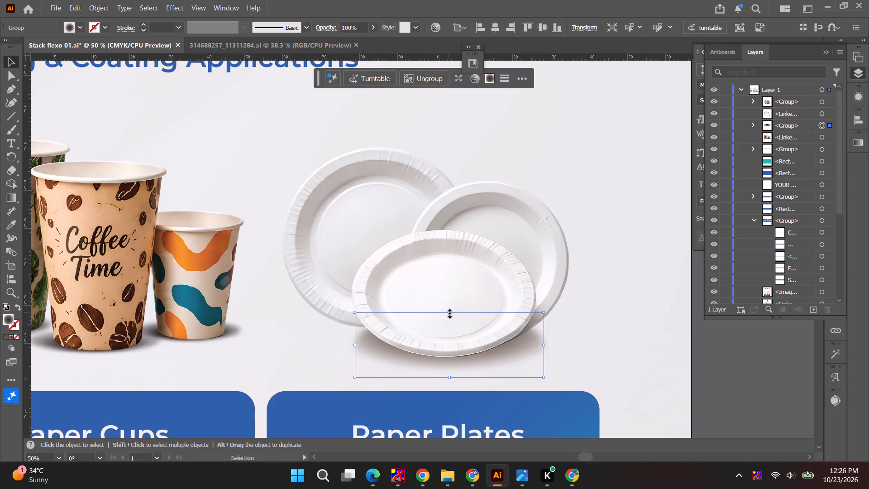
Reduce the height of the plates' shadow by lowering its upper edge.
left_click_drag(449, 312, 446, 332)
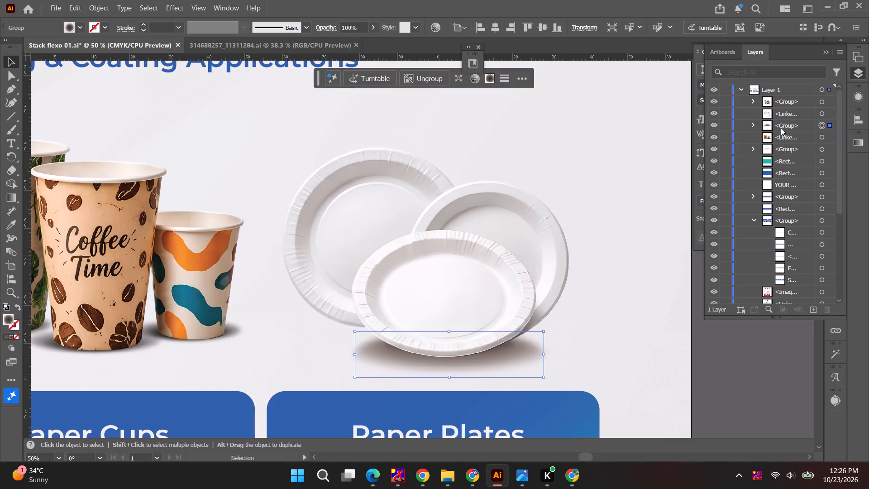
Duplicate the plates' shadow group in place beneath the plates image and select the upper copy.
left_click_drag(781, 127, 782, 122, "alt")
key("ctrl+t")
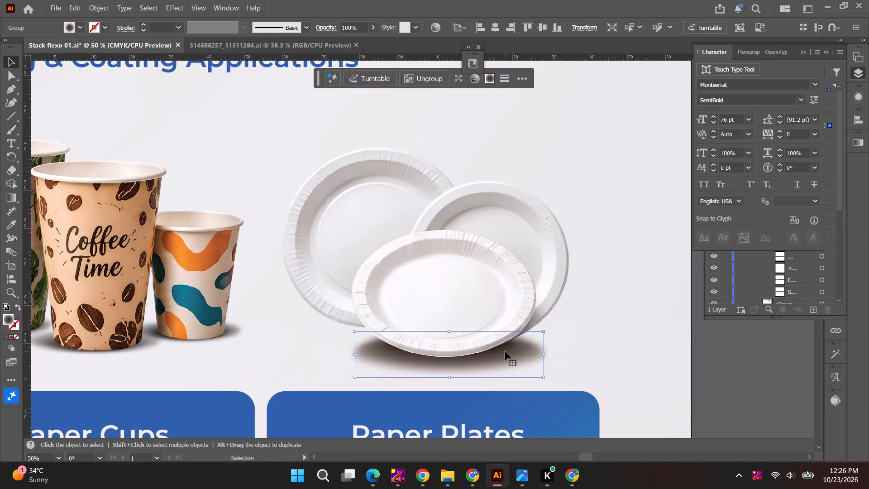
left_click_drag(505, 350, 542, 335)
key("ctrl+z")
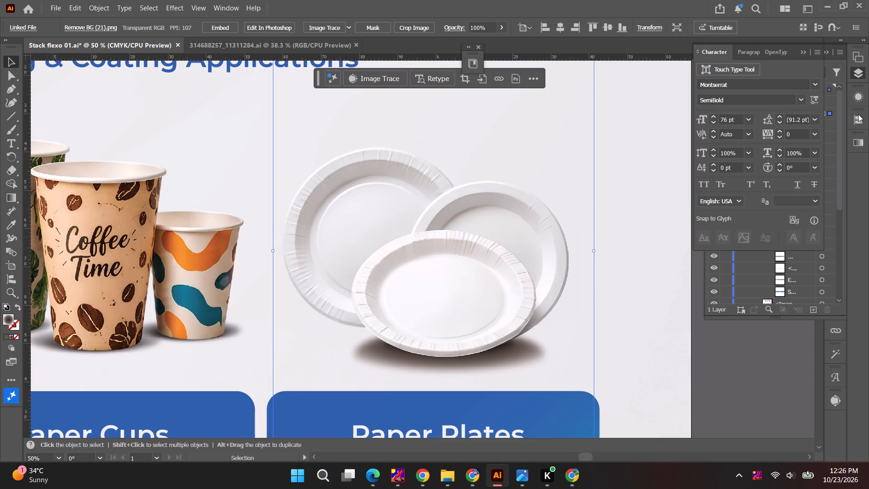
double_click(859, 73)
left_click(829, 127)
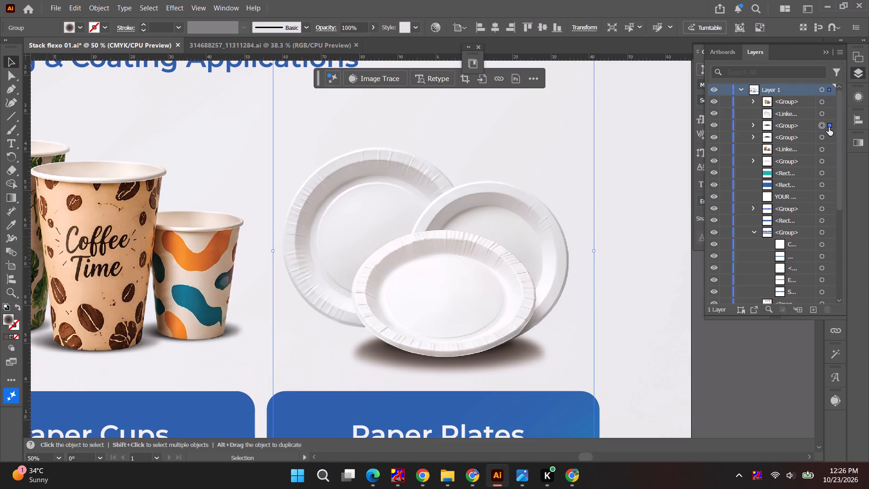
Lock the plates image so the shadows beneath it can be selected.
left_click_drag(526, 347, 553, 335)
key("ctrl+z")
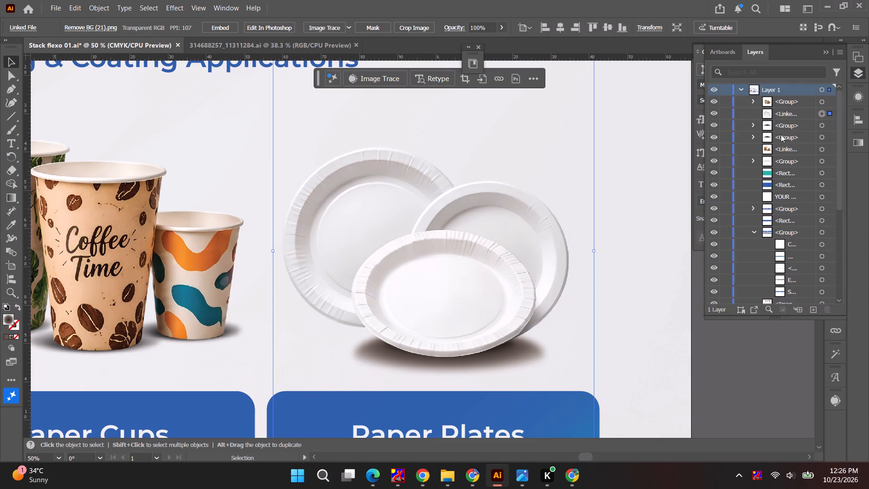
left_click(727, 113)
Move the upper shadow copy beneath the right rear plate and reduce its width and height.
left_click(519, 353)
left_click_drag(518, 353, 560, 338)
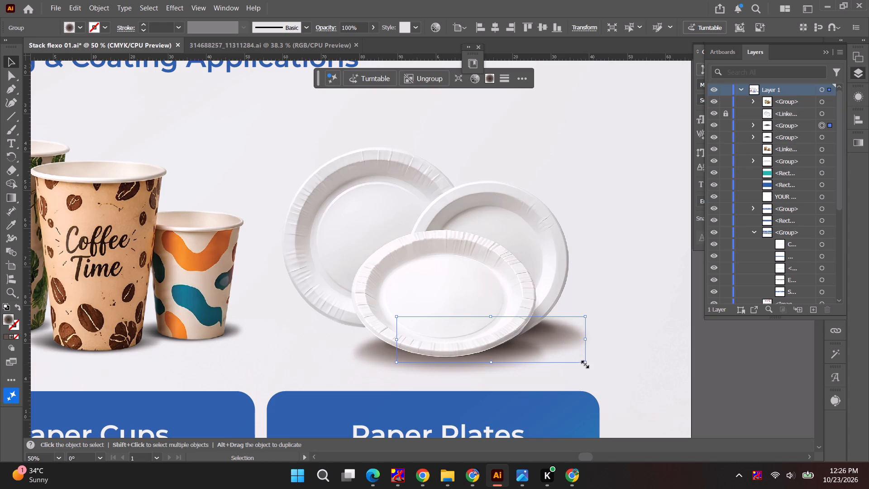
left_click_drag(586, 364, 554, 350)
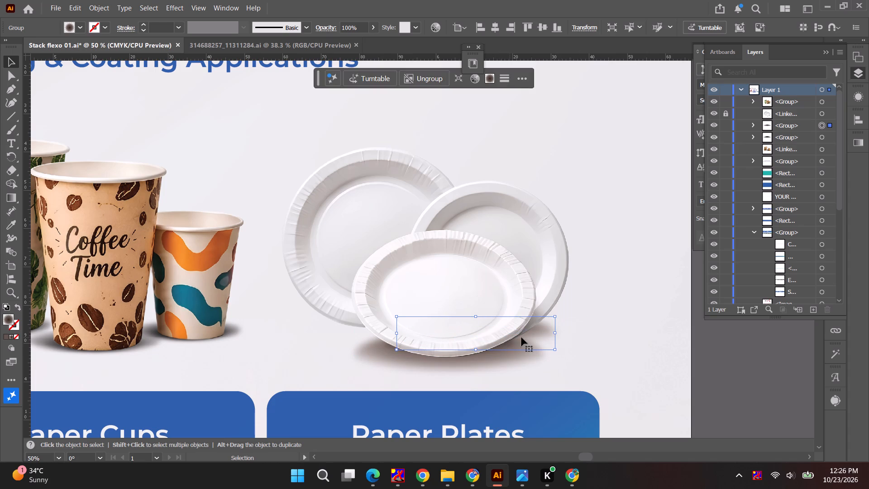
left_click_drag(531, 335, 553, 339)
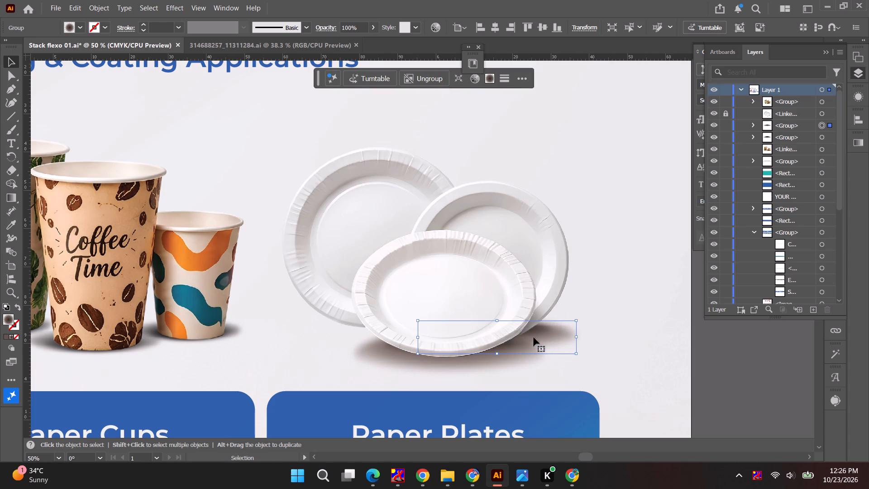
Duplicate the right rear plate's shadow under the left rear plate, shrink the copy and compare it with the reference preview in Downloads.
left_click_drag(554, 336, 427, 339, "alt")
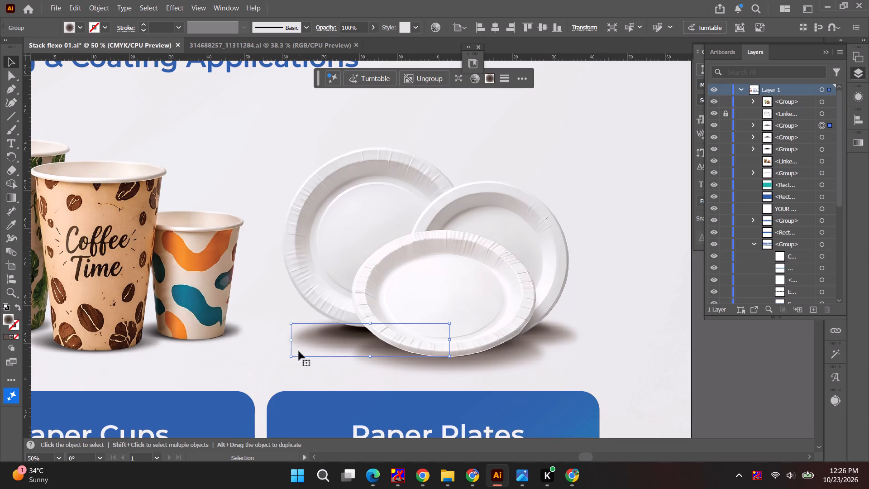
left_click_drag(291, 356, 317, 347)
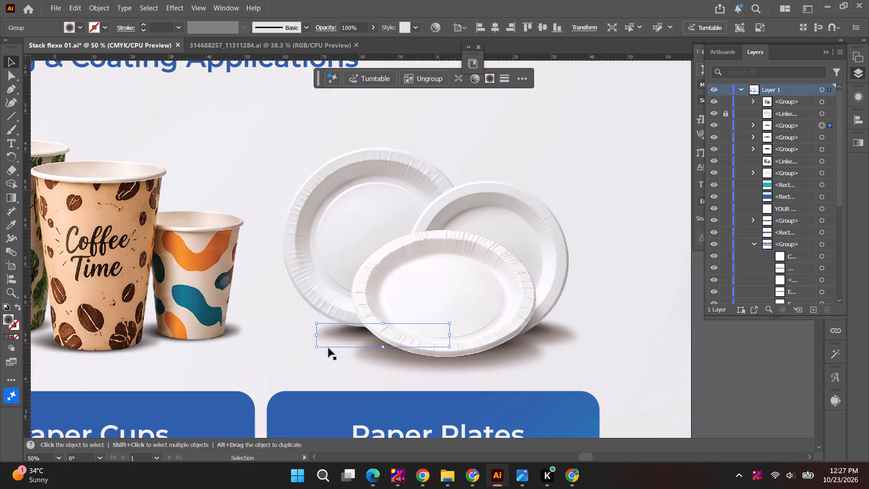
scroll(461, 335, "down", 3, "alt")
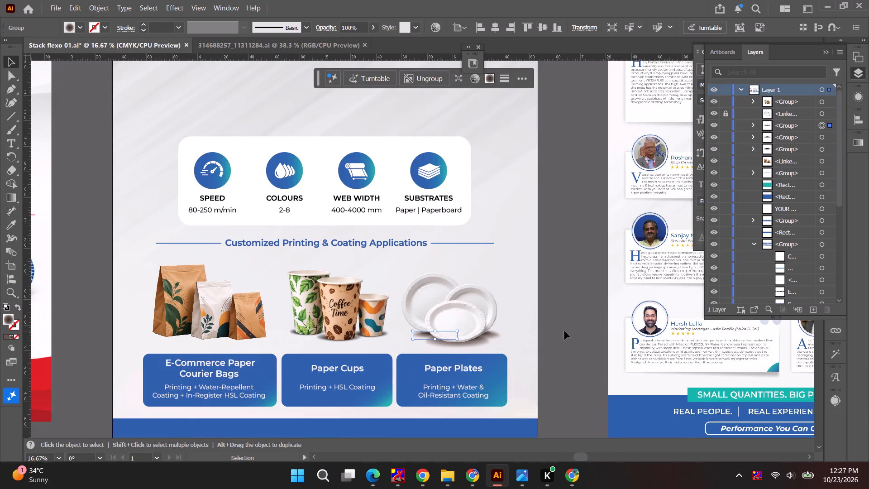
key("alt+Tab")
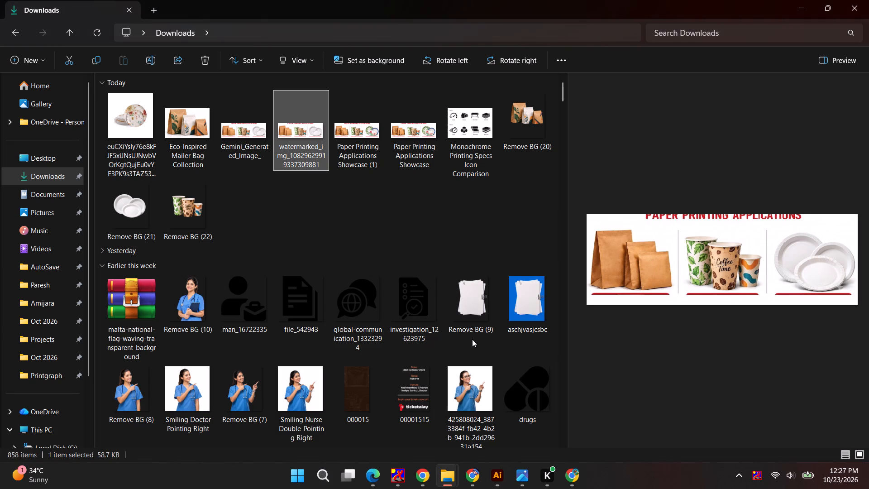
key("alt+Tab")
Nudge the left rear plate's shadow up against the plate's lower edge, checking it against the reference preview.
scroll(427, 338, "up", 5, "alt")
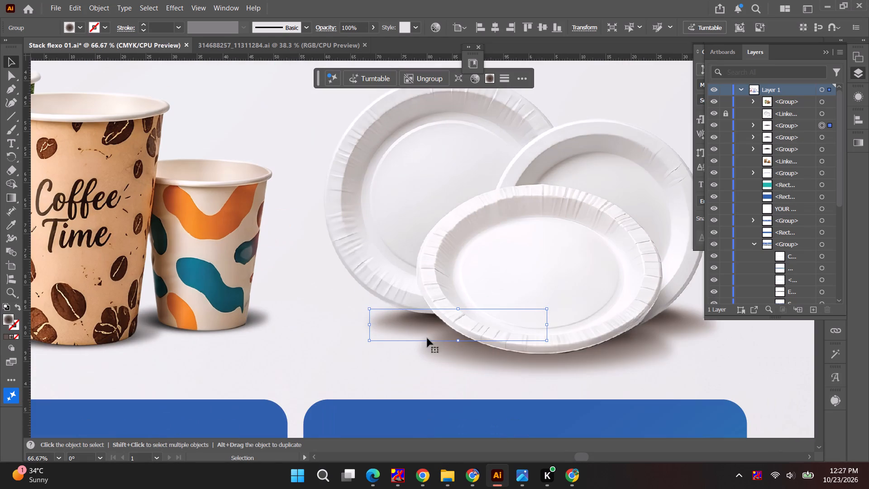
left_click_drag(426, 327, 419, 308)
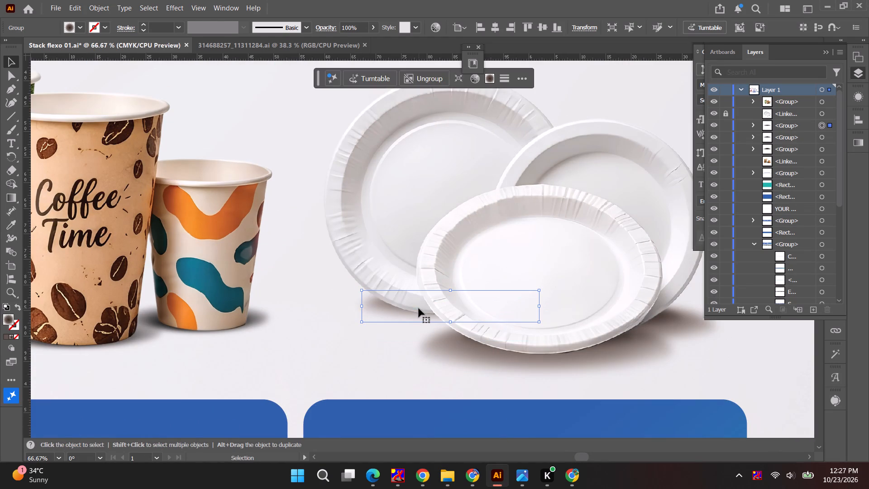
left_click_drag(418, 307, 417, 314)
left_click_drag(417, 314, 410, 300)
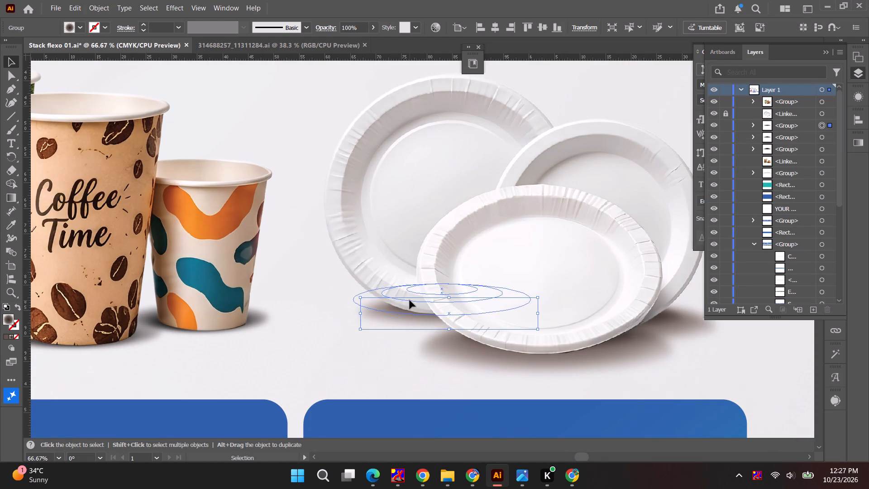
left_click_drag(416, 300, 419, 304)
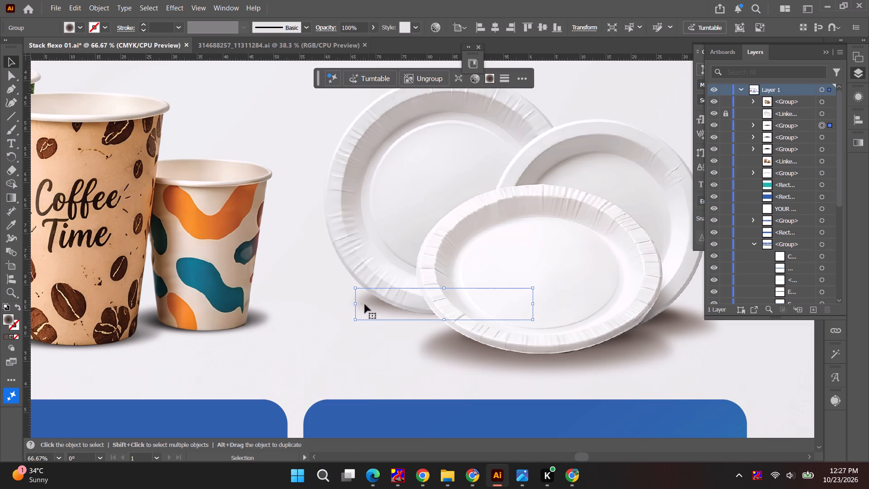
scroll(310, 307, "down", 2, "alt")
key("alt+Tab")
key("alt+Tab")
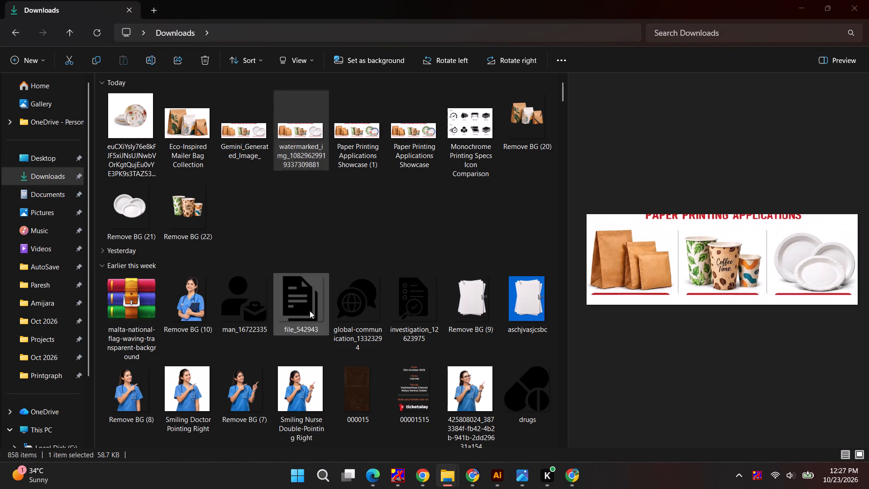
scroll(363, 310, "up", 3, "alt")
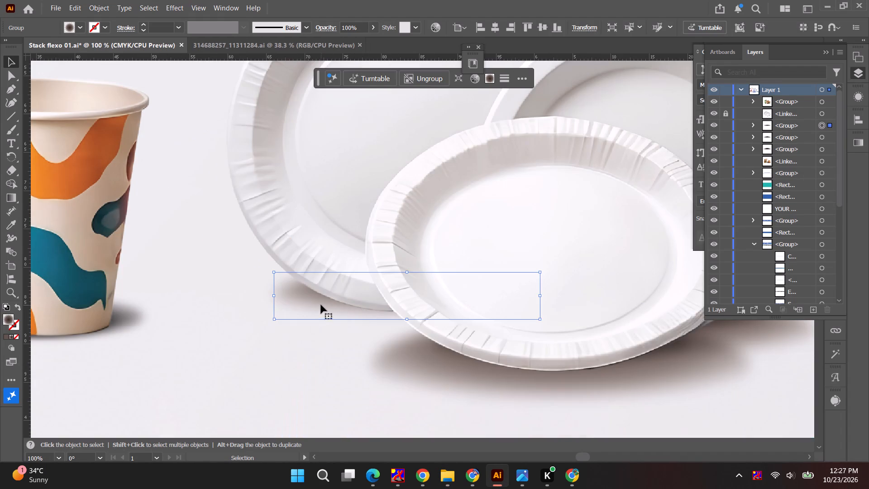
left_click_drag(319, 302, 328, 303)
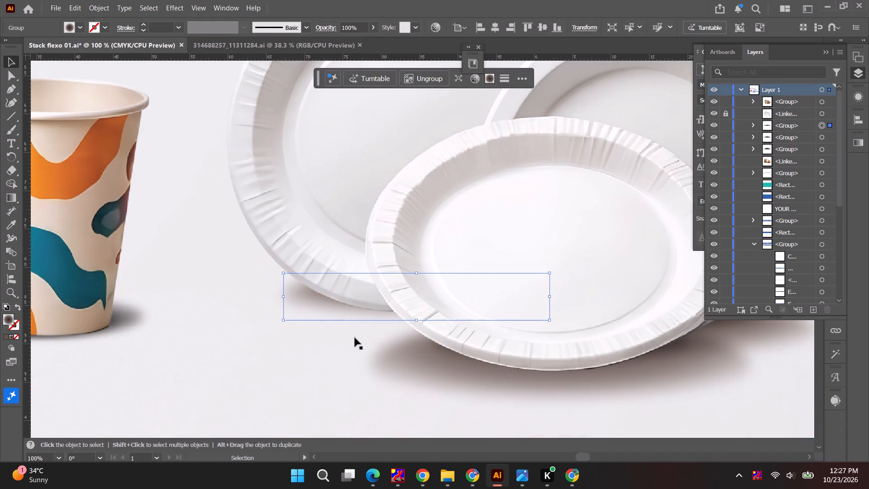
key("alt+Tab")
key("alt+Tab")
Flatten the front plate's shadow from its lower edge and narrow it evenly on both sides.
left_click(482, 384)
left_click_drag(563, 412, 557, 385)
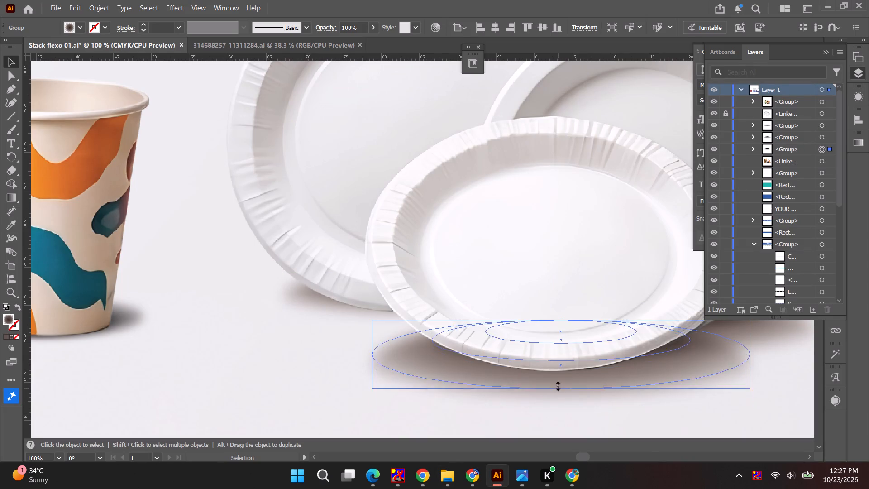
left_click_drag(557, 385, 552, 371)
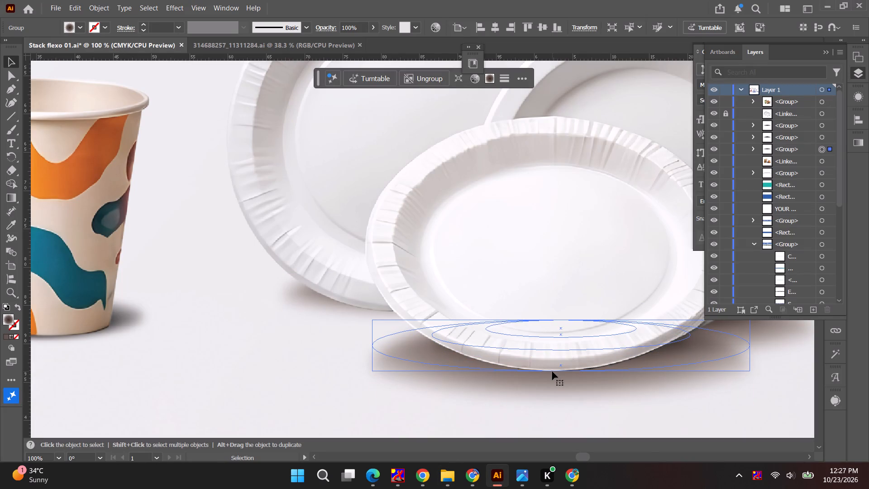
key("space")
left_click_drag(567, 337, 404, 382)
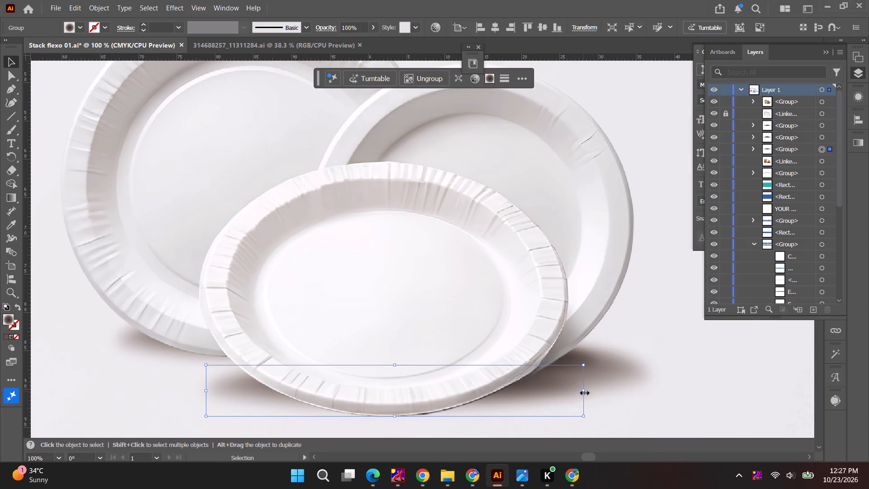
left_click_drag(583, 392, 521, 392, "alt")
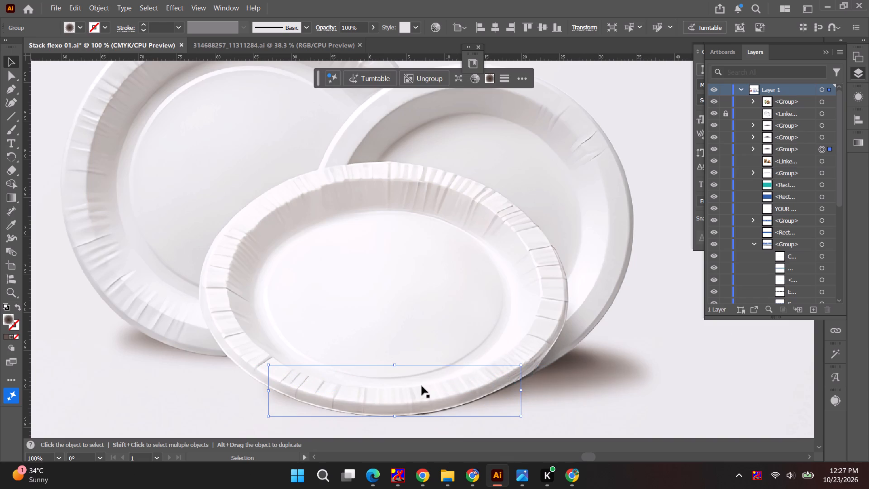
Shrink the right rear plate's shadow and reposition it so it sits tightly under that plate's lower edge.
left_click_drag(504, 397, 500, 398)
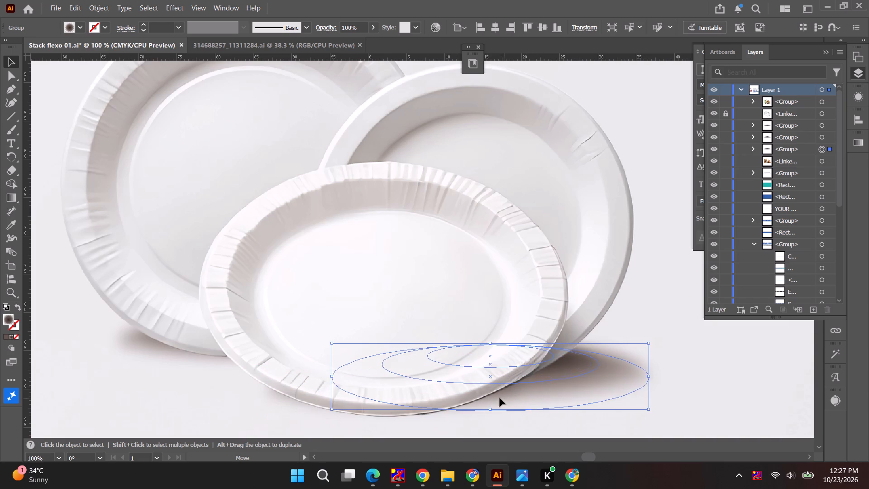
left_click_drag(500, 398, 490, 396)
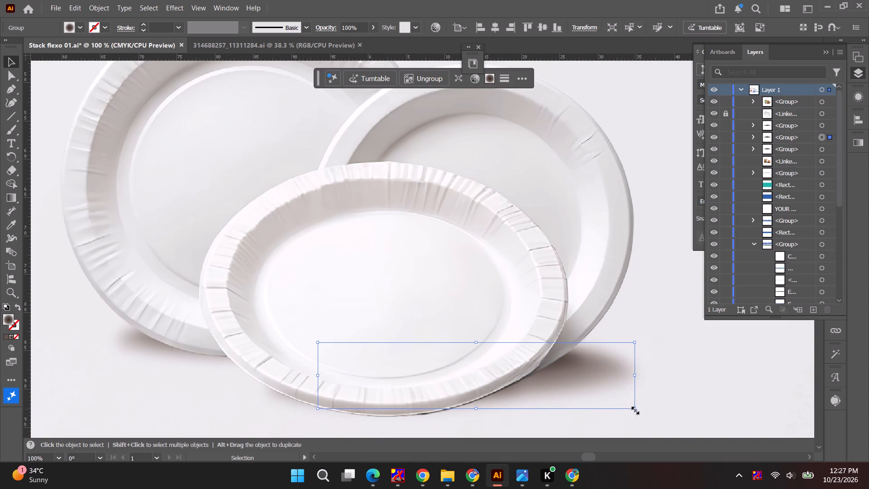
left_click_drag(634, 409, 547, 371)
left_click_drag(445, 357, 451, 361)
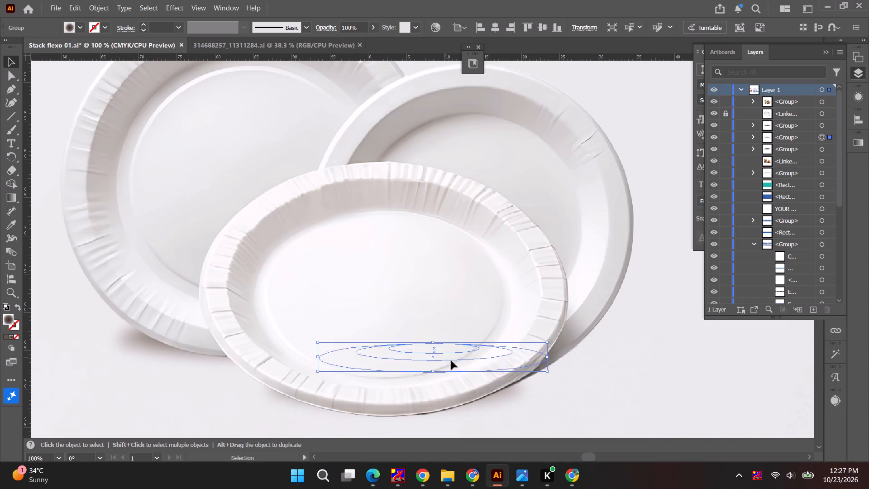
left_click_drag(451, 361, 543, 359)
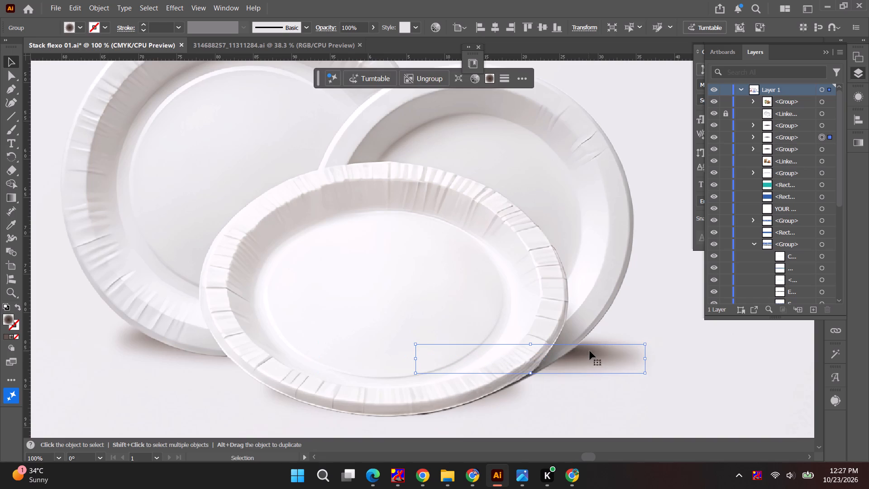
left_click_drag(590, 351, 527, 354)
key("alt+Tab")
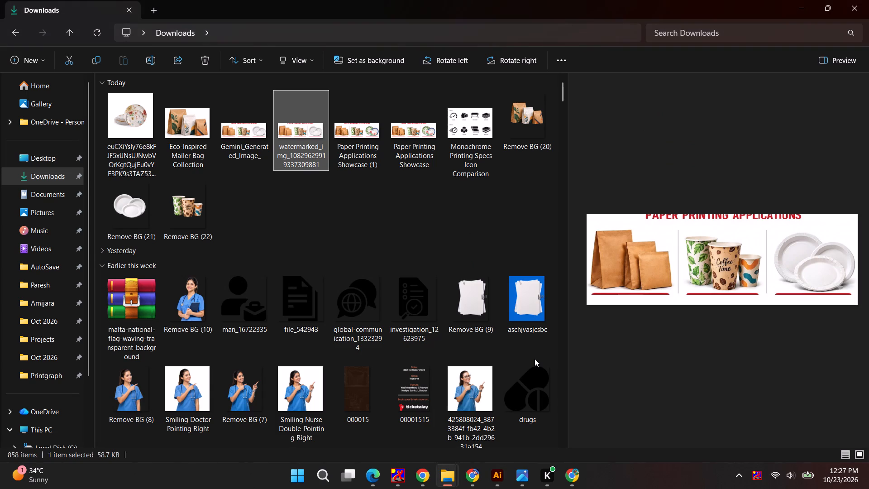
key("alt+Tab")
left_click_drag(545, 359, 603, 356)
left_click_drag(591, 356, 573, 362)
left_click(642, 358)
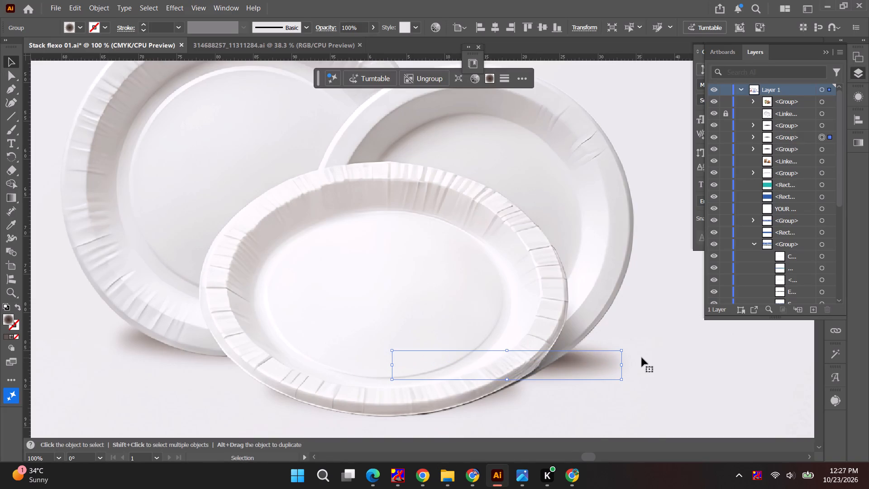
Shift the front plate's shadow slightly down and shorten it by lowering its upper edge.
scroll(642, 358, "down", 3, "alt")
key("space")
left_click_drag(713, 374, 707, 368)
scroll(707, 368, "down", 1, "alt")
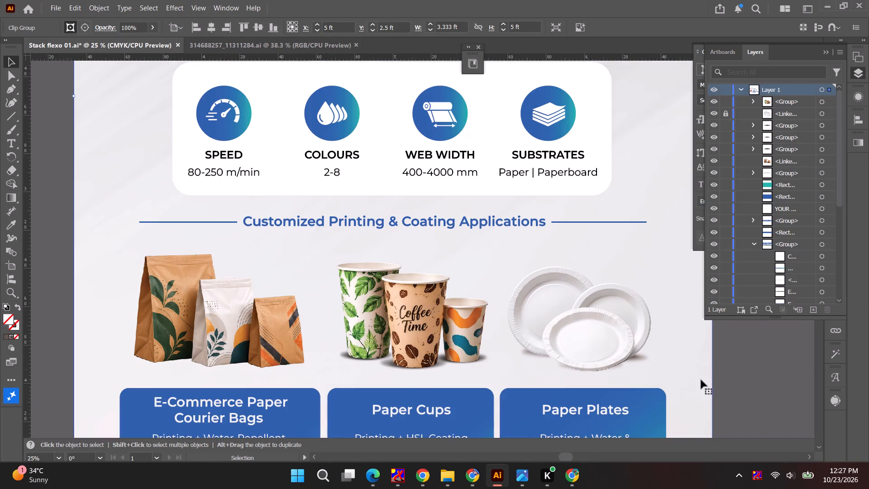
key("space")
left_click_drag(700, 382, 620, 374)
scroll(528, 371, "up", 3, "alt")
left_click(532, 345)
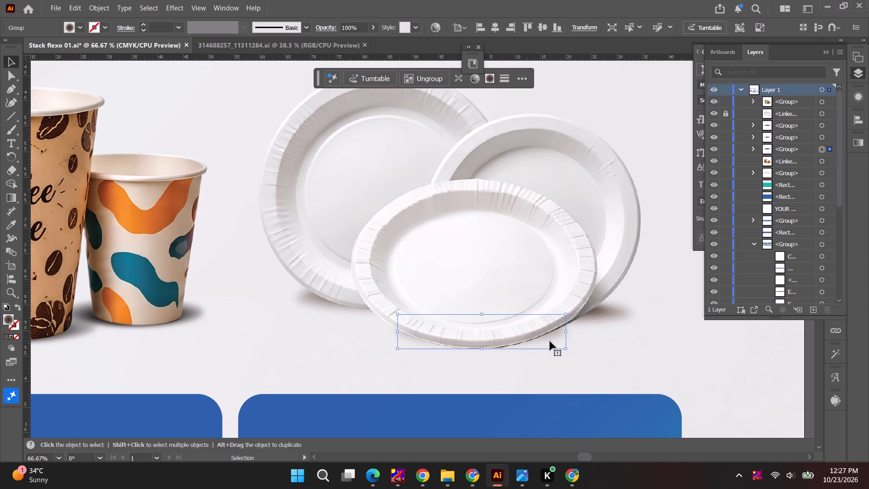
left_click_drag(550, 341, 550, 346)
key("alt+Tab")
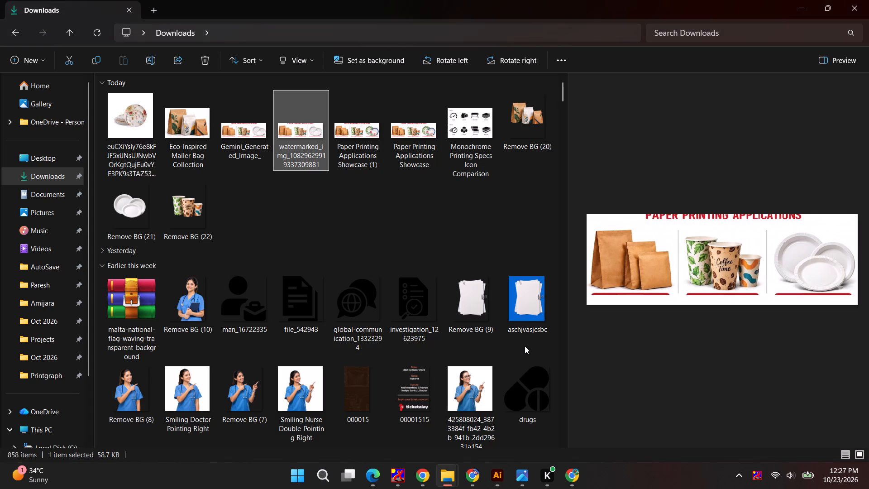
key("alt+Tab")
left_click_drag(483, 319, 483, 324)
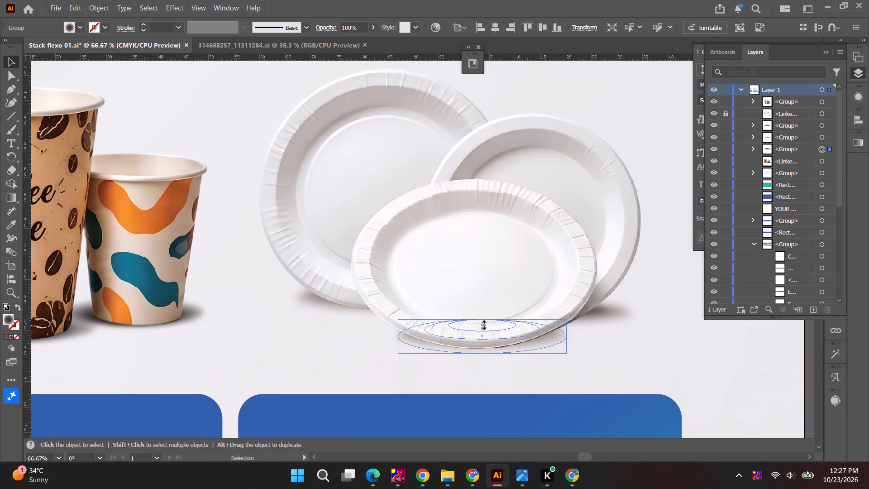
left_click_drag(483, 324, 483, 326)
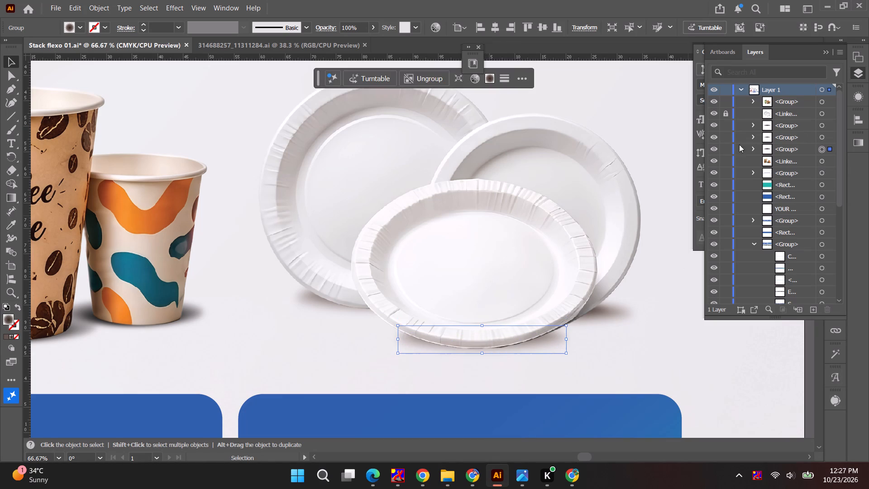
Select all three plate shadow groups and set their blending mode to Luminosity.
left_click(833, 137, "shift")
left_click(828, 122, "shift")
left_click(860, 93)
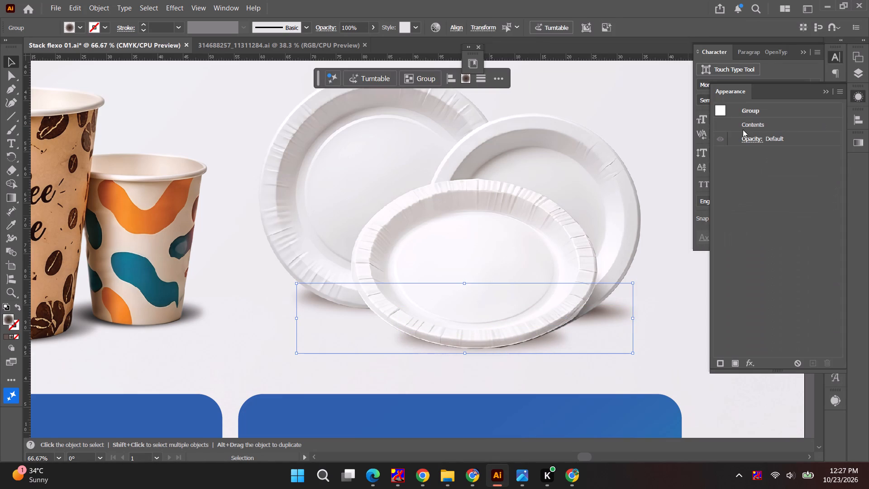
left_click(744, 139)
left_click(661, 165)
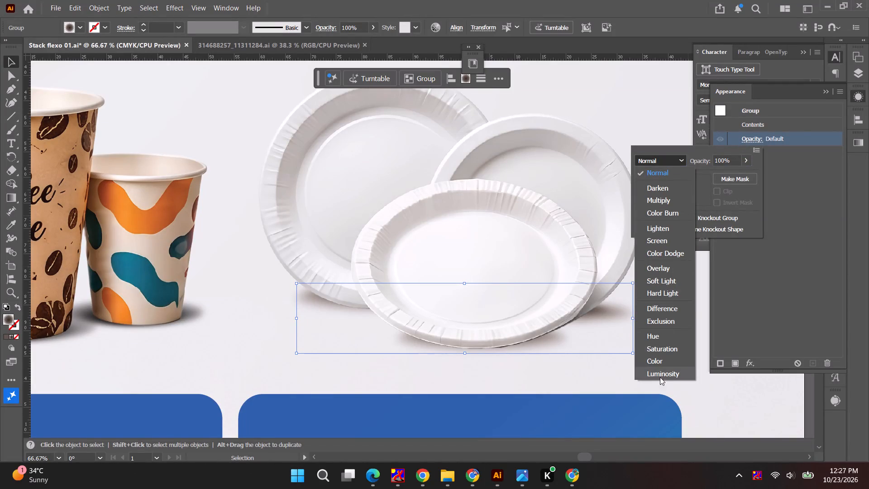
left_click(661, 373)
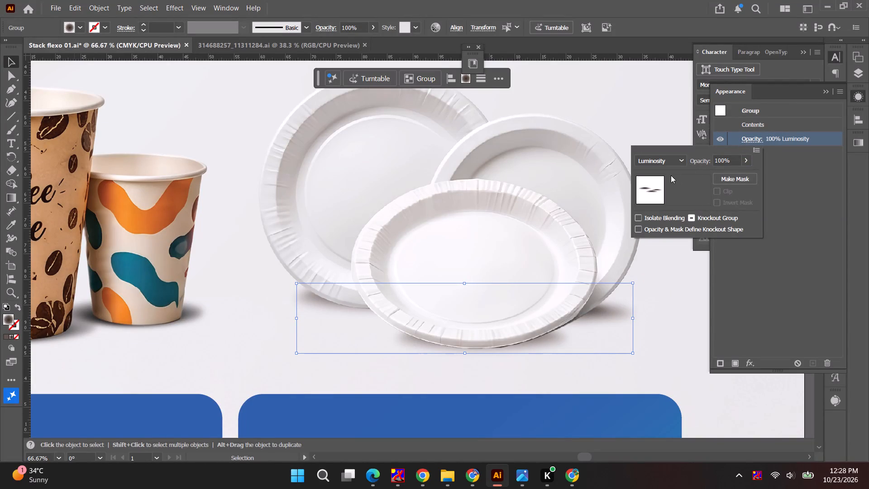
left_click(673, 317)
Examine the Customized Printing & Coating Applications row at a reduced zoom to judge the product shadows within the flyer.
scroll(673, 317, "down", 2, "alt")
left_click(756, 393)
scroll(756, 393, "down", 2, "alt")
key("space")
key("space")
key("space")
key("space")
key("space")
key("space")
key("space")
key("space")
key("space")
left_click_drag(746, 402, 593, 397)
key("space")
key("space")
key("space")
key("space")
key("space")
left_click_drag(517, 383, 529, 379)
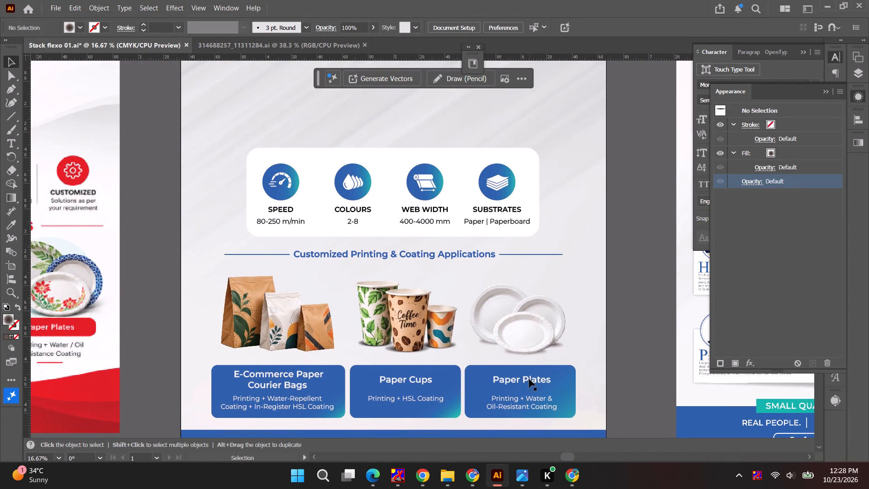
Compare the flyer's product shadows with the applications reference image and the Eco-Inspired Mailer Bag Collection picture in Downloads.
key("space")
key("space")
key("space")
key("space")
key("space")
key("space")
left_click_drag(461, 345, 477, 349)
key("alt+Tab")
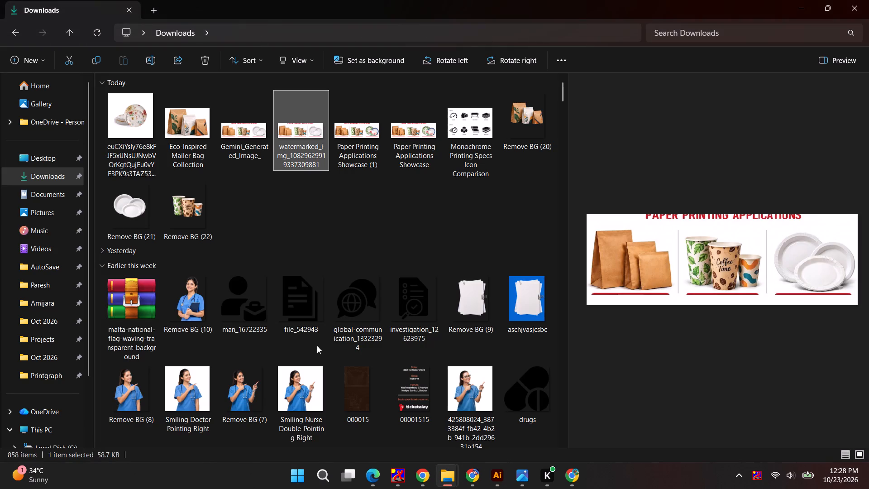
double_click(286, 141)
key("alt+Tab")
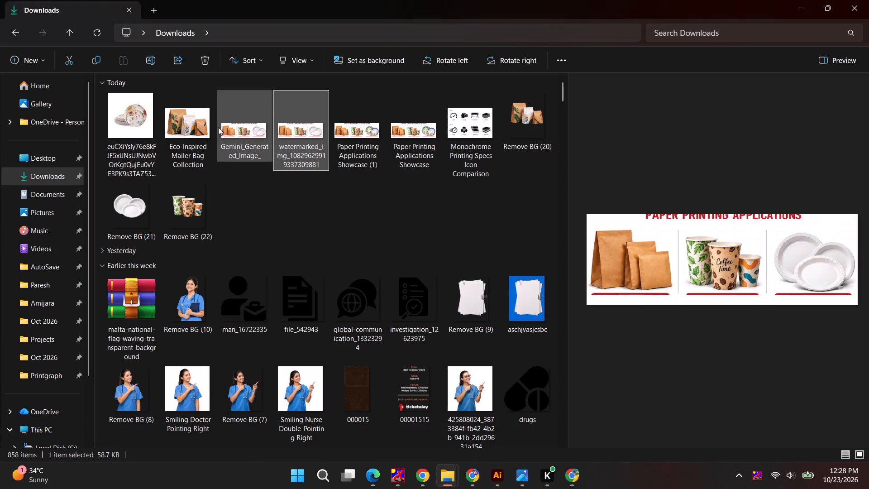
double_click(193, 127)
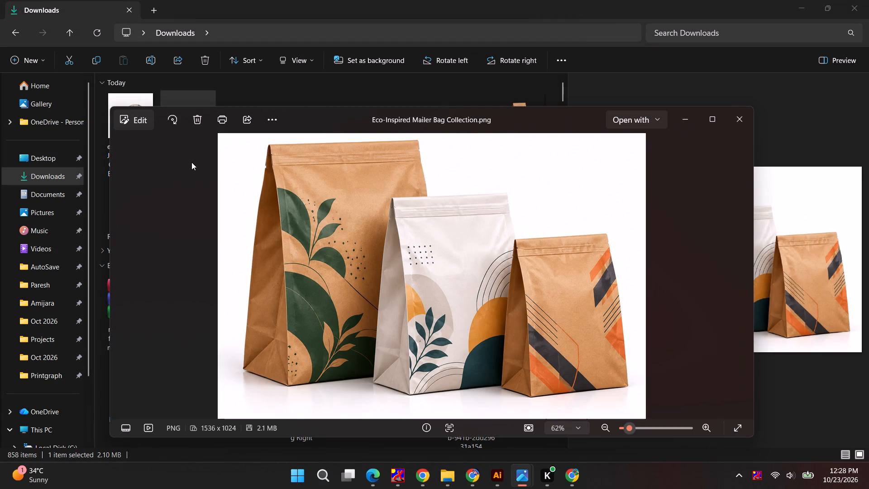
key("alt+Tab")
key("alt+Tab")
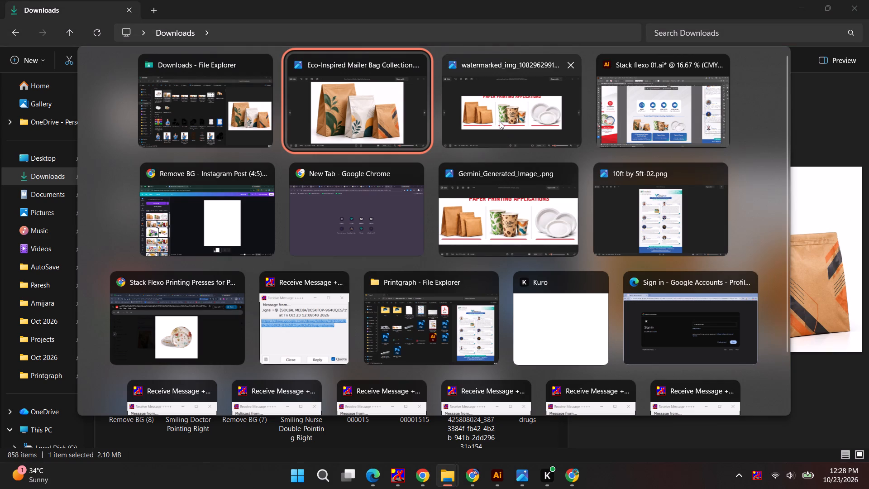
left_click(499, 121, "alt")
key("space")
key("alt+Tab")
left_click(645, 128, "alt")
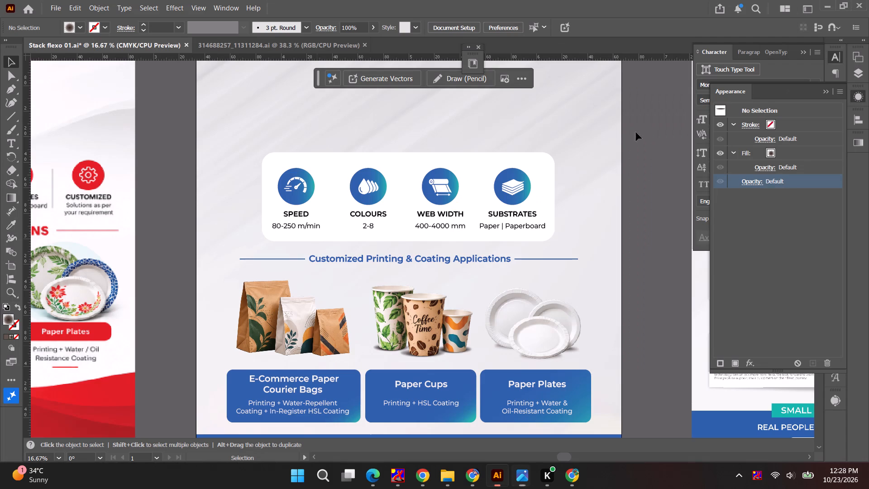
key("alt+Tab")
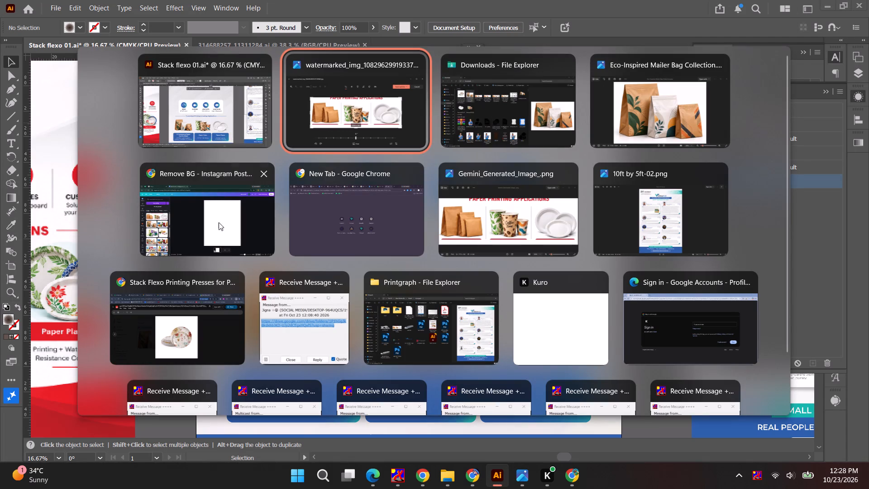
left_click(371, 116, "alt")
key("alt+Tab")
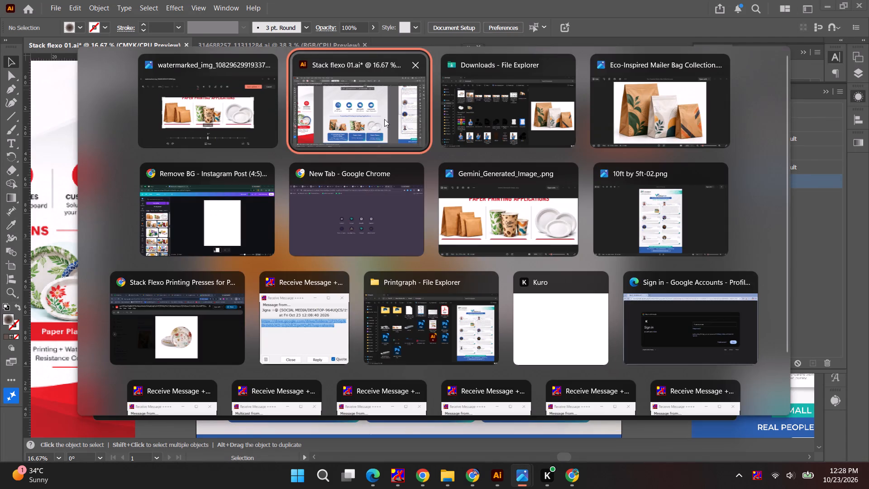
left_click(384, 119, "alt")
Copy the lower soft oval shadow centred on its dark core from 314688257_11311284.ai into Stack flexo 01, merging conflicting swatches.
left_click(307, 49)
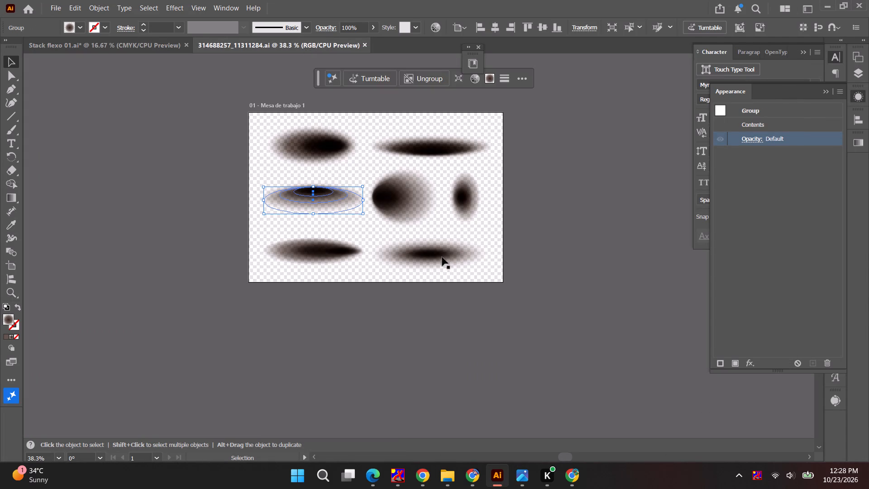
left_click(437, 253)
key("ctrl+c")
key("alt+Tab")
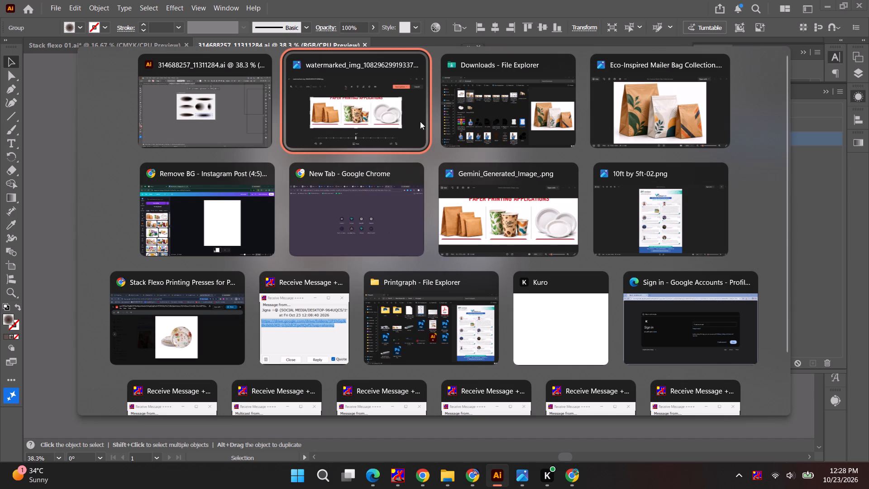
left_click(344, 127, "alt")
key("alt+Tab")
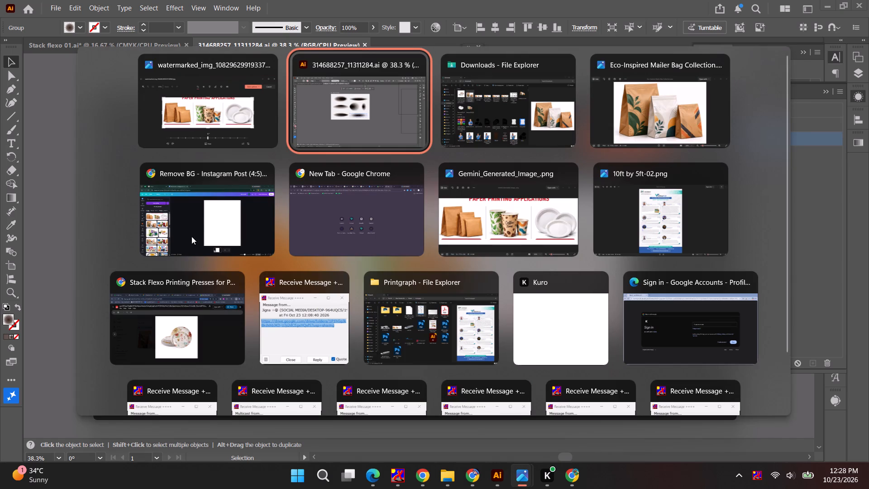
left_click(323, 108, "alt")
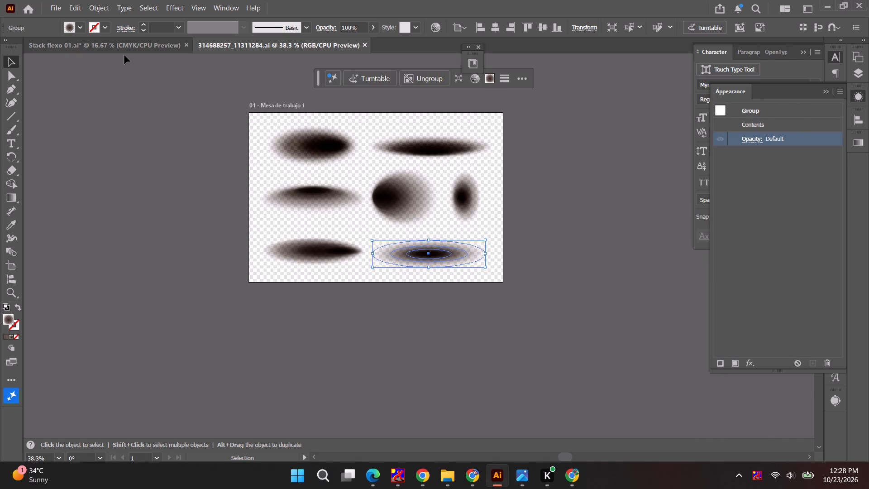
left_click(124, 52)
key("space")
left_click_drag(239, 291, 275, 265)
scroll(297, 348, "up", 1, "alt")
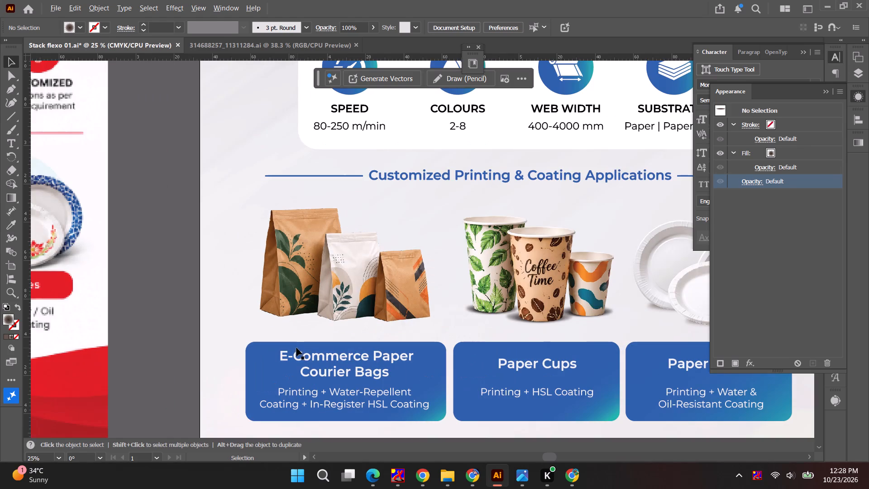
key("ctrl+v")
left_click(492, 276)
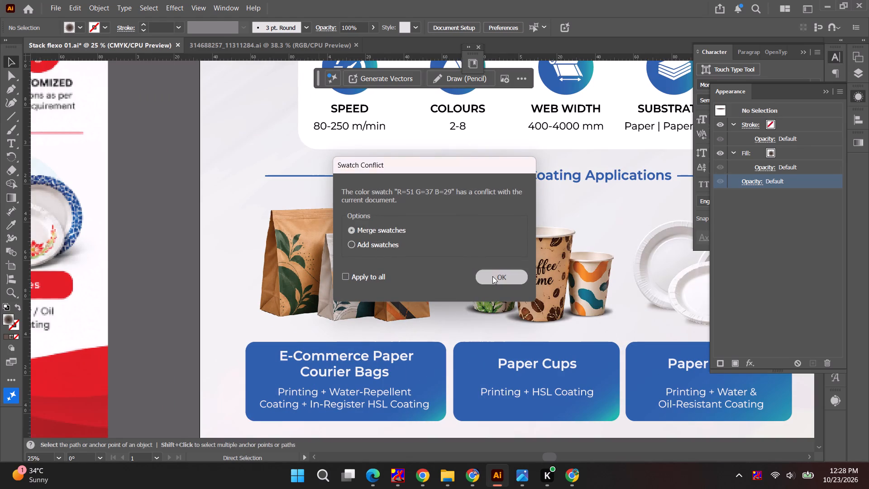
left_click(499, 278)
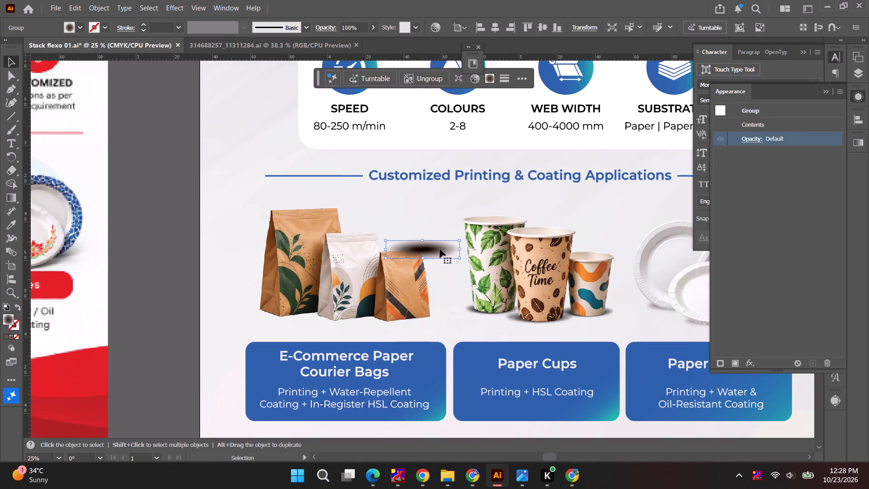
Place the pasted shadow at the base of the tallest brown bag and stack it directly behind the paper bags image.
left_click_drag(438, 246, 312, 305)
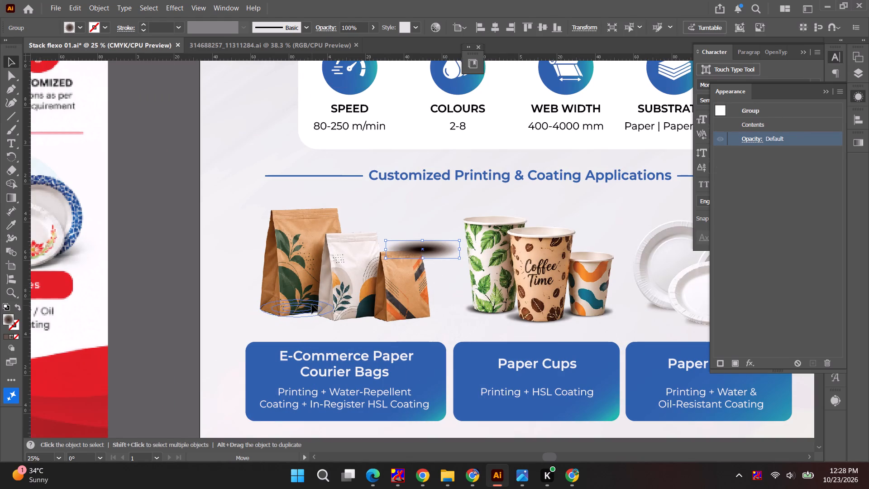
left_click_drag(312, 305, 306, 307)
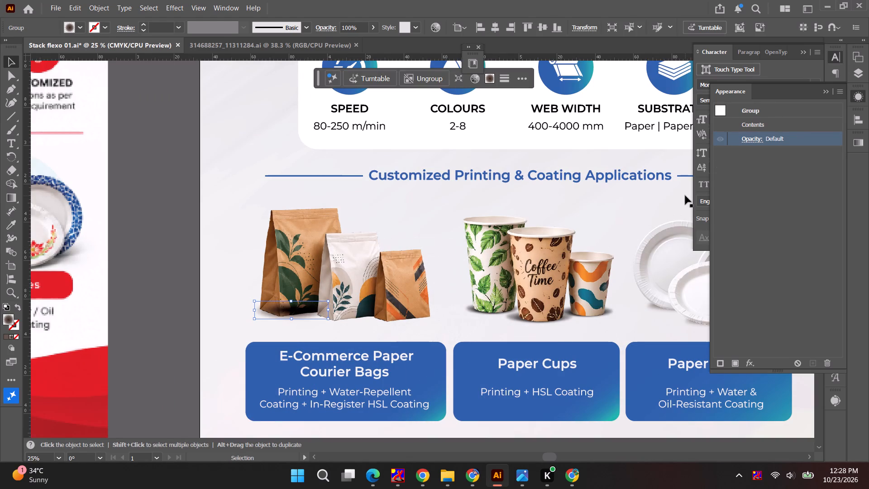
left_click(852, 76)
left_click_drag(788, 100, 786, 148)
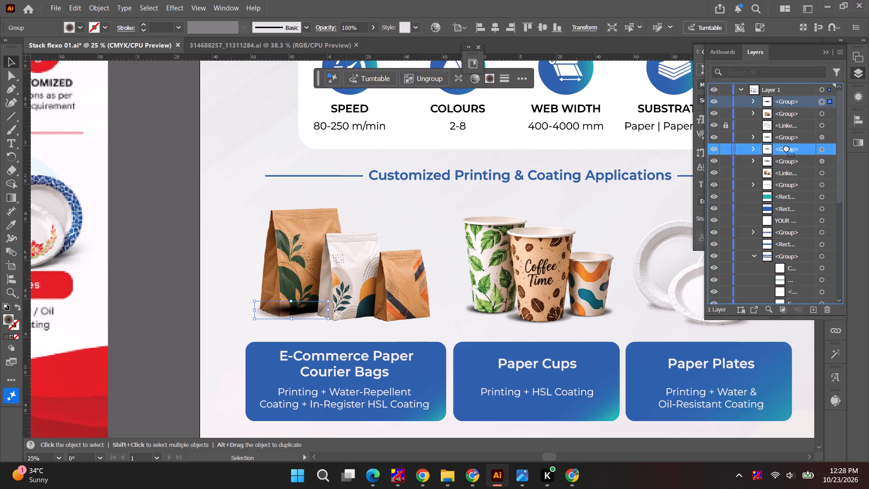
left_click_drag(786, 148, 784, 178)
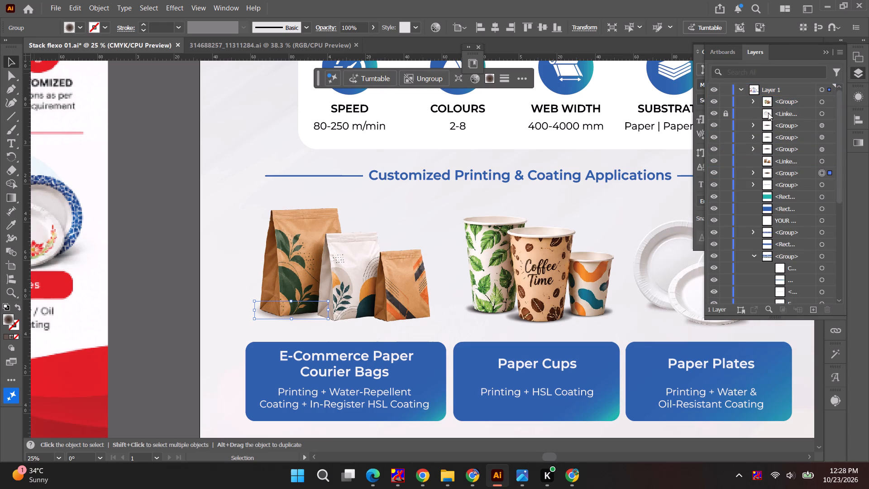
Unlock the paper plates image and group it with its three shadow groups.
left_click(722, 112)
left_click(786, 114)
left_click(786, 150, "shift")
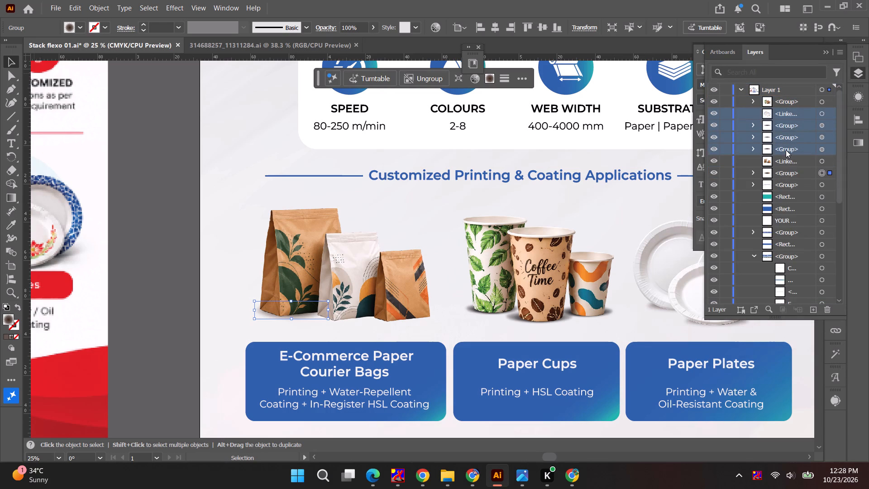
key("ctrl+g")
left_click(828, 115)
left_click(827, 127, "shift")
left_click(827, 140, "shift")
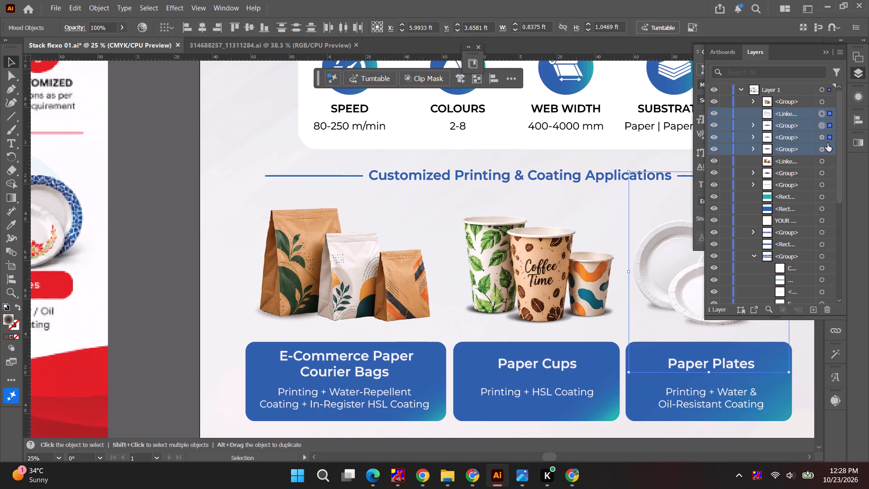
left_click(828, 152, "shift")
key("ctrl+g")
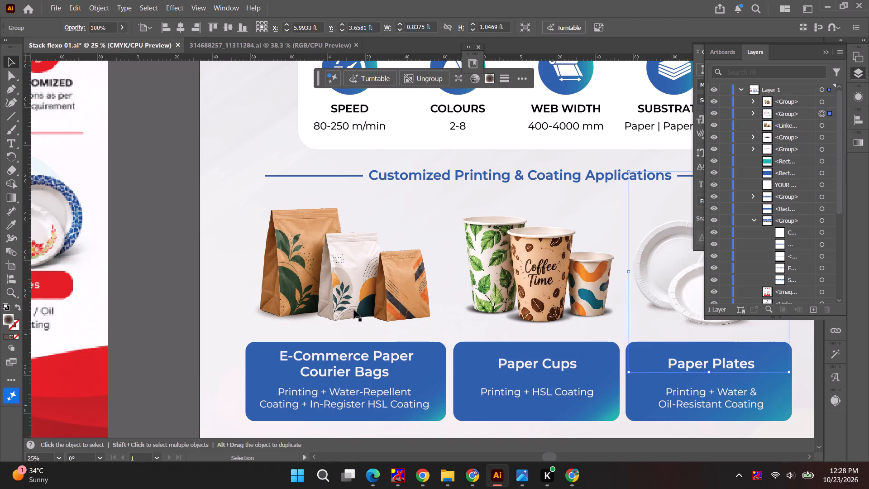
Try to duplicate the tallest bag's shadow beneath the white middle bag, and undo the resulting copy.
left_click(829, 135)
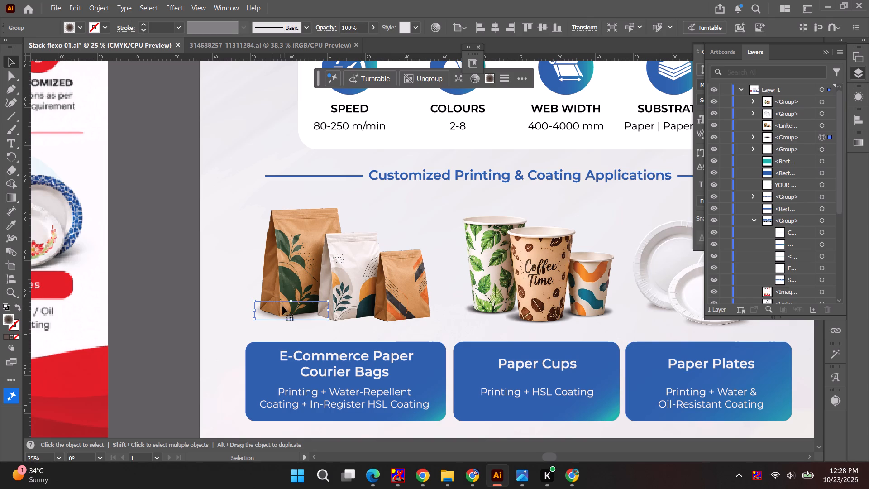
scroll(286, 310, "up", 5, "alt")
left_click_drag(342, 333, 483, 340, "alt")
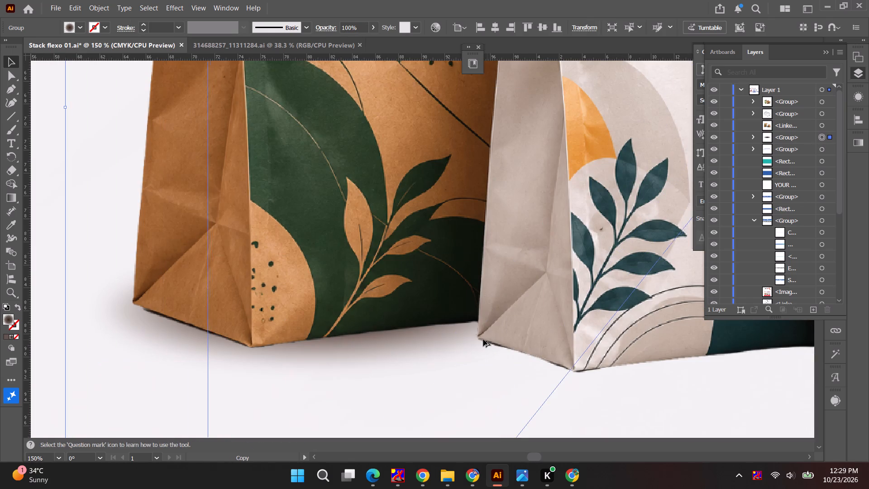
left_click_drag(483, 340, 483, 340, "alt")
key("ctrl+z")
Lock the paper bags image in the layer stack.
left_click(729, 126)
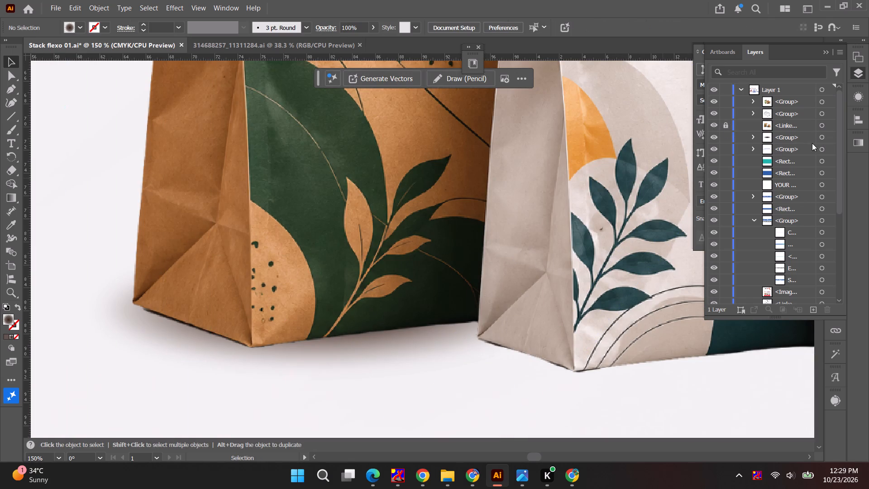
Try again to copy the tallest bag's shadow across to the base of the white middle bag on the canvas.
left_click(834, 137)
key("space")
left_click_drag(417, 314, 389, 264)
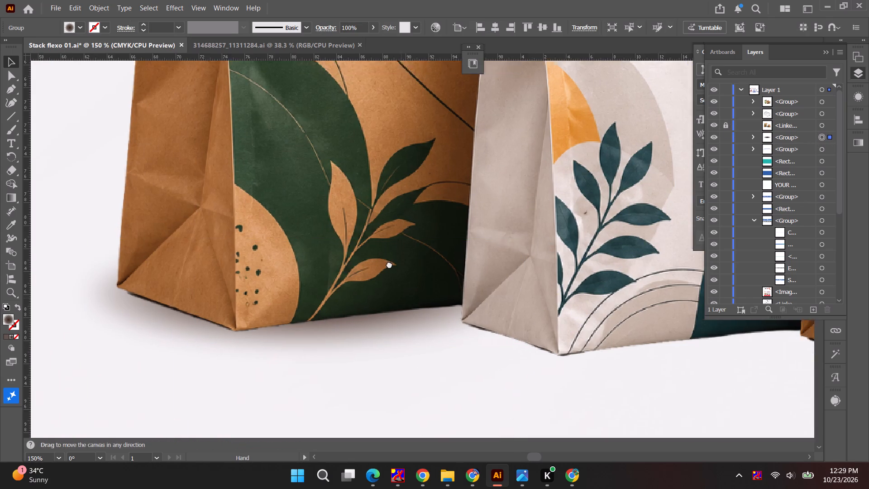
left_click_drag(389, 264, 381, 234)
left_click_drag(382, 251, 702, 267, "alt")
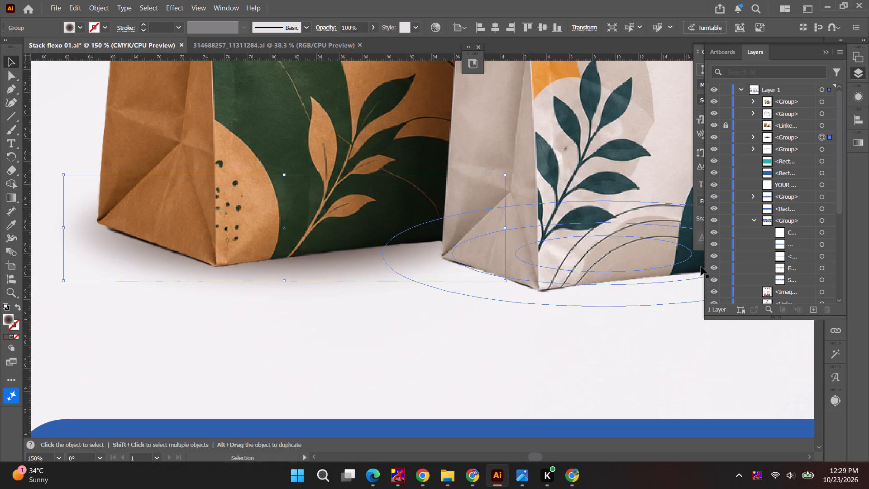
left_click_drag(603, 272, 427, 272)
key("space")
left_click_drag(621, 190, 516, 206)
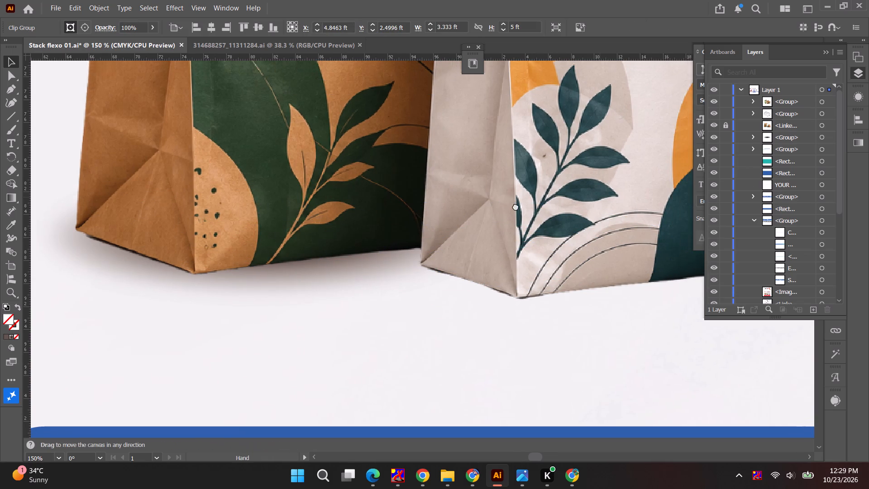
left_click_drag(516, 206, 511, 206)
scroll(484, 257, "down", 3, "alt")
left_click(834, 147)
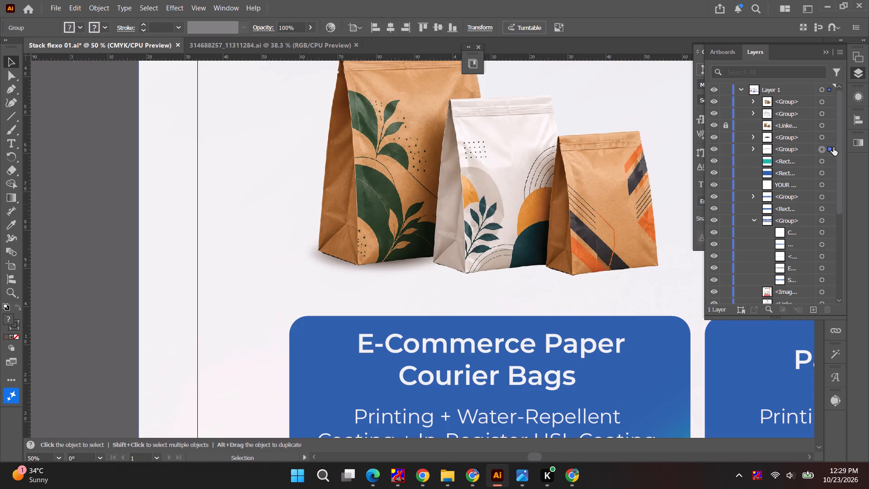
Duplicate the tallest bag's shadow group in the layer stack and position one copy under the white middle bag's base.
key("space")
left_click_drag(566, 226, 511, 216)
scroll(507, 222, "down", 1, "alt")
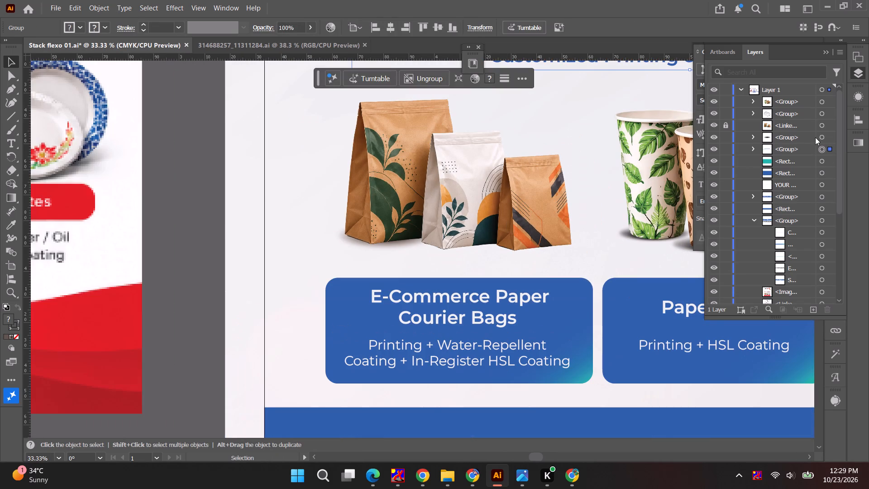
left_click(831, 140)
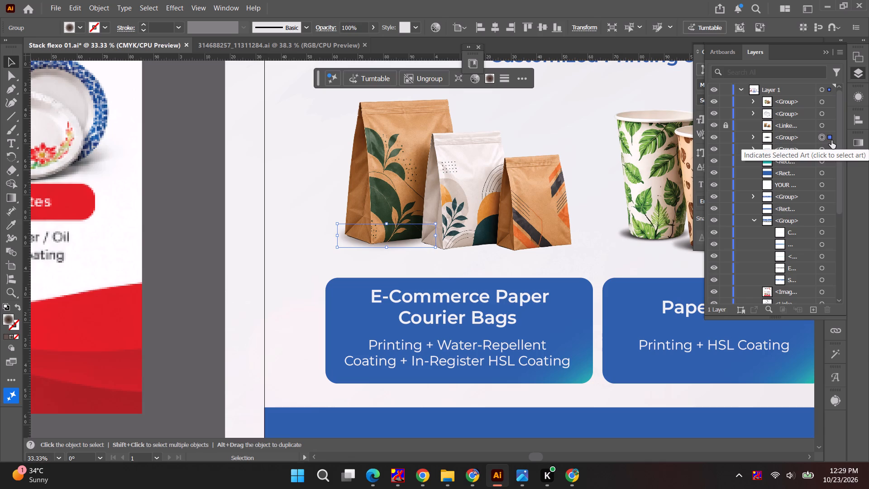
left_click_drag(787, 135, 788, 131, "alt")
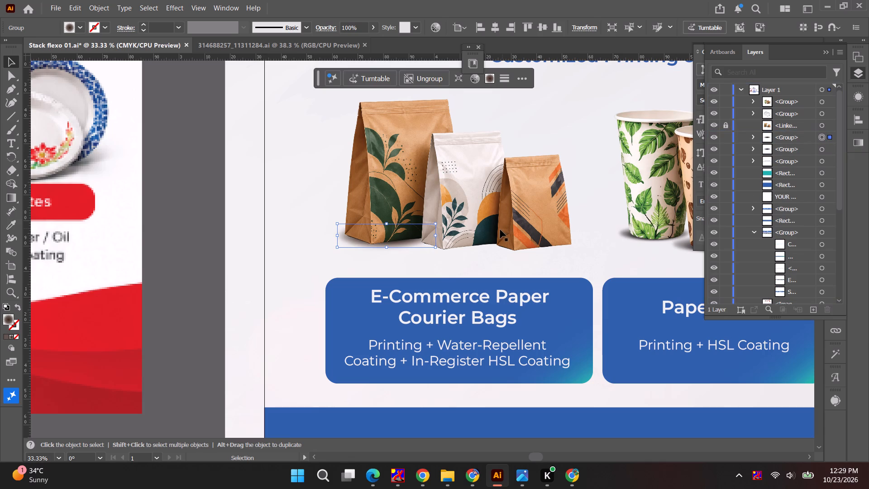
left_click_drag(402, 242, 476, 248)
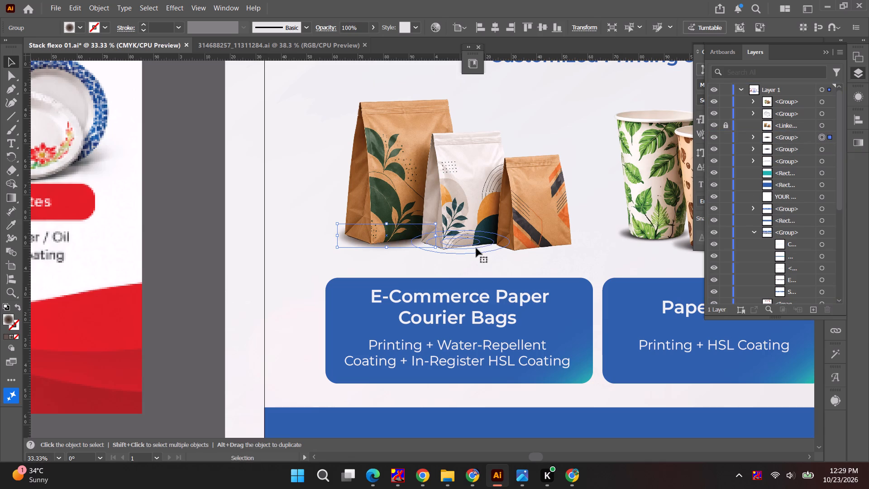
left_click_drag(478, 247, 481, 241)
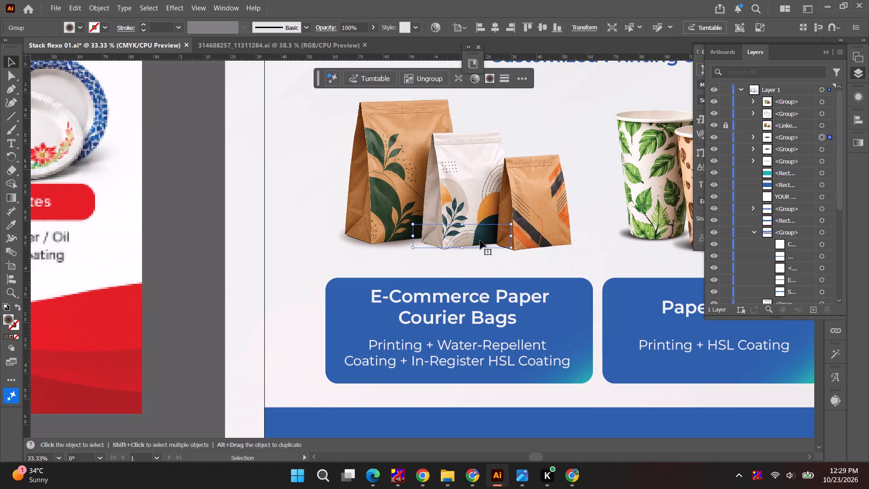
left_click(480, 240)
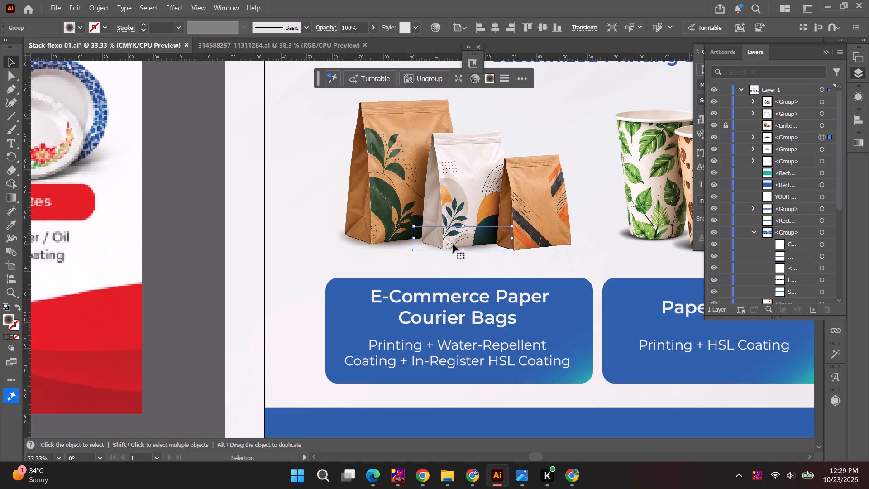
Duplicate the white middle bag's shadow group in the layer stack and position the copy beneath the smallest brown bag's base.
left_click_drag(789, 136, 789, 132, "alt")
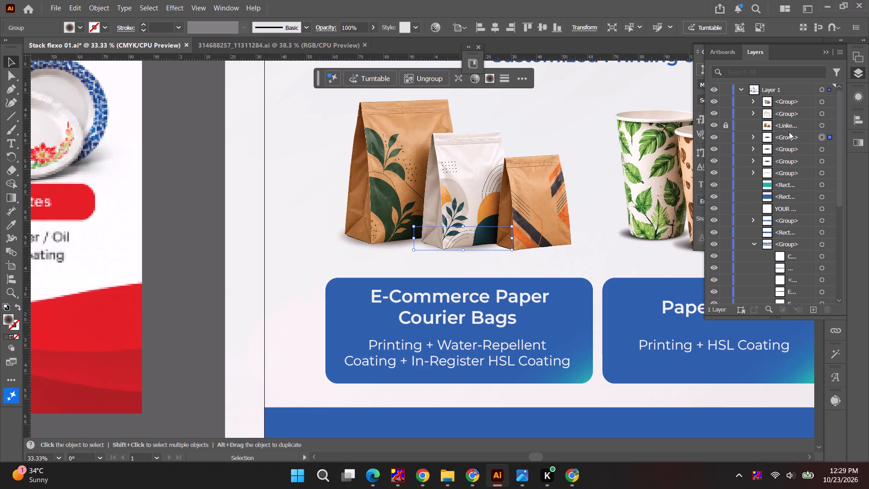
left_click_drag(473, 240, 539, 241)
left_click(175, 206)
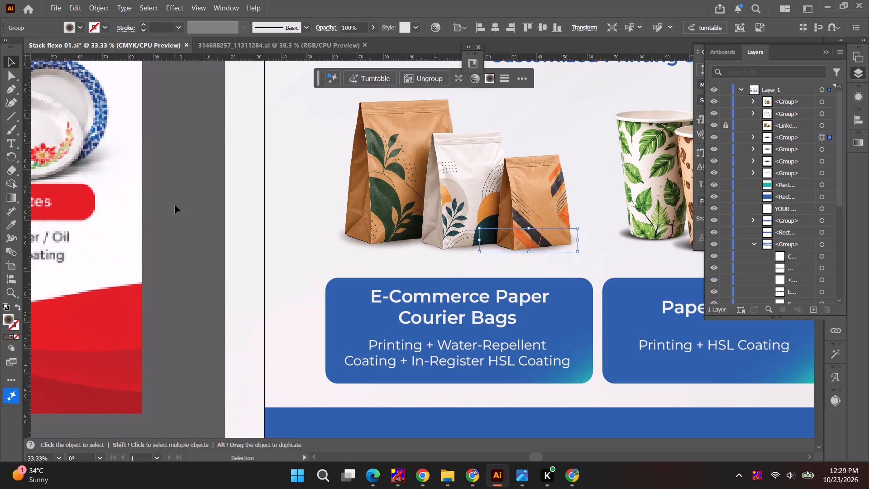
Unlock the paper bags image and group it with the three bag shadow groups beneath it.
scroll(175, 205, "down", 3, "alt")
key("space")
left_click_drag(184, 223, 176, 271)
key("space")
left_click_drag(259, 256, 252, 268)
left_click(831, 138)
left_click(832, 153, "shift")
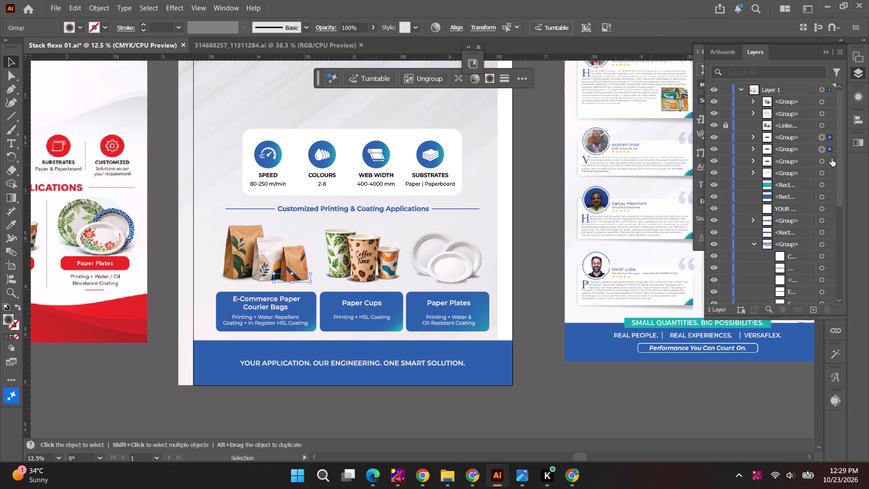
left_click(831, 160, "shift")
left_click(833, 126, "shift")
left_click(729, 127, "shift")
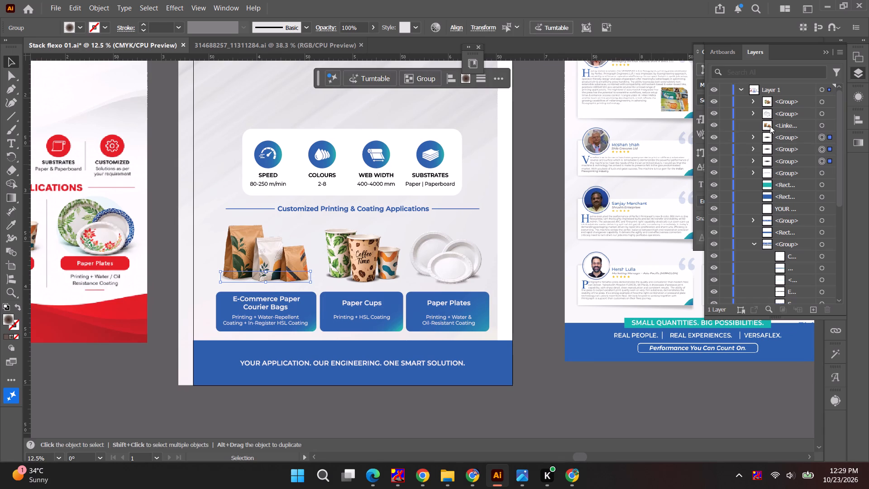
left_click(833, 125, "shift")
left_click(789, 127, "shift")
left_click(785, 163, "shift")
key("ctrl+g")
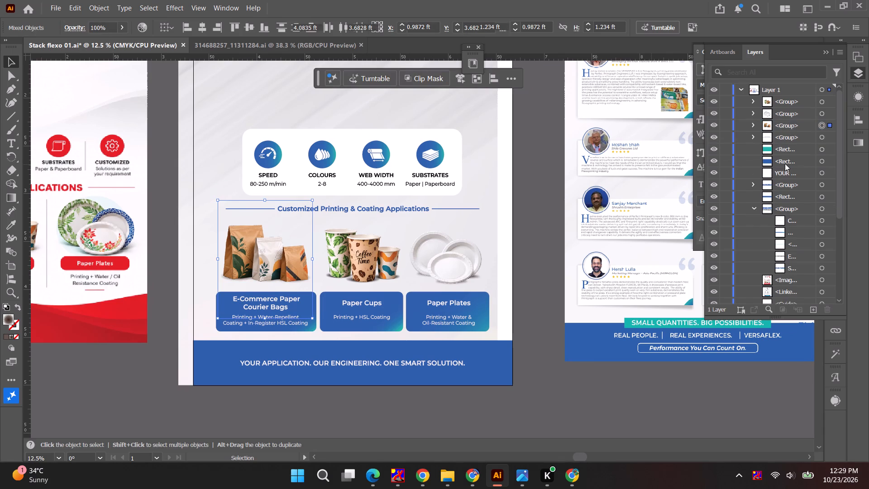
Group the paper bags, paper cups and paper plates groups together as one product images group.
left_click(793, 110, "shift")
left_click(792, 101, "shift")
left_click(826, 103, "shift")
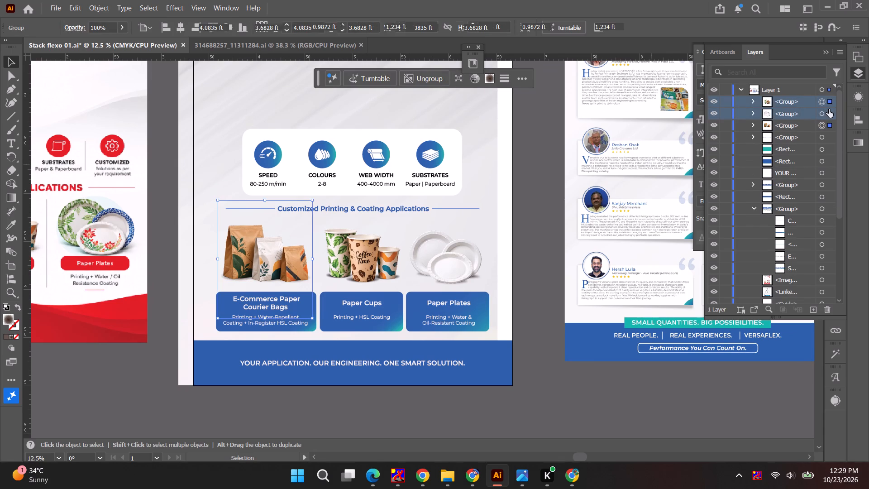
left_click(829, 111, "shift")
left_click(783, 125, "shift")
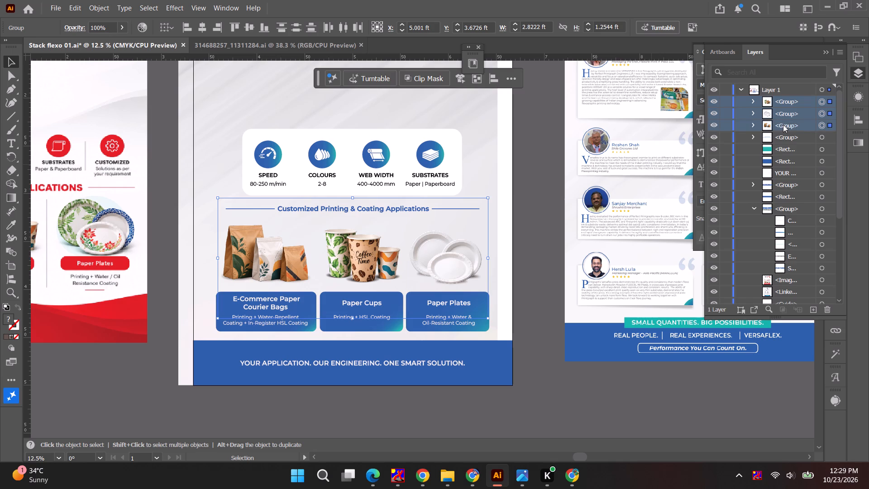
key("ctrl+g")
Lower the product images group just above the blue cards, at X about 5.004 ft and Y about 3.705 ft.
left_click(376, 260)
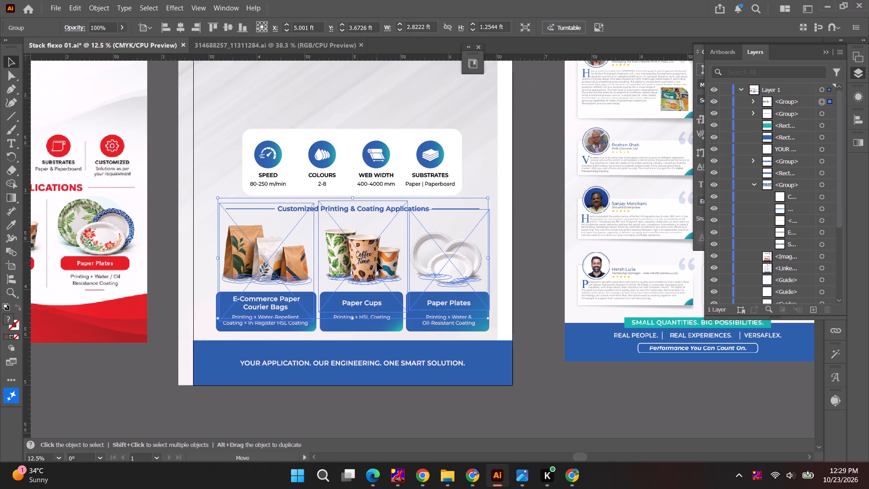
key("Left")
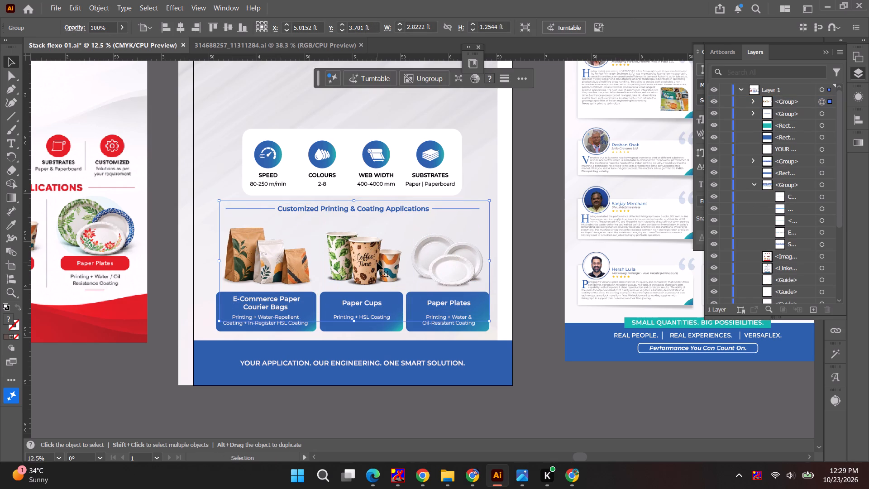
key("Down")
key("Left")
key("Left")
key("Left")
key("Left")
key("Left")
key("Left")
key("Left")
key("Down")
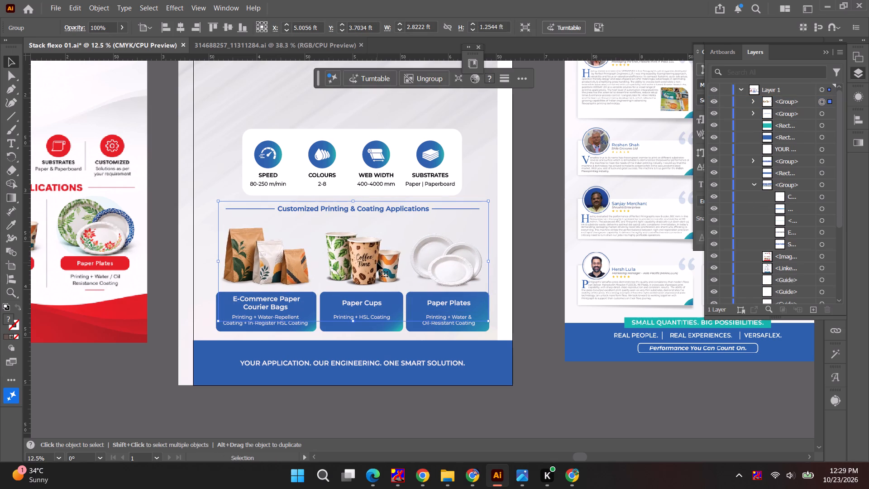
key("Left")
key("Down")
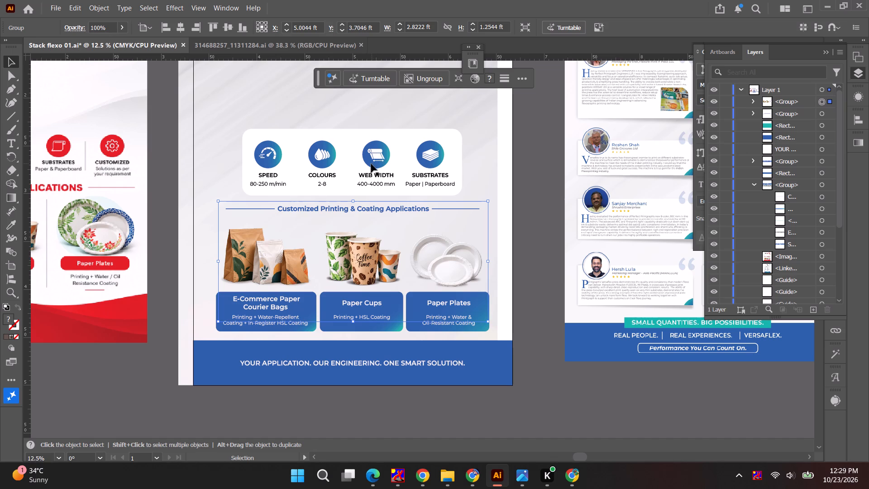
Compare the applications section with the red reference flyer, examining the backdrop shapes behind its products.
key("space")
key("space")
key("space")
key("space")
left_click_drag(346, 241, 334, 226)
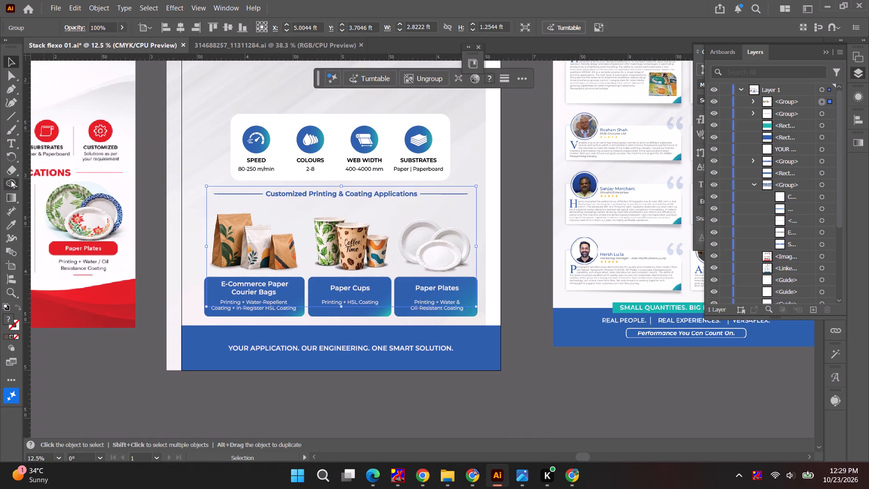
key("space")
key("space")
key("space")
key("space")
key("space")
key("space")
key("space")
key("space")
left_click_drag(97, 197, 212, 233)
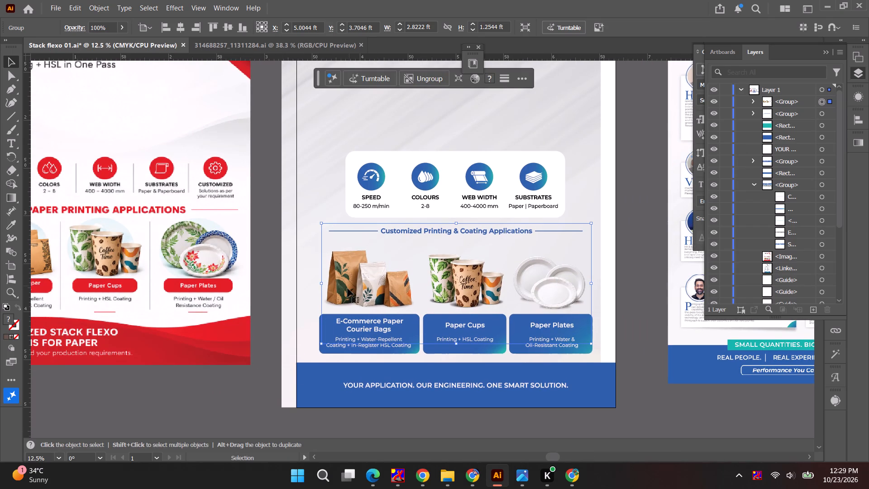
key("space")
key("space")
key("space")
key("space")
key("space")
key("space")
key("space")
key("space")
key("space")
key("space")
key("space")
key("space")
key("space")
key("space")
key("space")
key("space")
left_click_drag(443, 289, 402, 331)
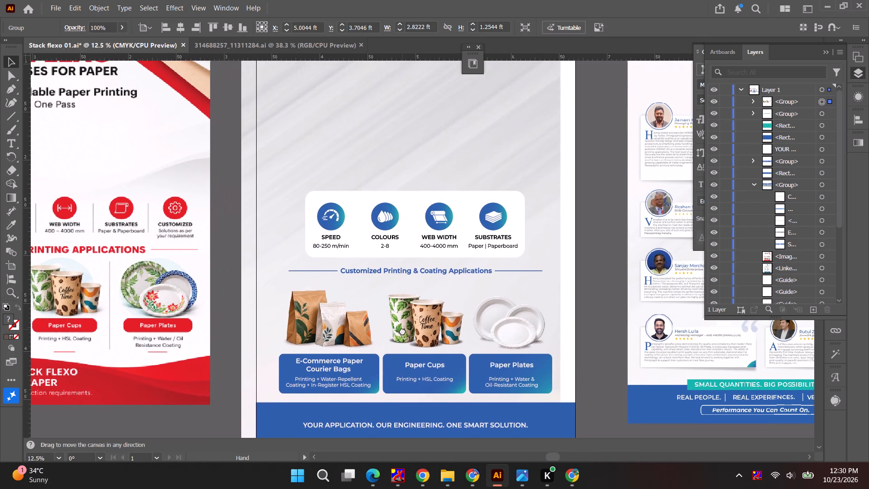
left_click_drag(402, 331, 401, 323)
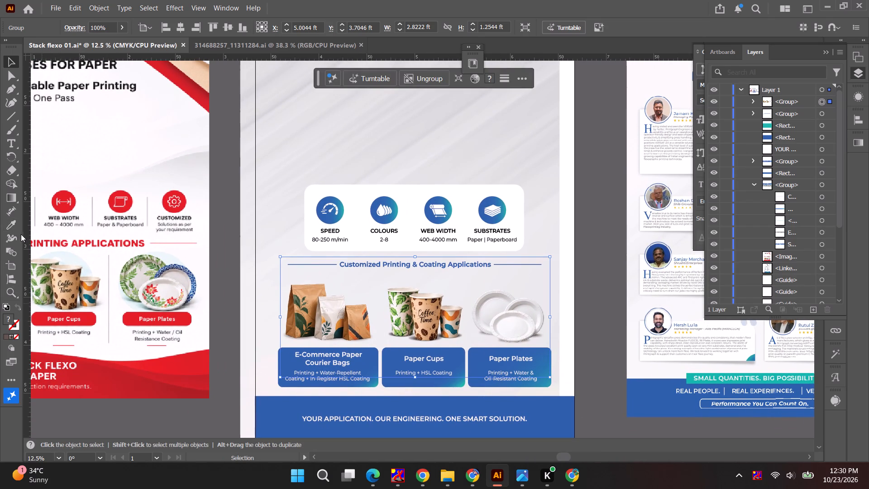
Draw a closed, curved blob around the paper courier bags with the Curvature tool, following the bags' descending heights.
left_click(7, 105)
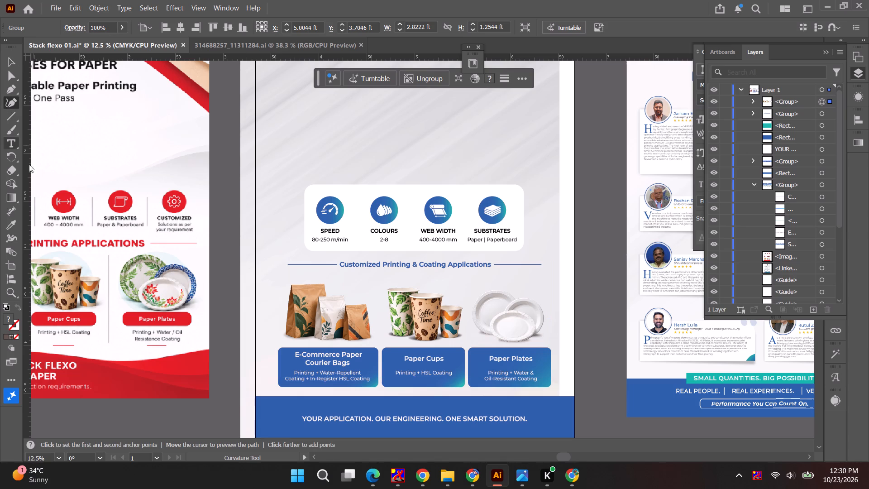
scroll(296, 319, "up", 1, "alt")
key("space")
left_click_drag(296, 319, 239, 323)
left_click(219, 329)
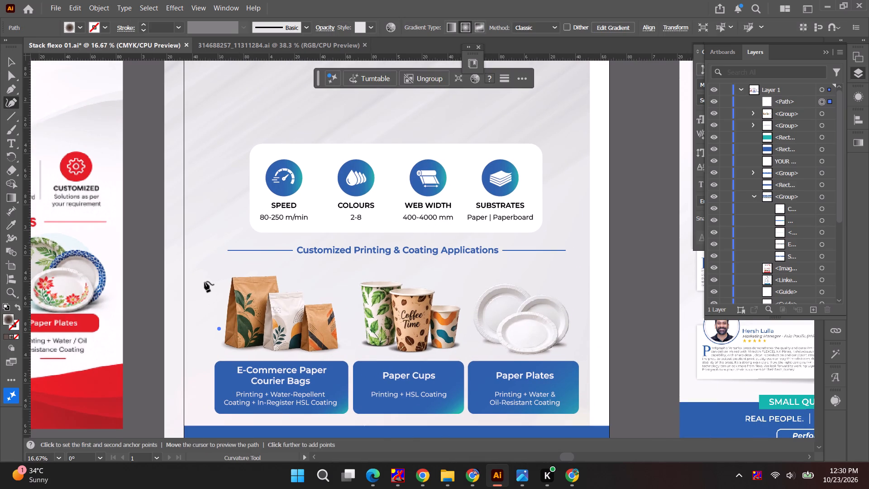
left_click(211, 269)
left_click(268, 272)
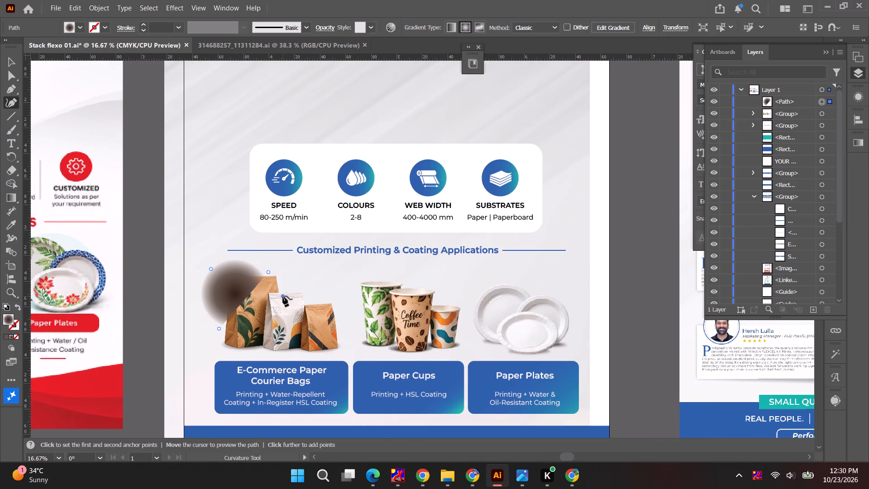
left_click(283, 296)
left_click(328, 297)
left_click(343, 321)
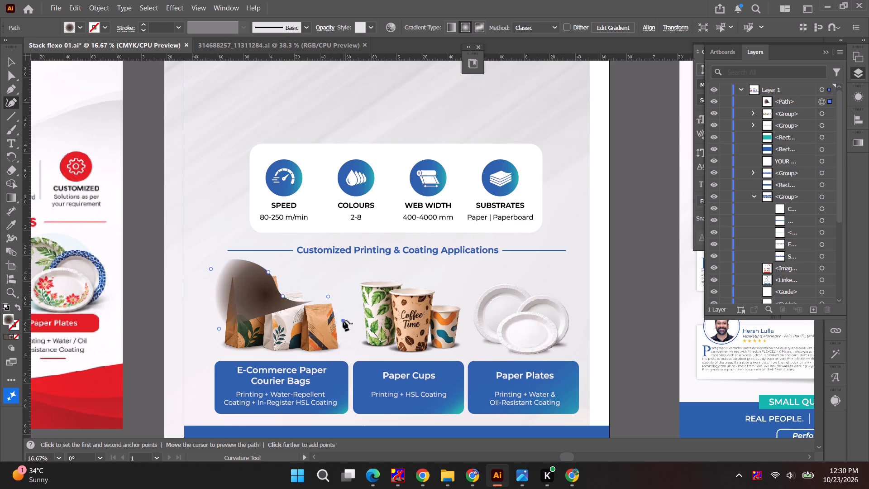
left_click(331, 335)
left_click_drag(308, 341, 299, 341)
left_click_drag(259, 341, 253, 341)
left_click(229, 334)
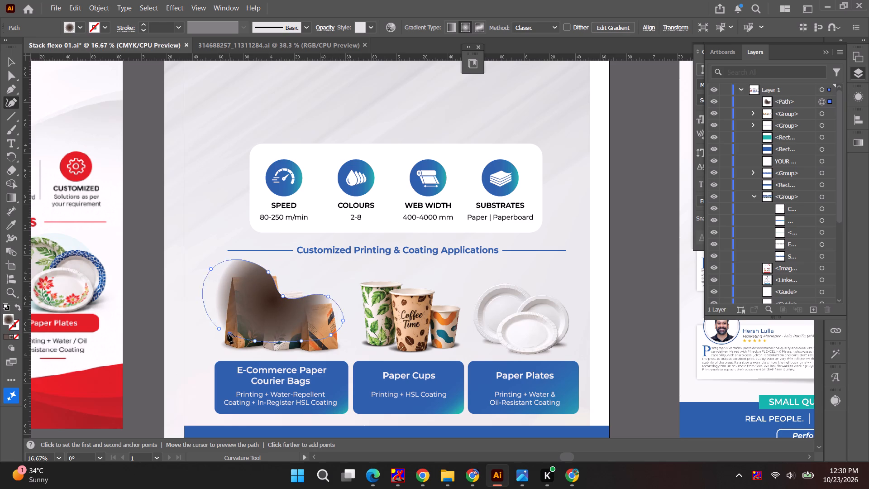
left_click(218, 330)
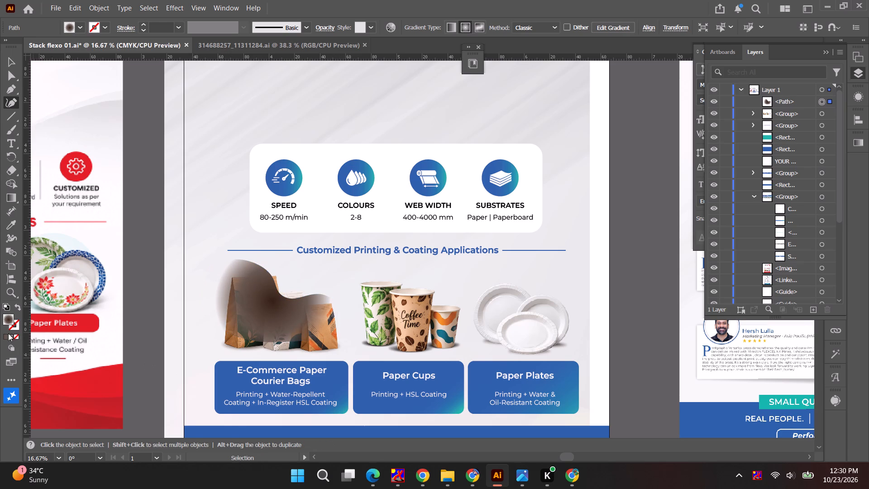
Replace the blob's gradient fill with the solid teal from the recent colors.
left_click(3, 336)
left_click(6, 338)
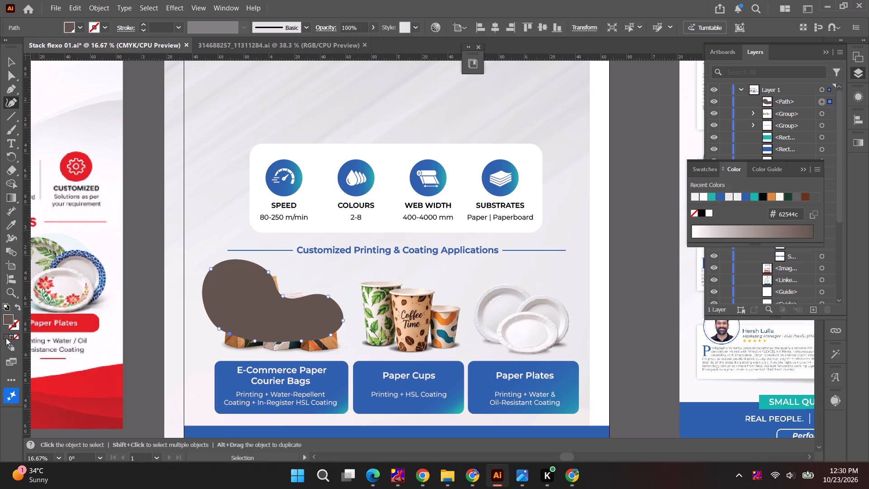
left_click(6, 338)
left_click(710, 198)
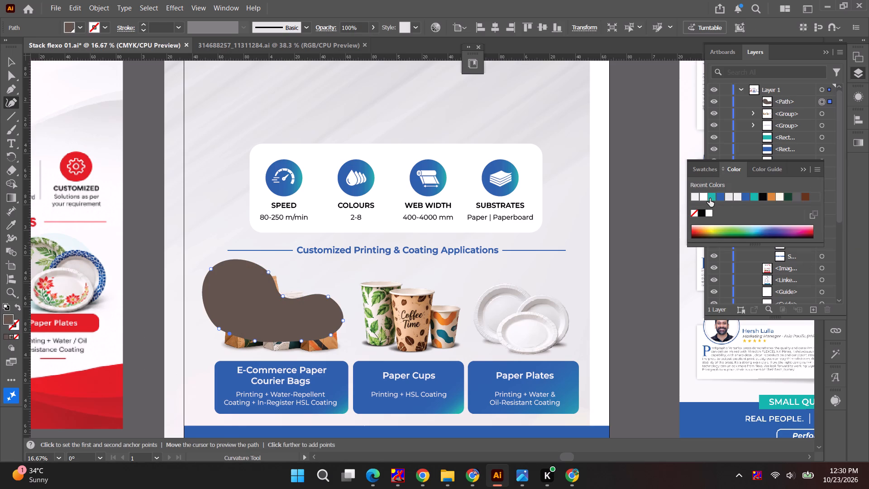
Move the teal blob below the product images group in the layer stack so it sits behind the bags.
left_click(798, 102)
left_click_drag(795, 104, 793, 117)
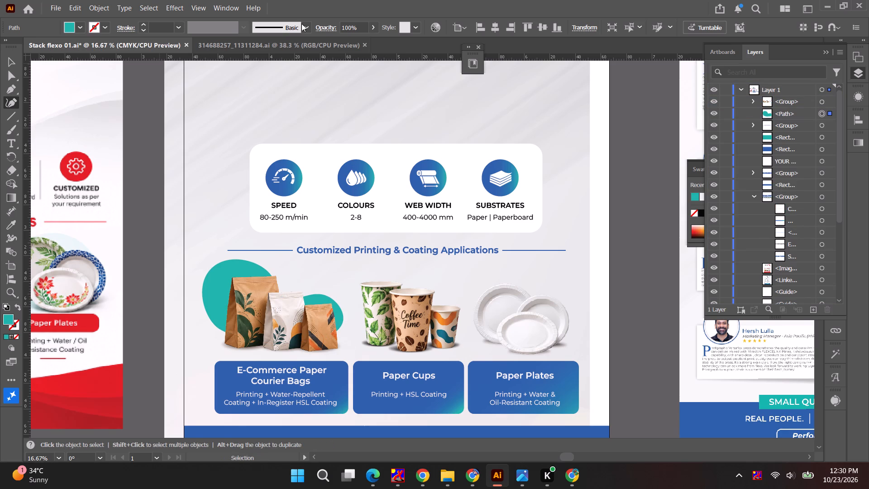
Set the teal blob's opacity to 47%.
left_click(375, 28)
left_click(349, 42)
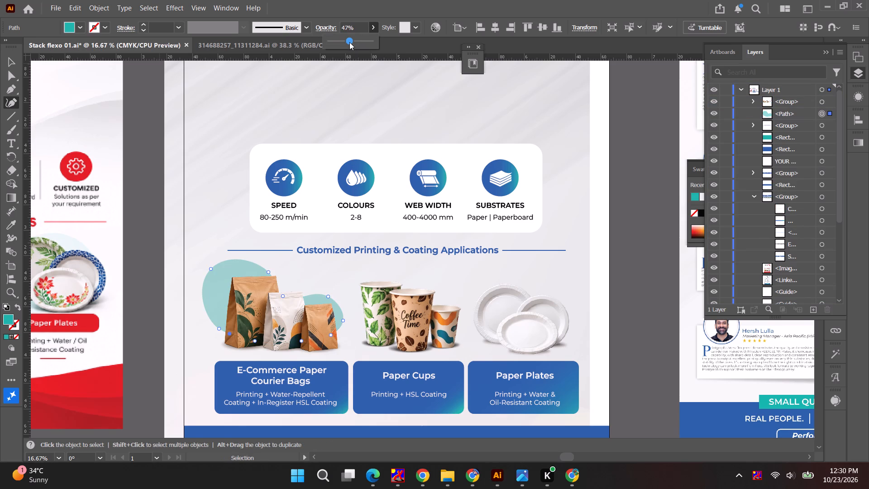
left_click(12, 57)
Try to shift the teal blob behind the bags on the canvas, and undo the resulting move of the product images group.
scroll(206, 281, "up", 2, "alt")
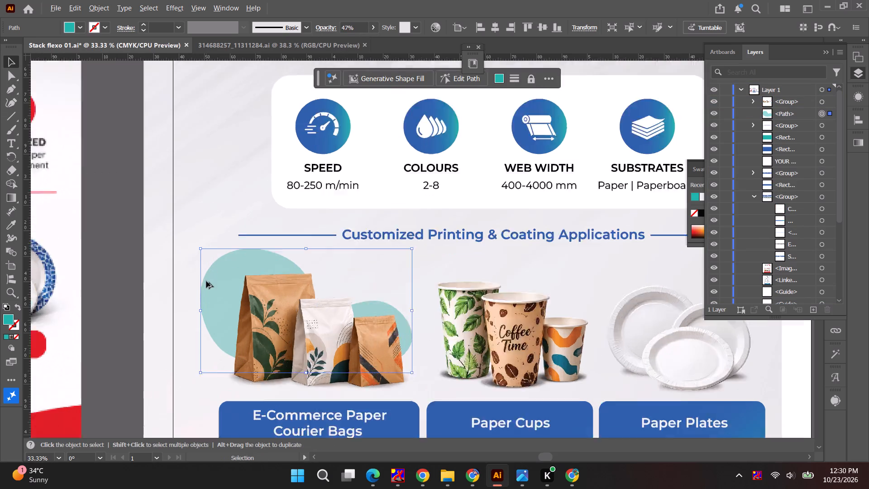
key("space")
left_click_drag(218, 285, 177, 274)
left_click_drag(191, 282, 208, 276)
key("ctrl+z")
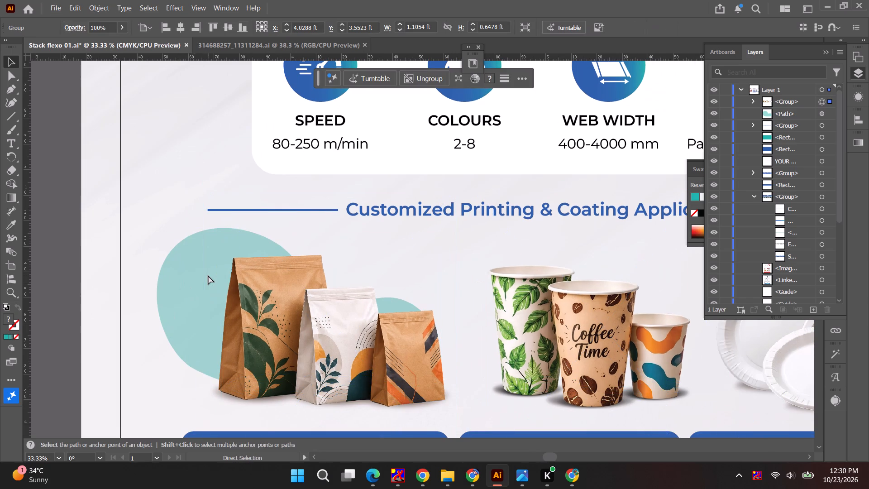
Lock the product images group in the layer stack.
left_click(725, 101)
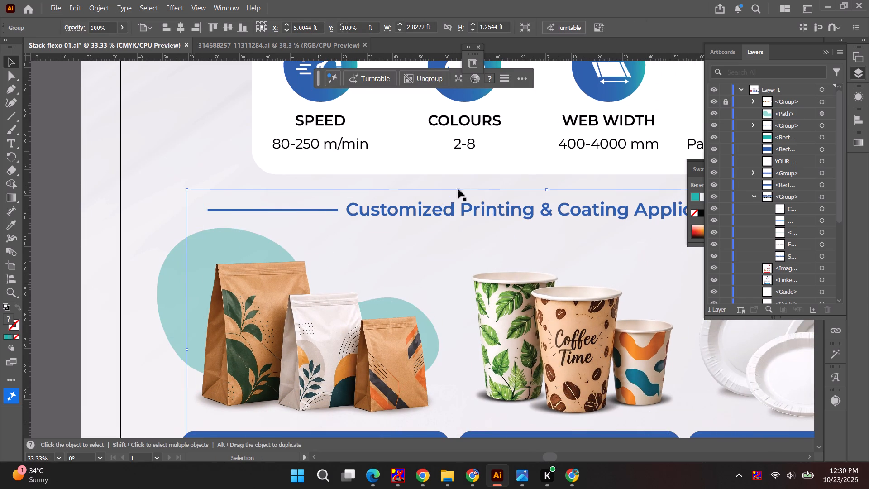
Shift the teal blob across behind the paper bags and narrow it to roughly fit the bags' width.
left_click(195, 254)
left_click_drag(195, 270, 206, 270)
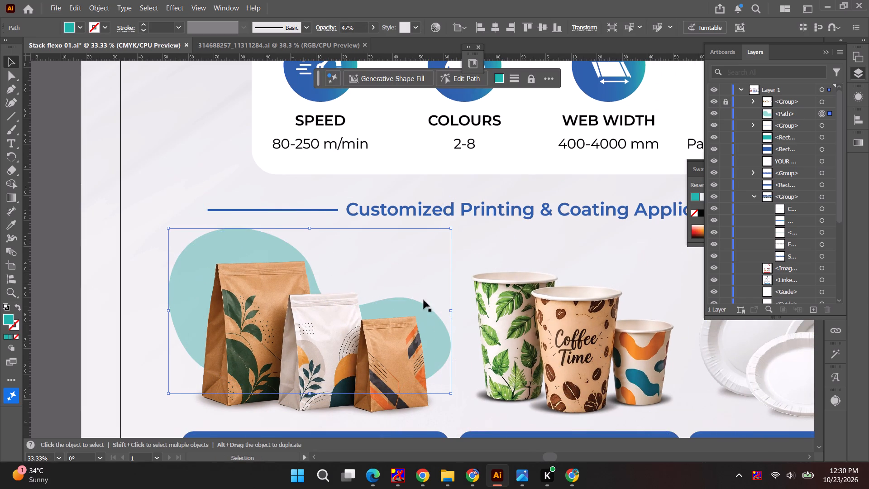
left_click_drag(450, 310, 428, 310, "alt")
left_click_drag(246, 247, 240, 250)
key("space")
left_click_drag(239, 266, 186, 260)
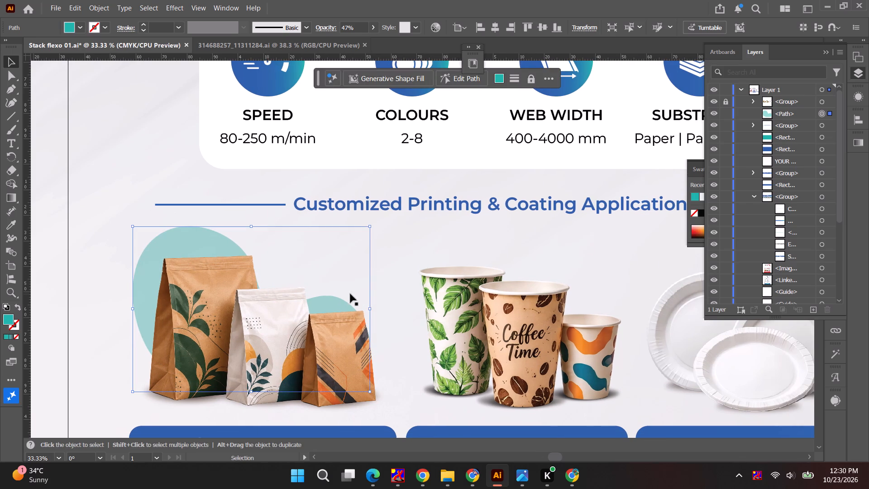
Rotate the teal blob slightly counterclockwise, narrow it a little more and reposition it behind the tallest and smallest bags.
left_click_drag(374, 223, 335, 210)
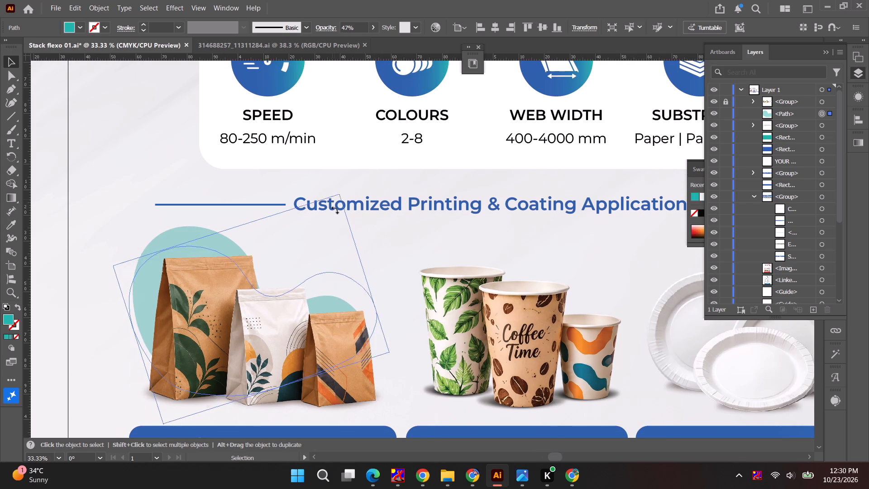
left_click_drag(335, 210, 339, 222)
left_click_drag(368, 291, 363, 291, "alt")
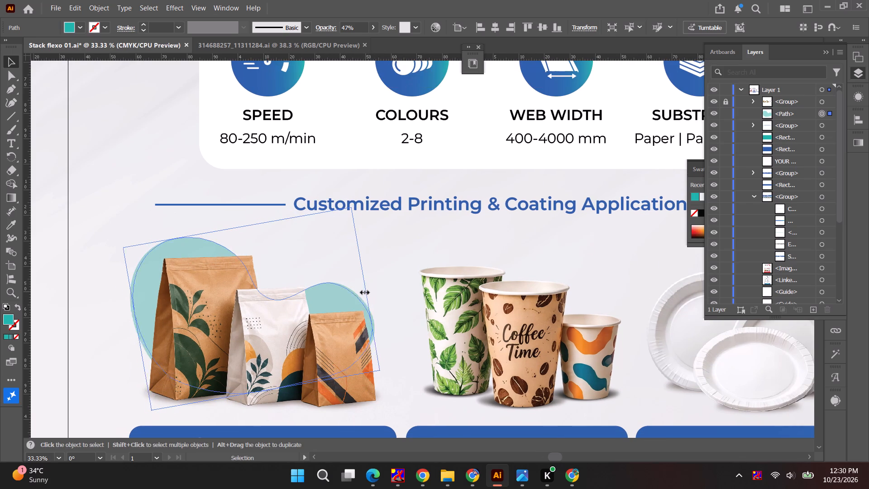
left_click_drag(363, 291, 359, 291, "alt")
left_click_drag(328, 302, 339, 300)
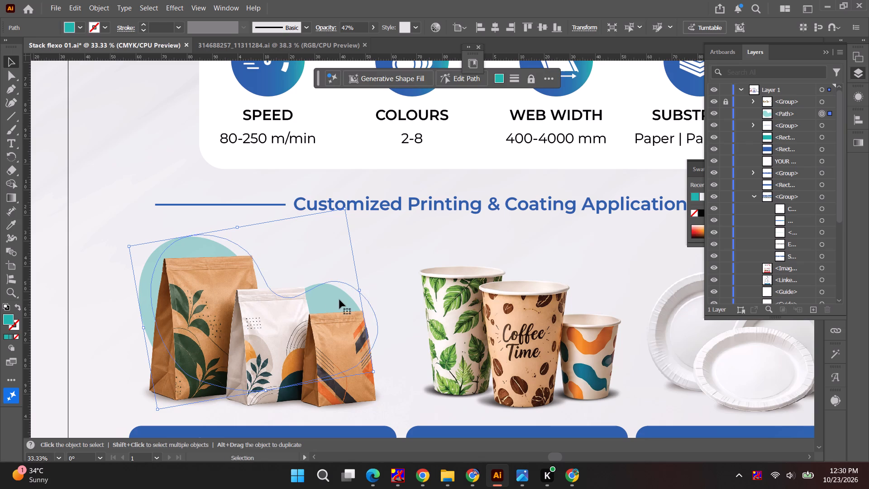
left_click_drag(341, 301, 342, 305)
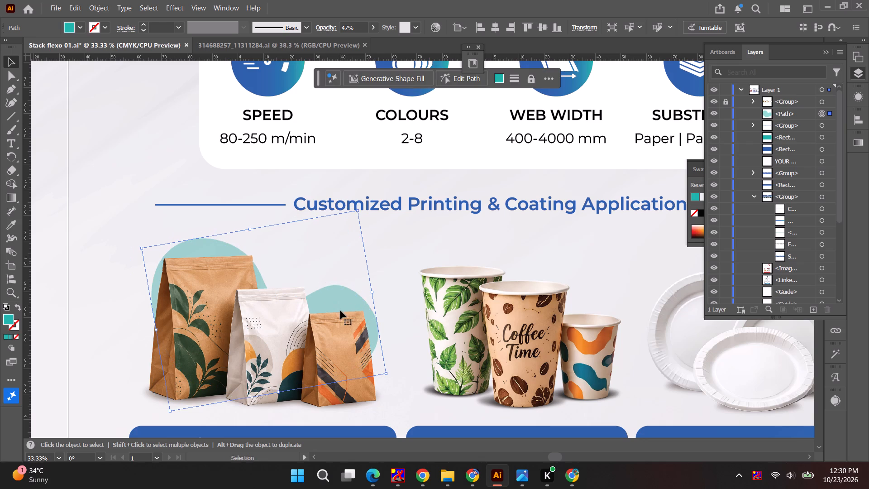
key("space")
left_click_drag(337, 307, 325, 286)
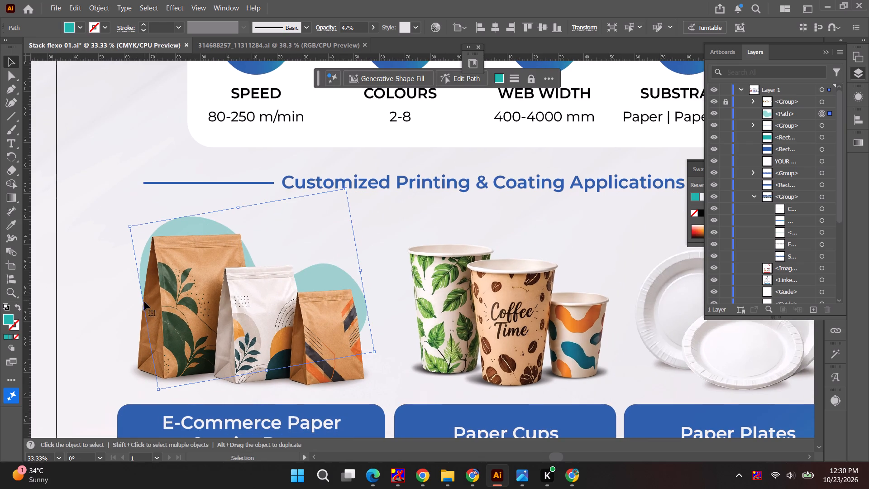
Widen the teal blob behind the paper bags outward past the tallest bag's outer edge.
left_click_drag(143, 307, 123, 292)
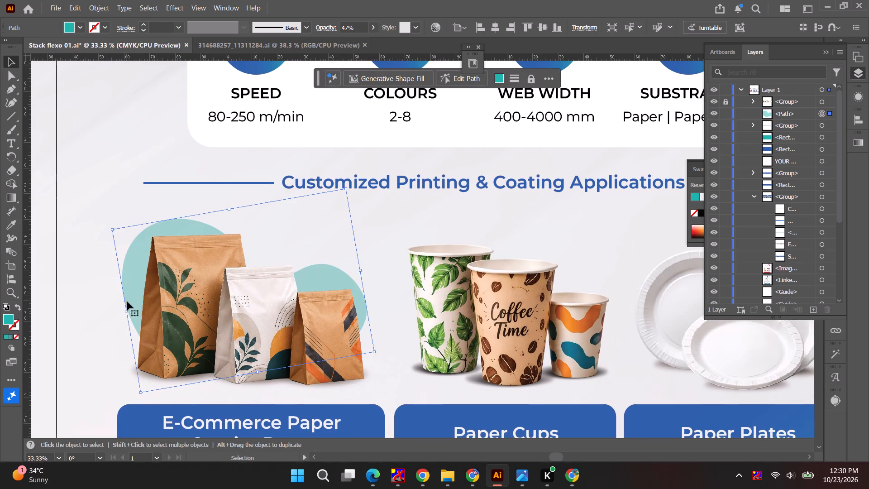
Duplicate the teal blob twice along the row, placing one copy behind the paper cups and one behind the paper plates.
left_click_drag(133, 284, 396, 278, "alt")
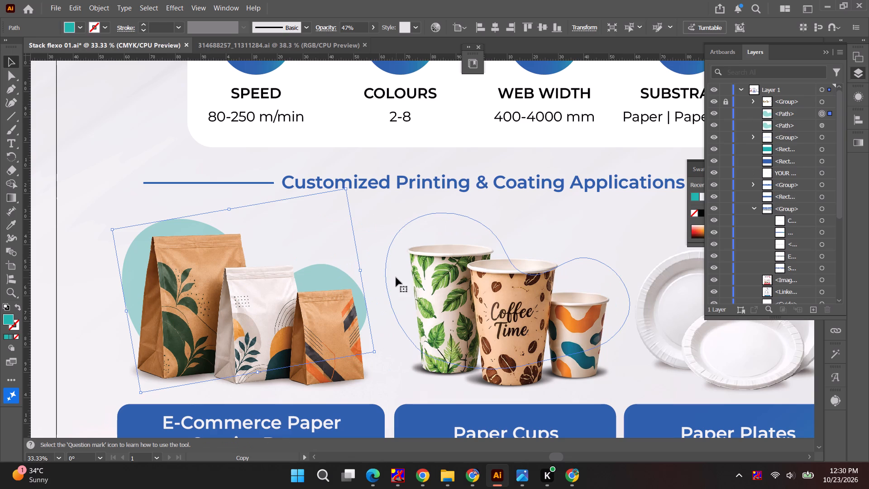
key("space")
left_click_drag(414, 305, 262, 299)
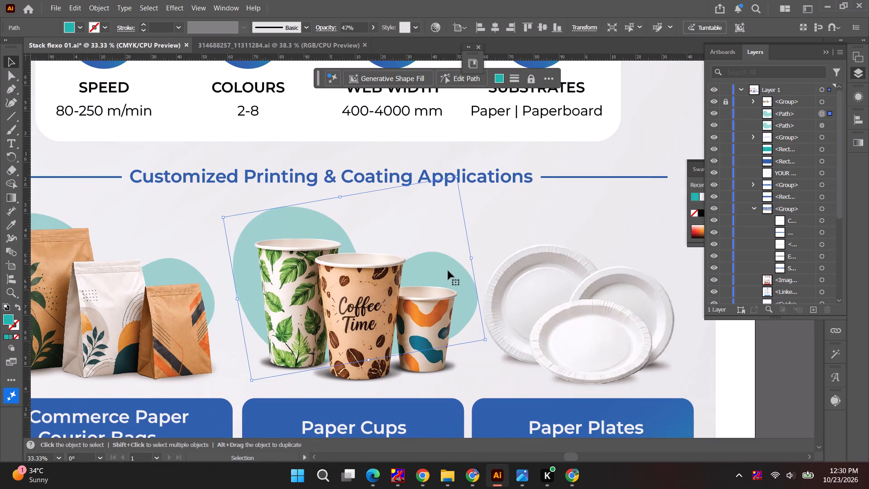
left_click_drag(448, 271, 671, 272, "alt")
Shrink the teal blob behind the paper plates so it roughly fits the plates' width.
key("space")
left_click_drag(642, 299, 607, 303)
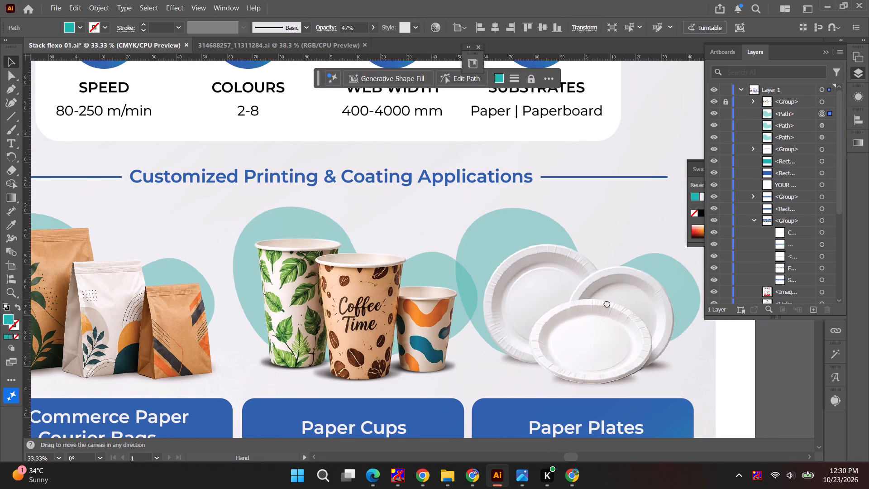
left_click_drag(607, 303, 583, 306)
left_click_drag(650, 345, 637, 336, "alt+shift")
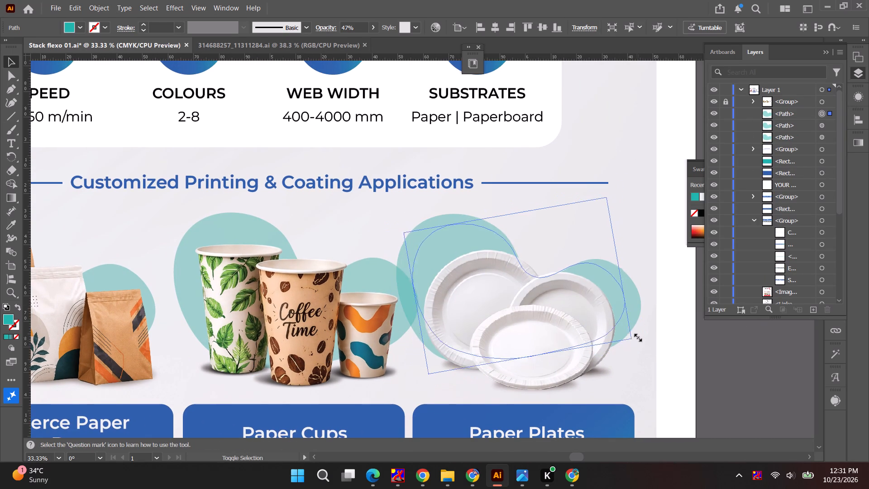
left_click_drag(637, 336, 633, 335, "alt+shift")
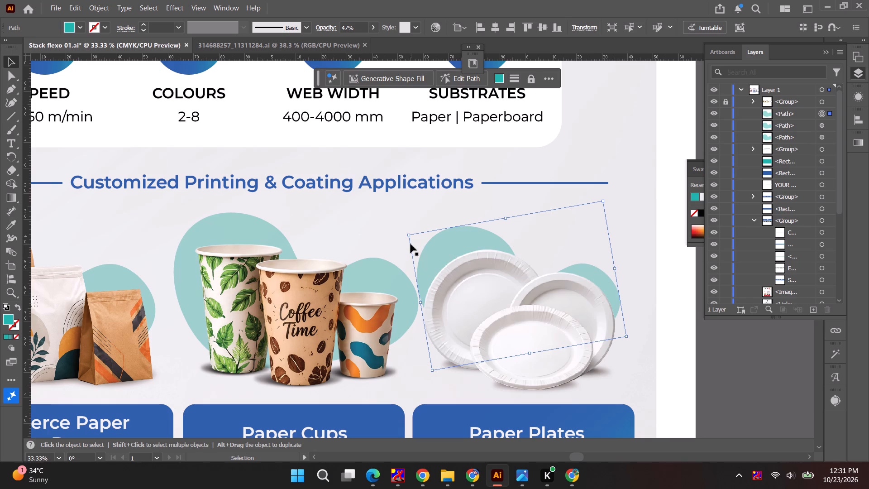
left_click_drag(408, 235, 401, 214, "shift")
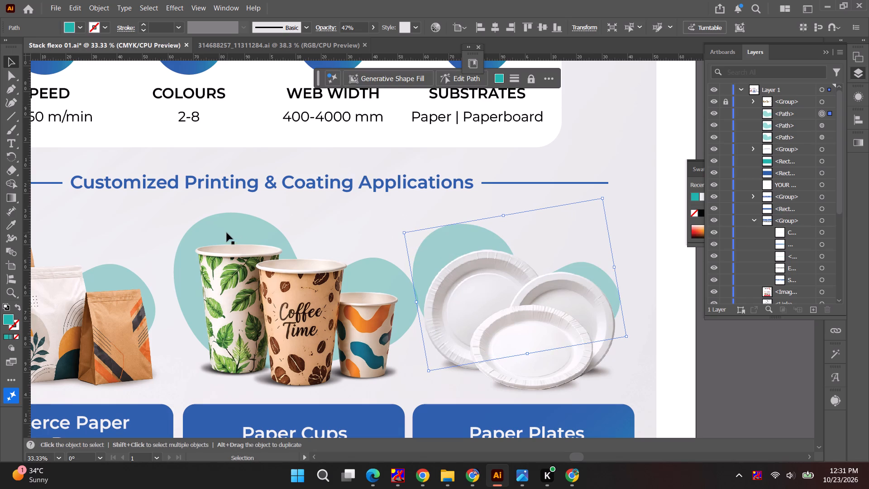
Shrink the teal blob behind the paper cups slightly, rotate it about half a turn and shift it down a little.
left_click(227, 233)
left_click_drag(425, 344, 406, 336)
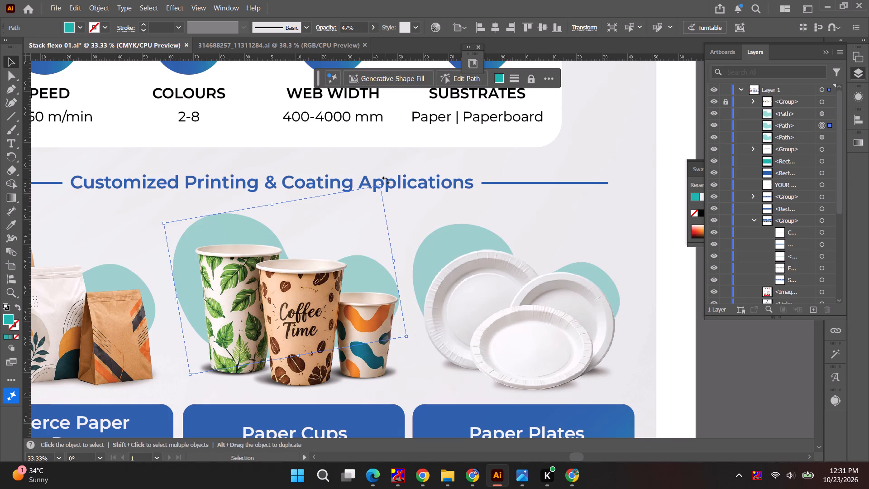
left_click_drag(385, 181, 402, 208)
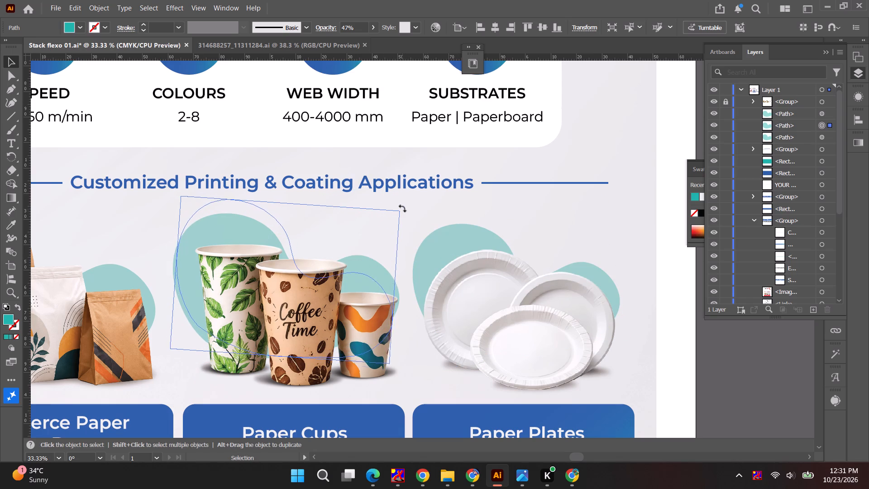
left_click_drag(402, 208, 250, 318)
left_click_drag(358, 242, 358, 256)
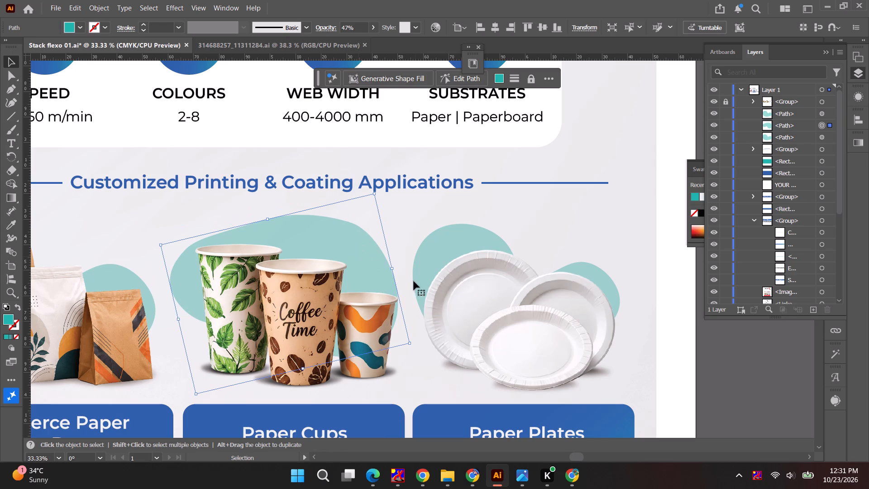
Reflect the teal blob behind the paper plates left to right so its larger lobe sits above the smaller plates.
key("space")
left_click_drag(319, 272, 381, 223)
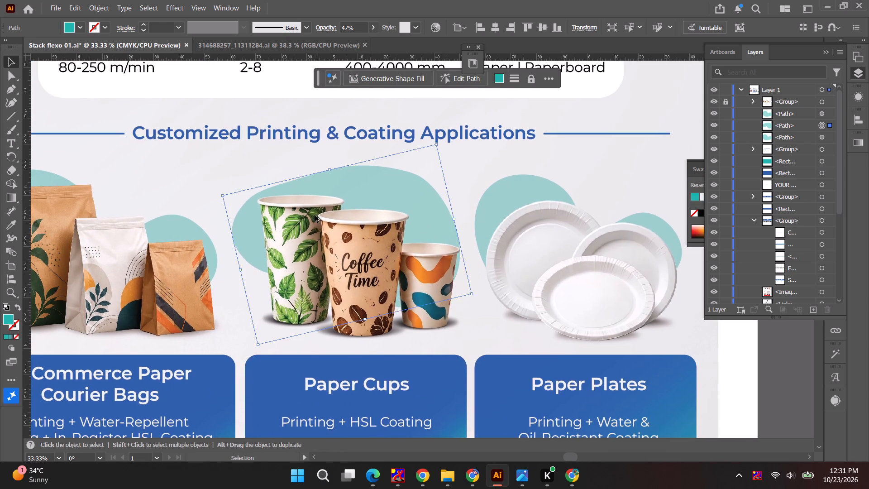
scroll(315, 214, "down", 1, "alt")
key("space")
left_click_drag(323, 230, 294, 234)
left_click(433, 207)
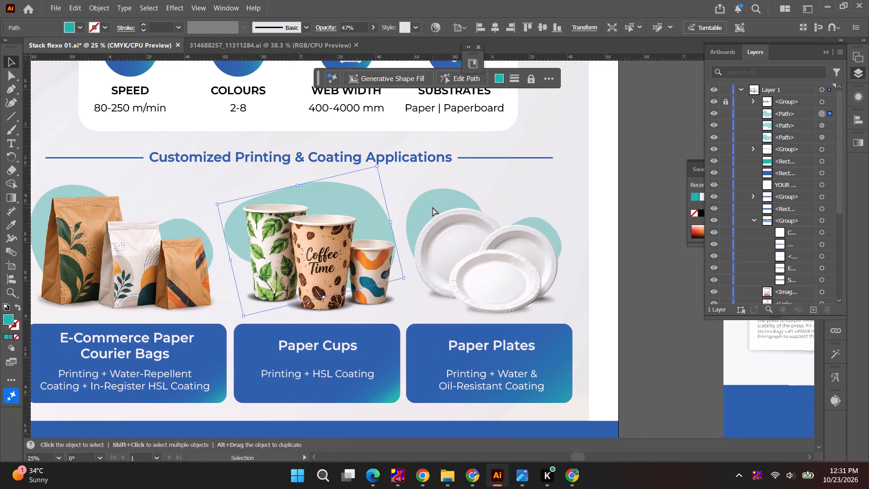
key("ctrl+t")
right_click(420, 201)
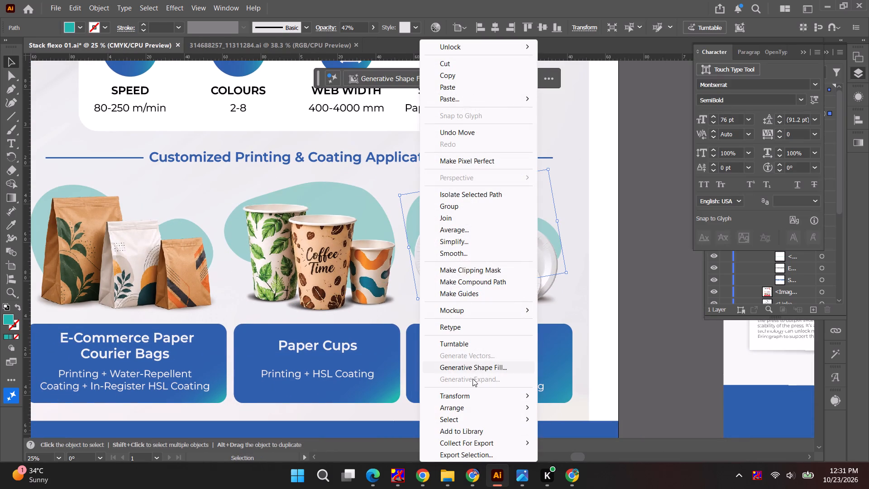
left_click(586, 343)
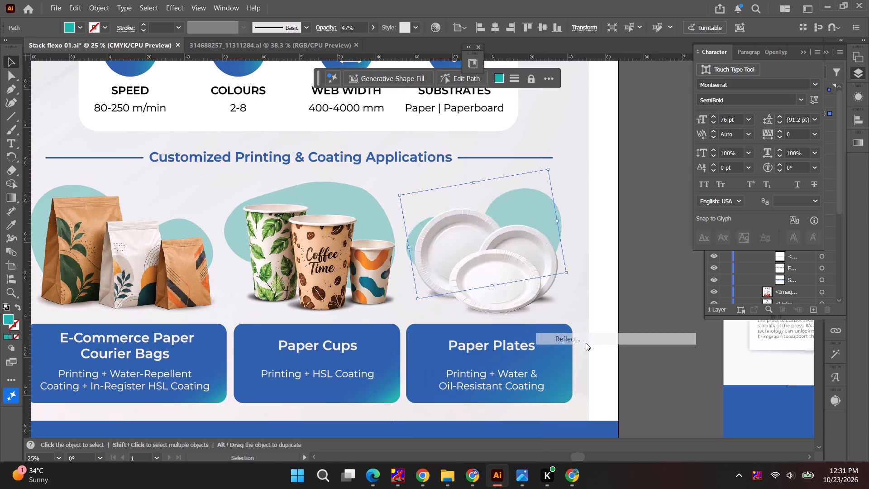
left_click(440, 305)
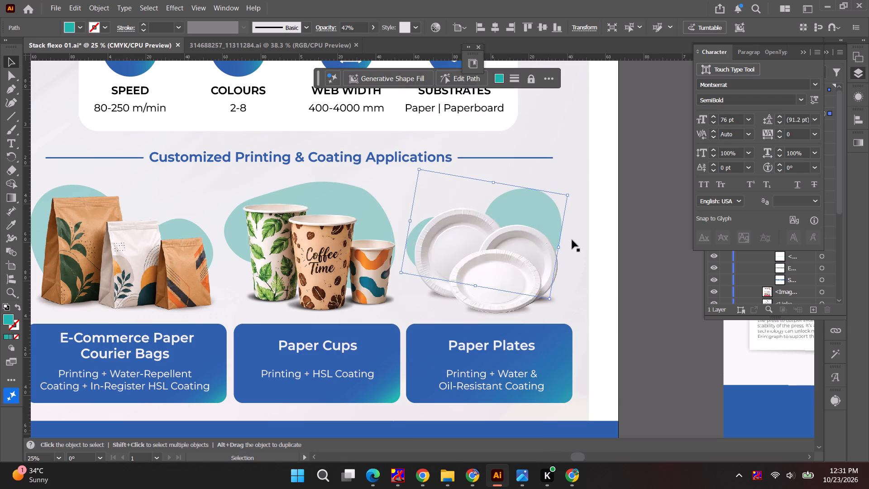
Widen the mirrored blob behind the plates slightly, rotate it a little counterclockwise and reposition it behind the plates.
left_click_drag(411, 218, 405, 205)
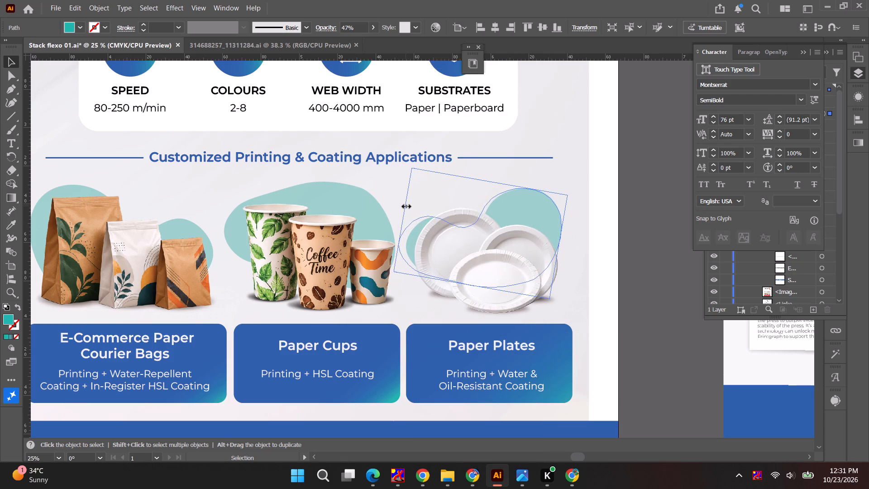
left_click_drag(405, 205, 410, 211)
left_click_drag(571, 192, 568, 178)
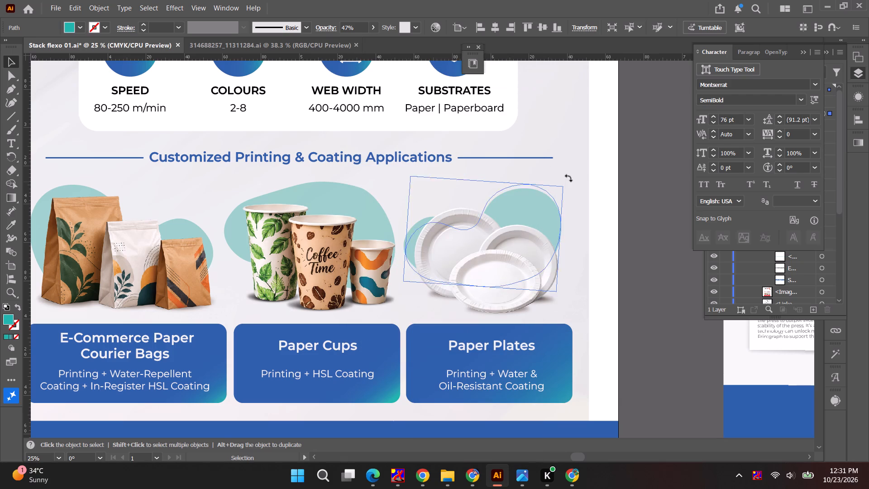
left_click_drag(568, 178, 563, 171)
left_click_drag(526, 215, 519, 203)
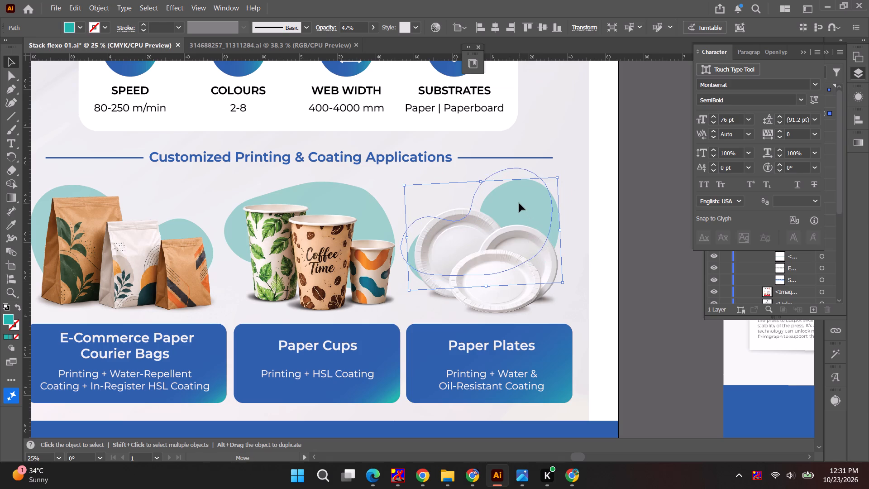
left_click_drag(519, 203, 521, 210)
left_click_drag(525, 199, 535, 202)
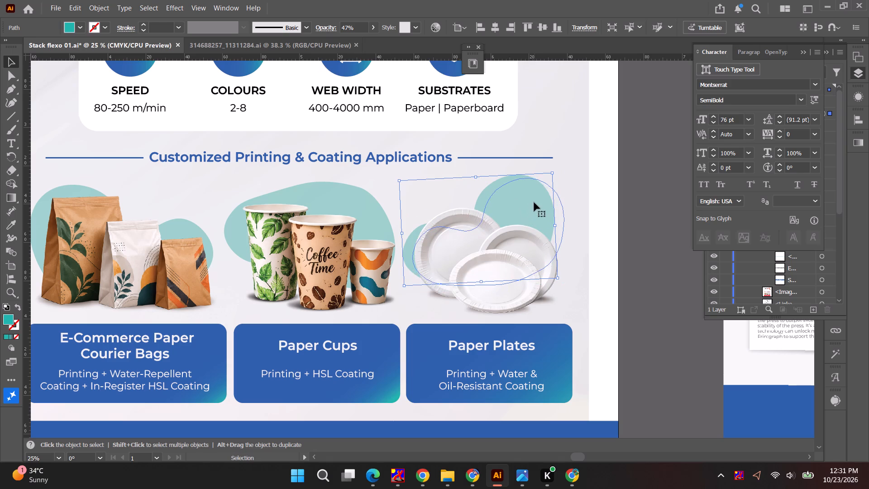
Resize the teal blob behind the paper cups to a slightly more compact fit and reposition it around the cups.
left_click(364, 211)
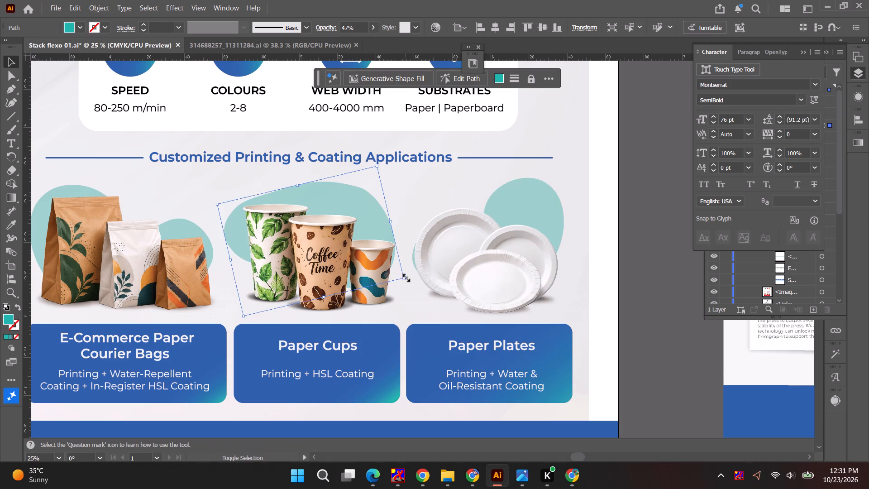
left_click_drag(405, 277, 398, 273, "alt+shift")
left_click_drag(356, 217, 364, 211)
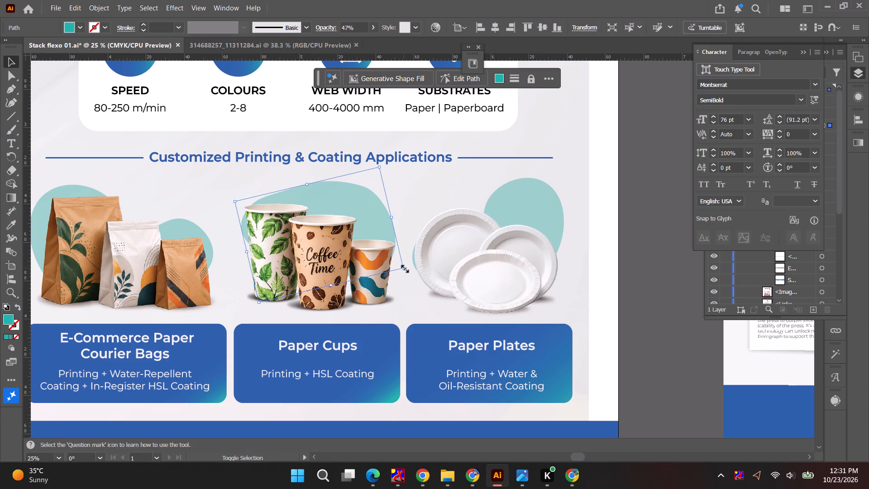
left_click_drag(404, 268, 415, 290, "shift")
left_click_drag(373, 206, 367, 206)
Select all three teal blobs behind the product images and set their opacity to 30%.
left_click(38, 215, "shift")
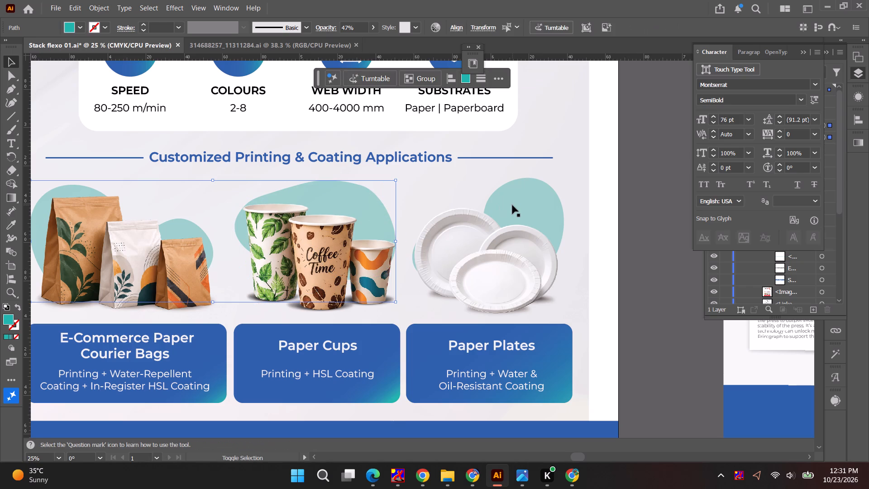
left_click(515, 206, "shift")
left_click(371, 29)
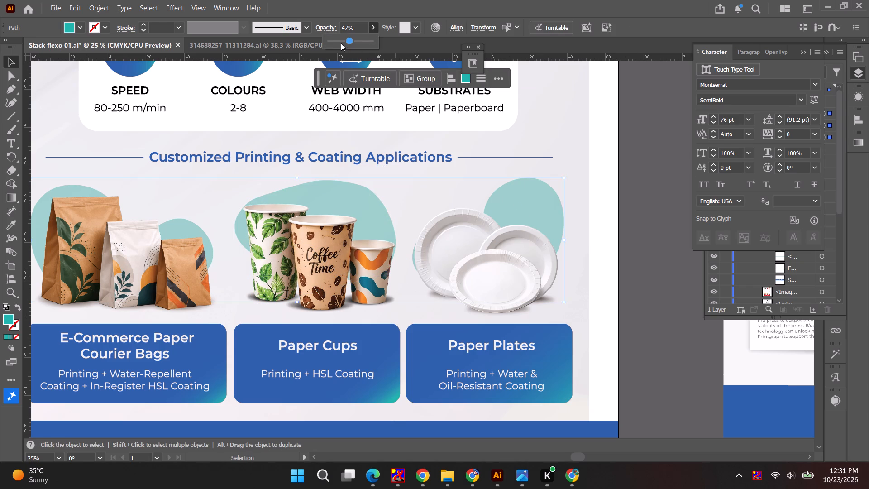
left_click(340, 42)
left_click(340, 42)
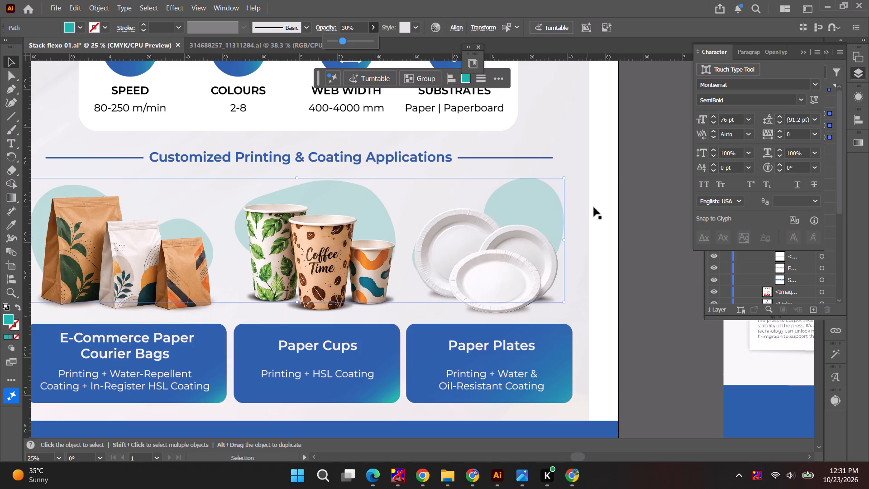
left_click(641, 212)
Nudge the teal blob behind the paper plates slightly toward the cups.
scroll(641, 213, "down", 1, "alt")
key("space")
key("space")
left_click_drag(626, 235, 596, 252)
left_click(546, 229)
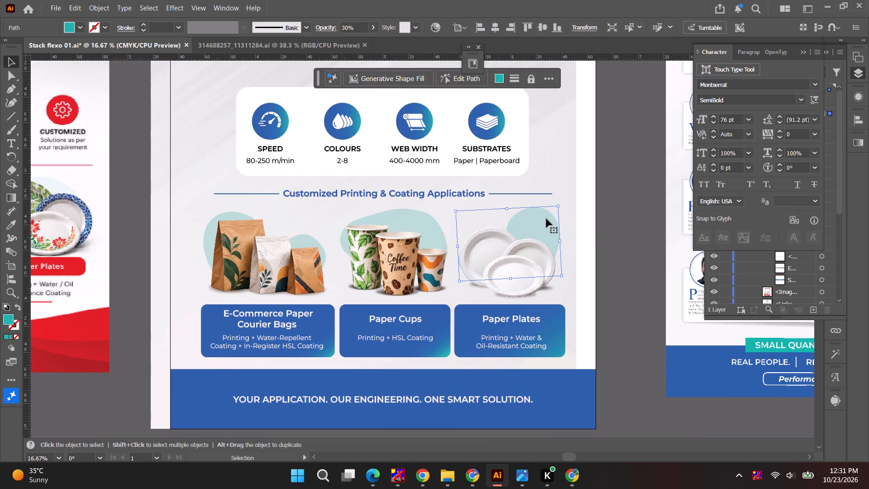
left_click_drag(545, 215, 541, 215)
left_click(540, 220)
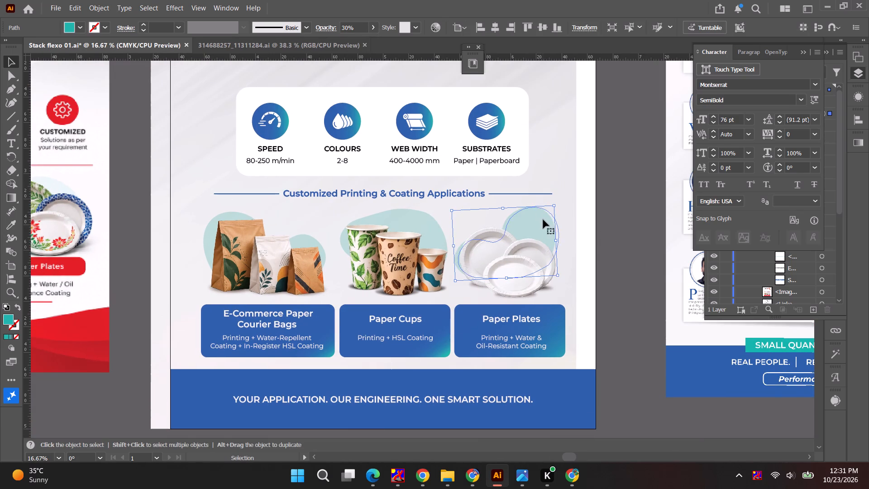
Review the whole blue flyer layout against the red reference and the Versaflex flyer.
left_click(619, 230)
scroll(619, 230, "down", 2, "alt")
key("space")
key("space")
key("space")
key("space")
key("space")
key("space")
key("space")
key("space")
left_click_drag(609, 239, 530, 280)
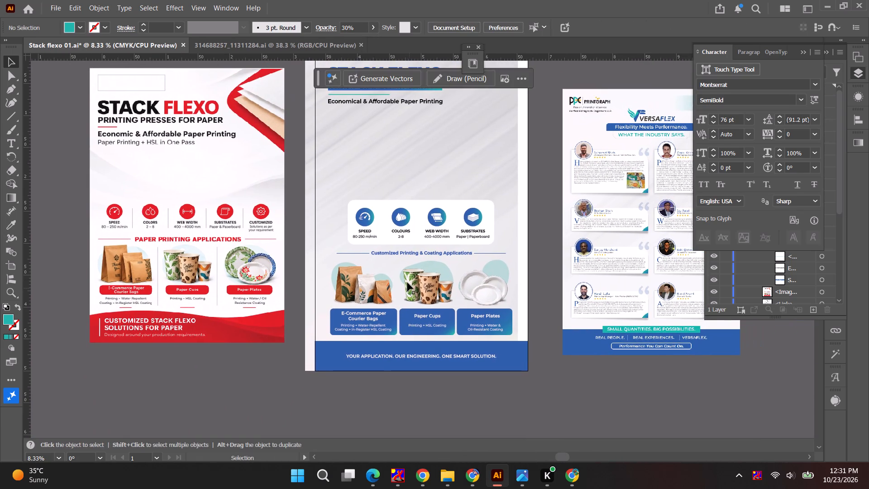
key("space")
key("space")
key("space")
key("space")
key("space")
key("space")
key("space")
key("space")
key("space")
key("space")
key("space")
key("space")
key("space")
key("space")
left_click_drag(399, 280, 343, 280)
scroll(343, 280, "up", 1, "alt")
key("space")
left_click_drag(343, 275, 325, 290)
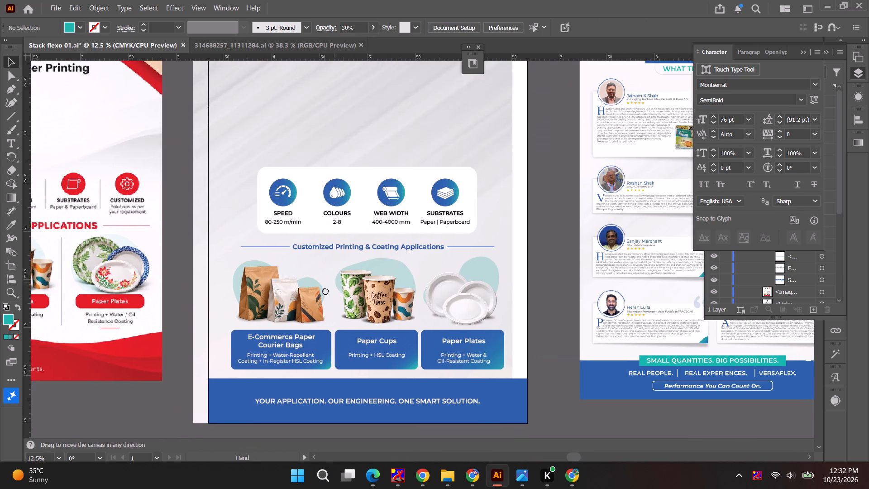
left_click_drag(325, 290, 322, 298)
scroll(322, 298, "down", 2, "alt")
key("space")
left_click_drag(336, 288, 323, 295)
Centre the grey background clip group horizontally on the flyer artboard so it covers the page width.
double_click(416, 120)
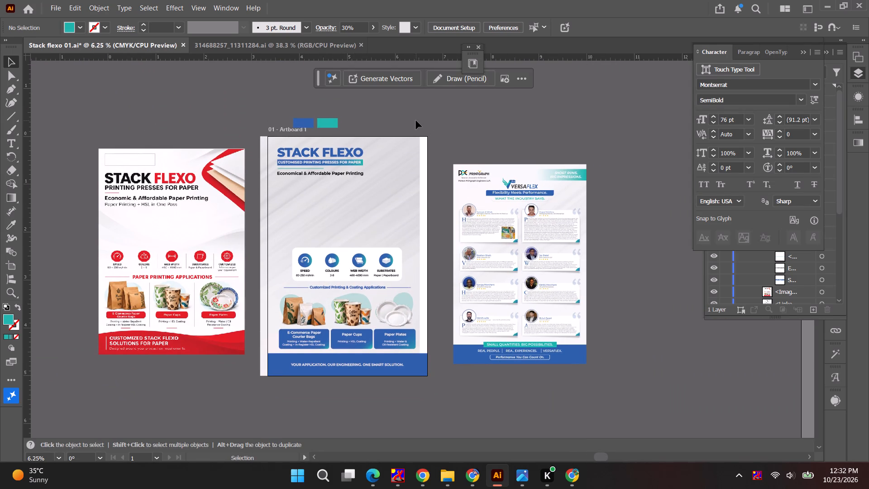
key("Escape")
left_click(296, 181)
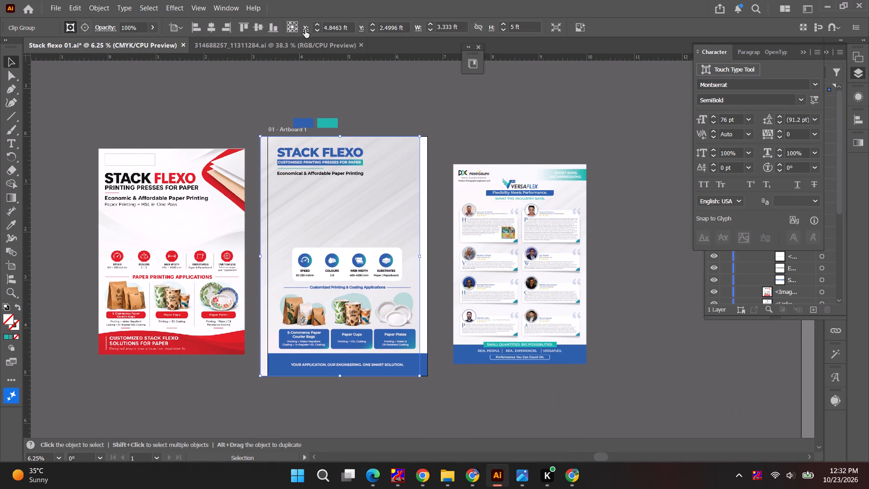
left_click(210, 25)
left_click(487, 103)
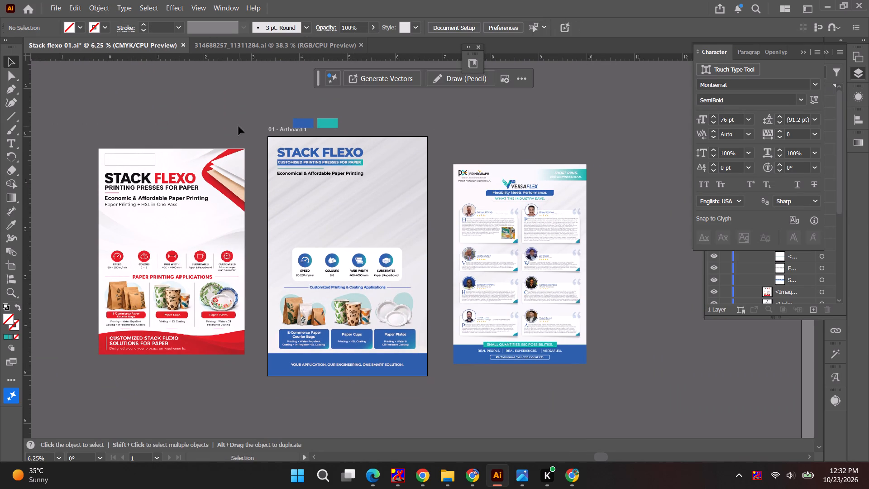
Capture a screen snip of the blue flyer artboard with the Snipping Tool.
left_click(239, 126)
key("shift+super+s")
left_click_drag(267, 135, 303, 228)
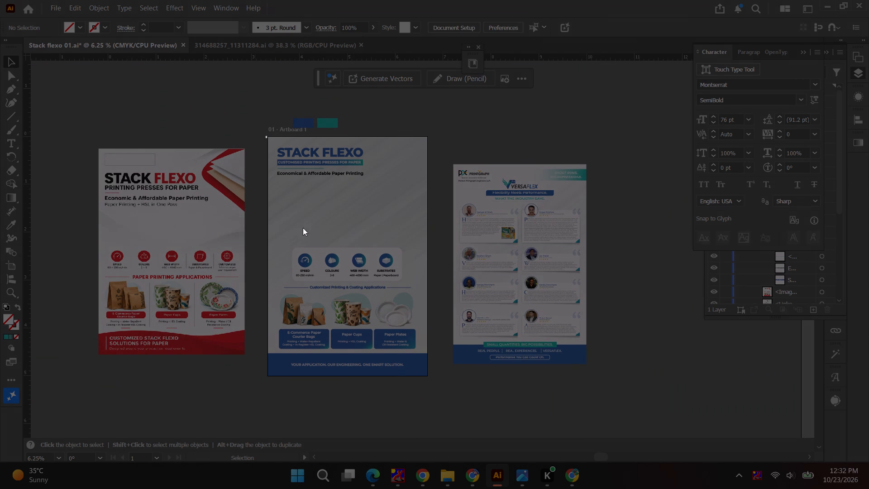
Capture the blue flyer artboard as a screen snip.
left_click_drag(303, 228, 432, 379)
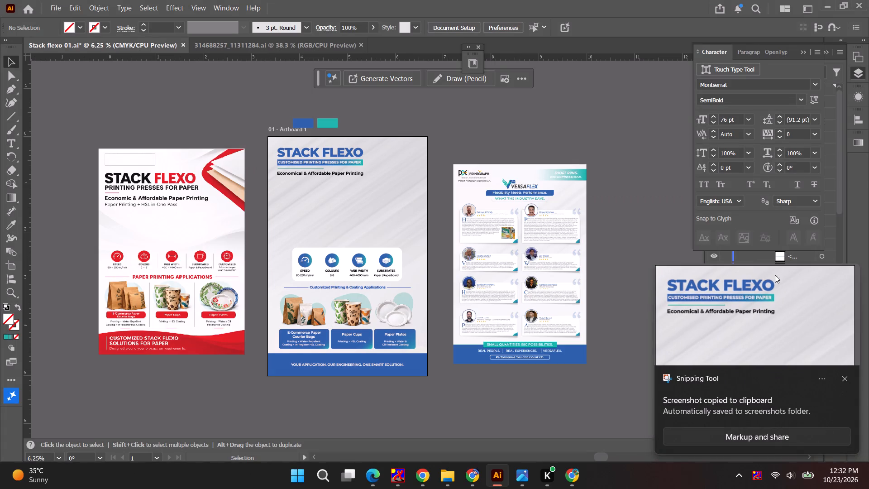
double_click(755, 479)
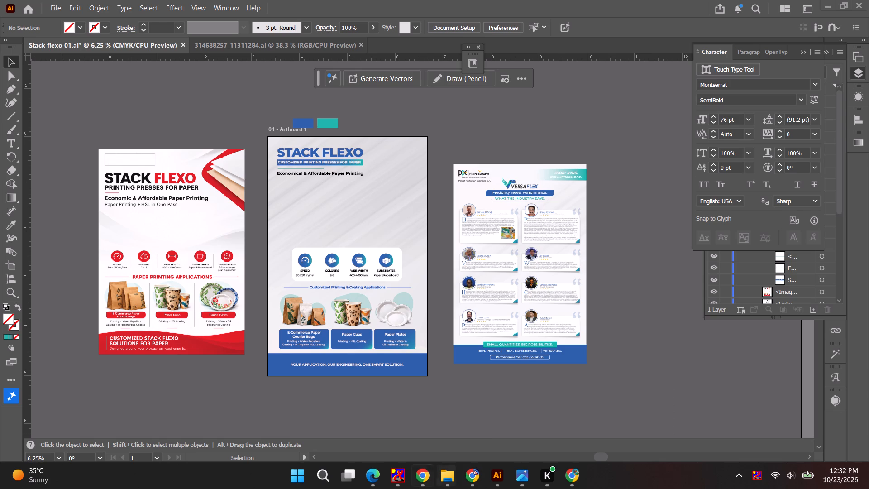
Back in Illustrator, directly select the blue gradient rectangle behind the E-Commerce Paper Courier Bags text.
scroll(345, 367, "up", 3, "alt")
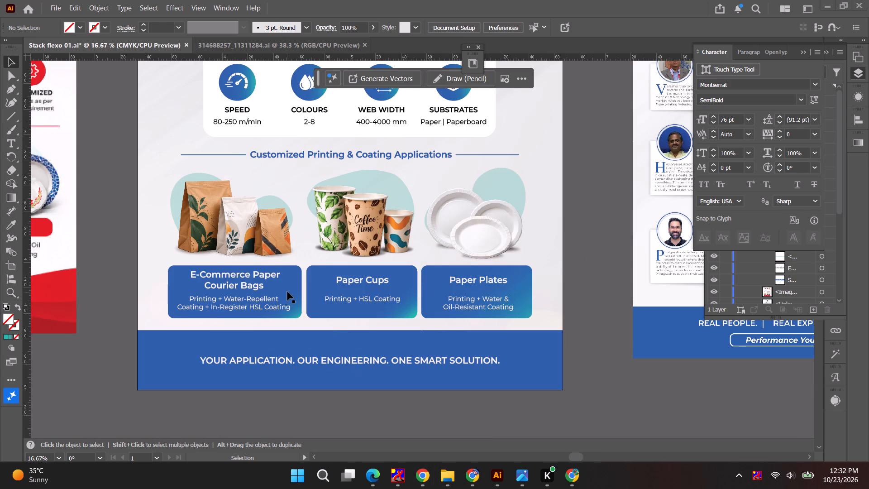
scroll(278, 293, "up", 1, "alt")
scroll(199, 292, "down", 1, "alt")
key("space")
left_click_drag(205, 285, 205, 319)
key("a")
left_click(155, 324)
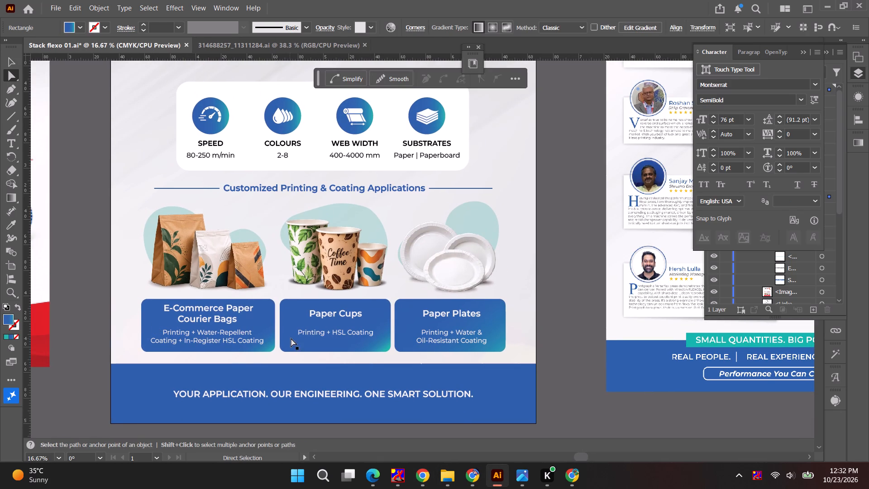
Bring up the layer stack and look through the flyer's objects.
left_click(854, 79)
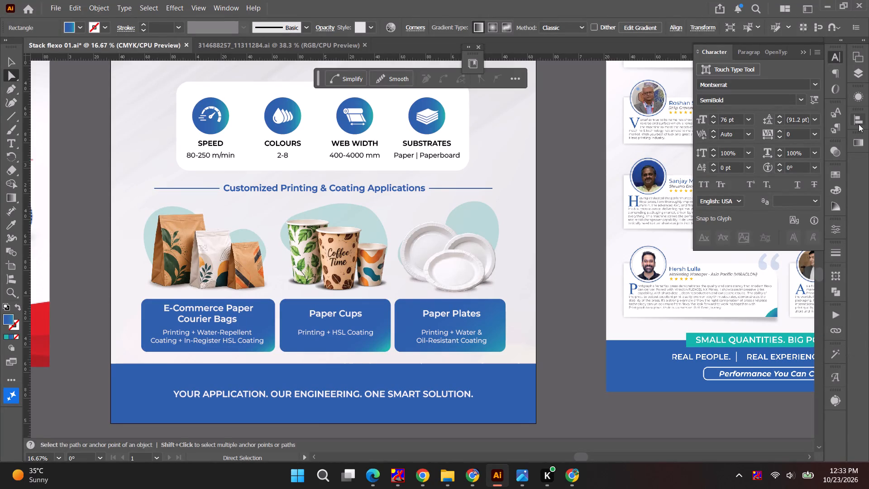
left_click(855, 73)
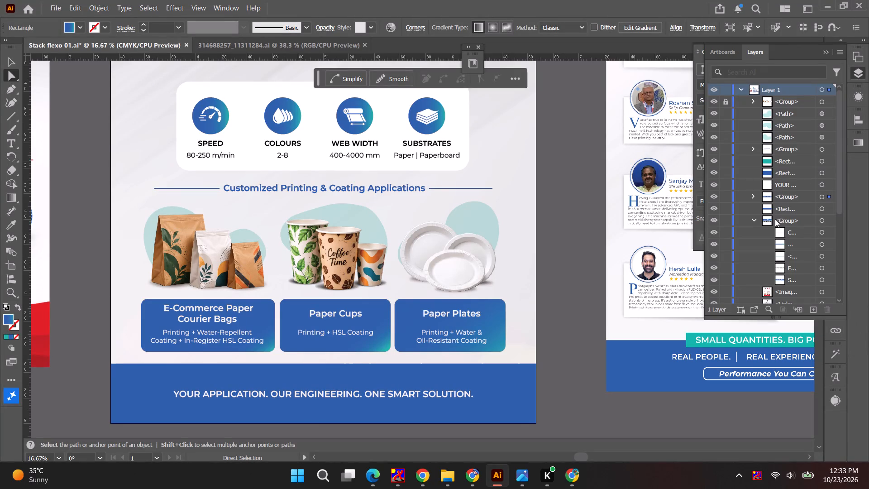
scroll(774, 213, "down", 3)
scroll(765, 256, "up", 3)
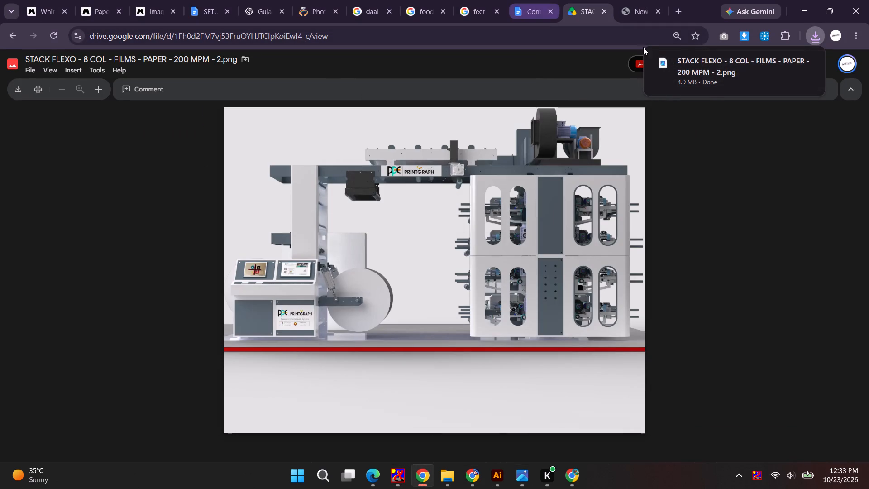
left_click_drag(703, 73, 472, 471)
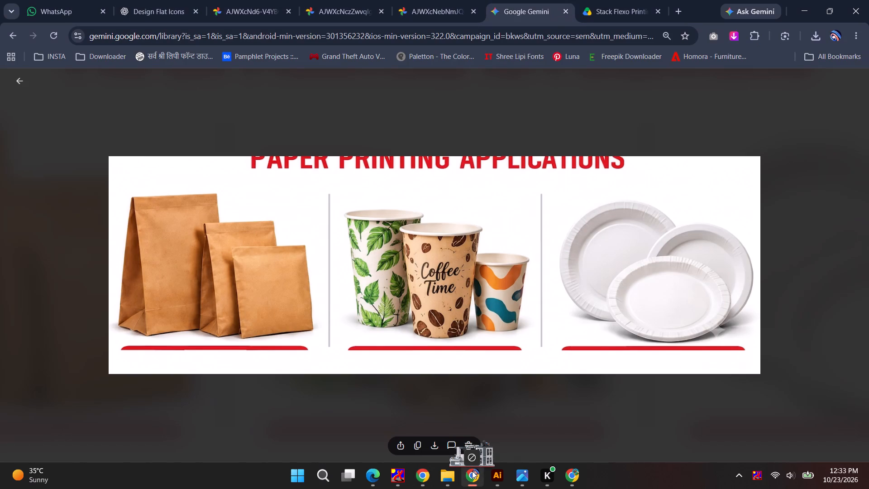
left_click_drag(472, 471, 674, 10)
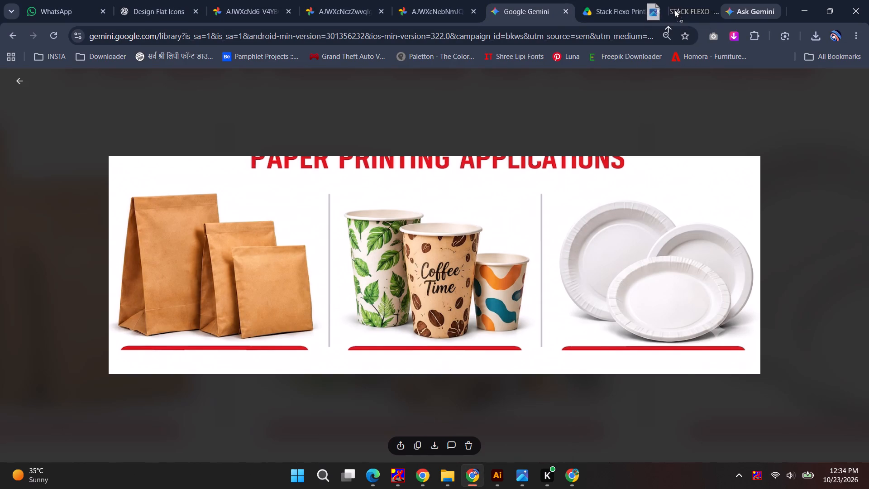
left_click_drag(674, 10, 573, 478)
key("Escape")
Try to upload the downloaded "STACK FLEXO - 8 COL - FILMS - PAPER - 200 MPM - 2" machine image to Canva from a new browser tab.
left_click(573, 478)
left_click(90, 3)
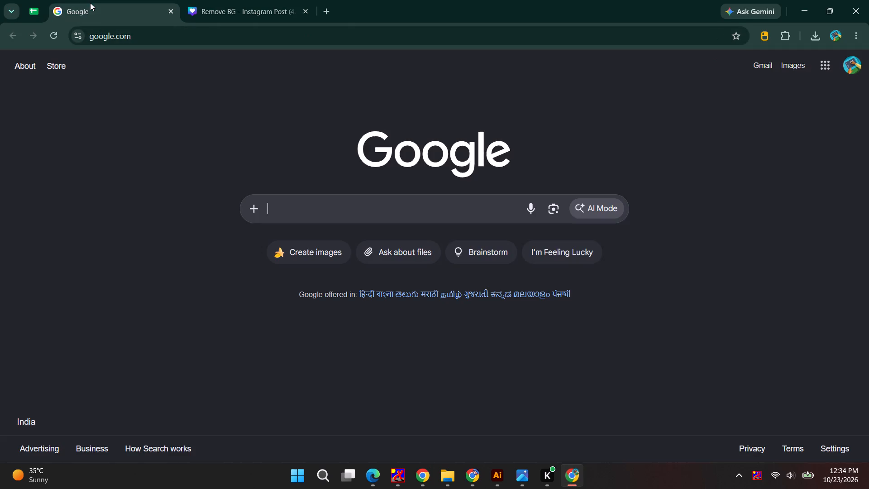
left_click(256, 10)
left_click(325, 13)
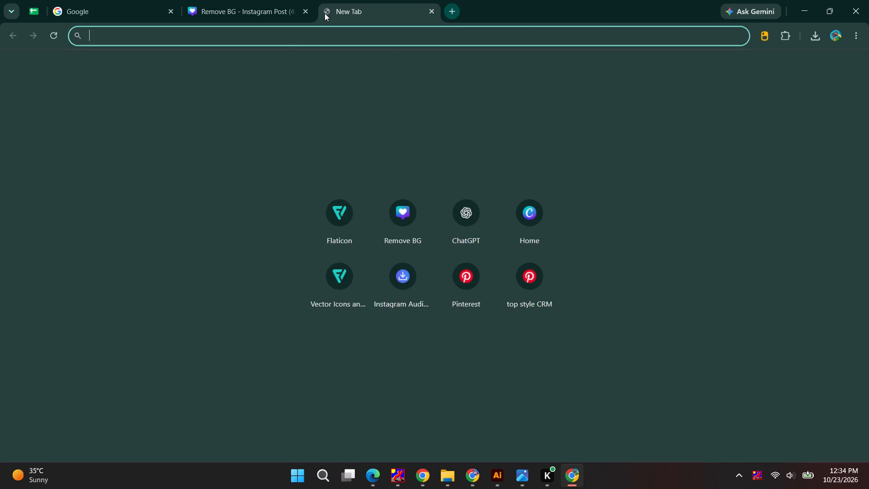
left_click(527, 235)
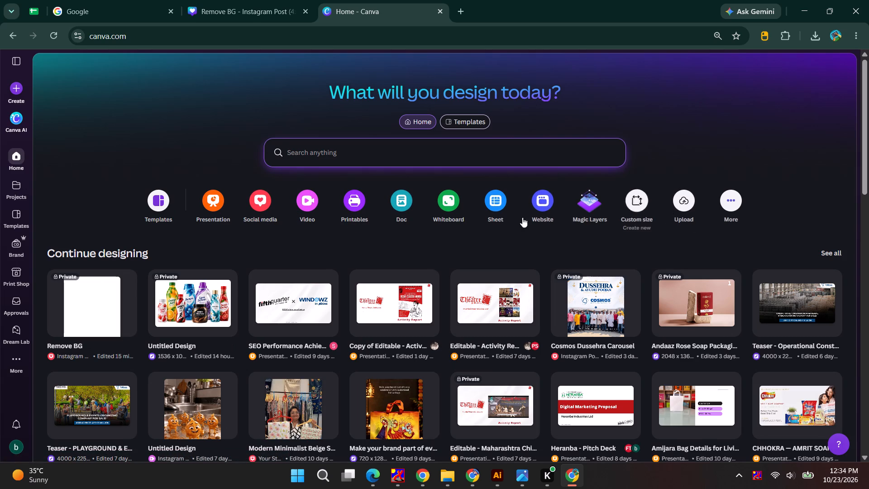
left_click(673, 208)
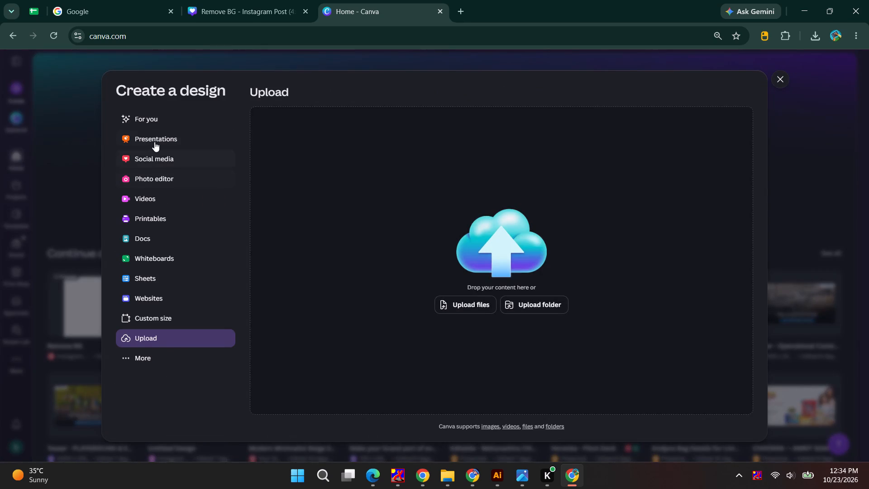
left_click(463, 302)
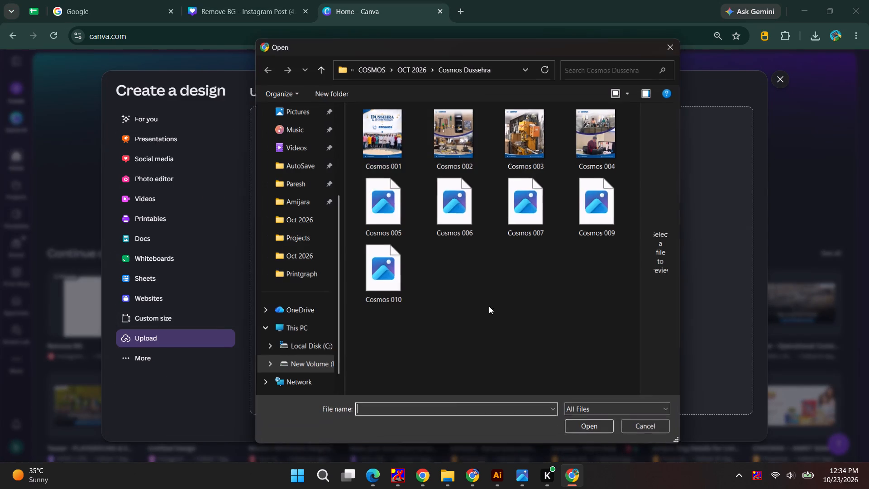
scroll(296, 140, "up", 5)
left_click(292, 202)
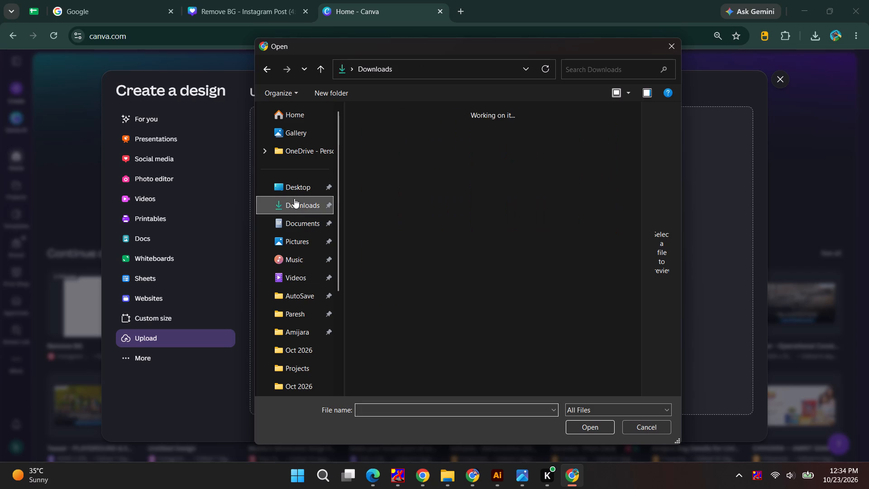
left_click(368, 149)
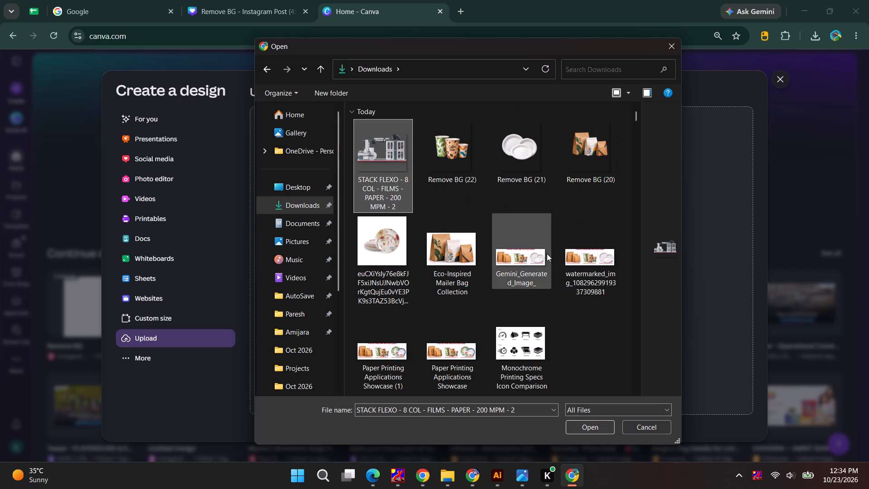
Place the "STACK FLEXO - 8 COL - FILMS - PAPER - 200 MPM - 2" image from the Downloads folder onto the blue flyer in Illustrator.
key("alt+Tab")
left_click(323, 212, "alt")
left_click(275, 183)
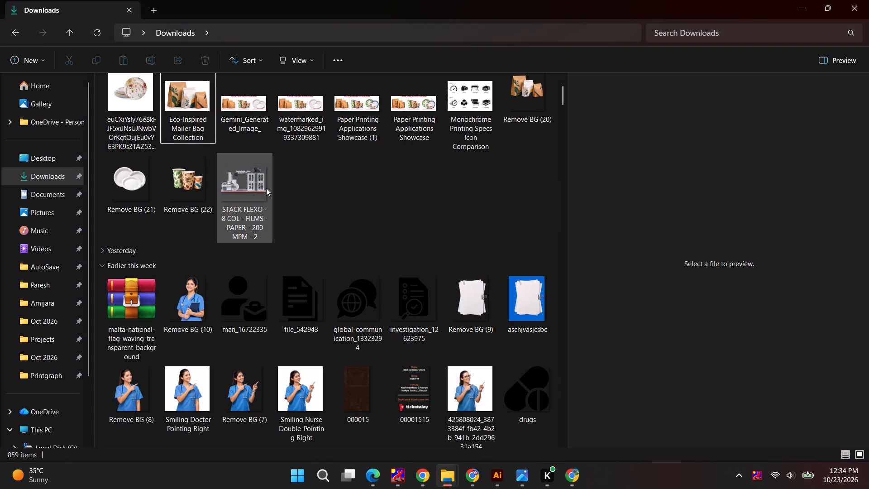
left_click(250, 193)
left_click_drag(253, 182, 258, 234)
key("alt+Tab")
key("alt+Tab")
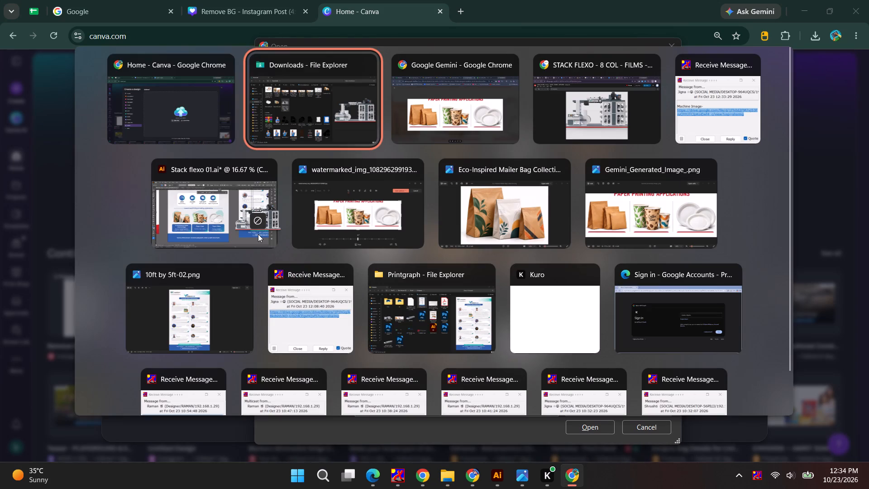
left_click_drag(258, 234, 312, 199)
key("alt+Tab")
key("alt+Tab")
key("alt+Tab")
key("alt+Tab")
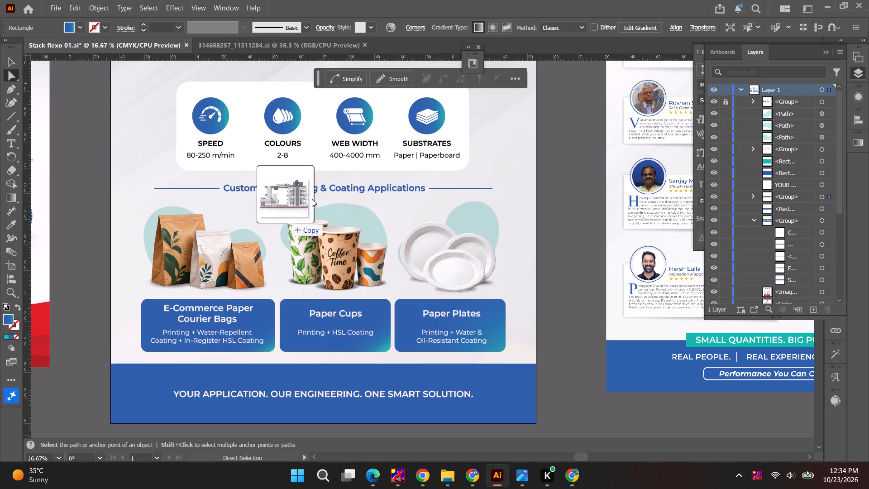
left_click_drag(312, 199, 319, 193)
Move the machine image up into the empty area between the Economical & Affordable Paper Printing tagline and the specs card.
scroll(333, 221, "down", 3, "alt")
key("space")
left_click_drag(349, 215, 343, 288)
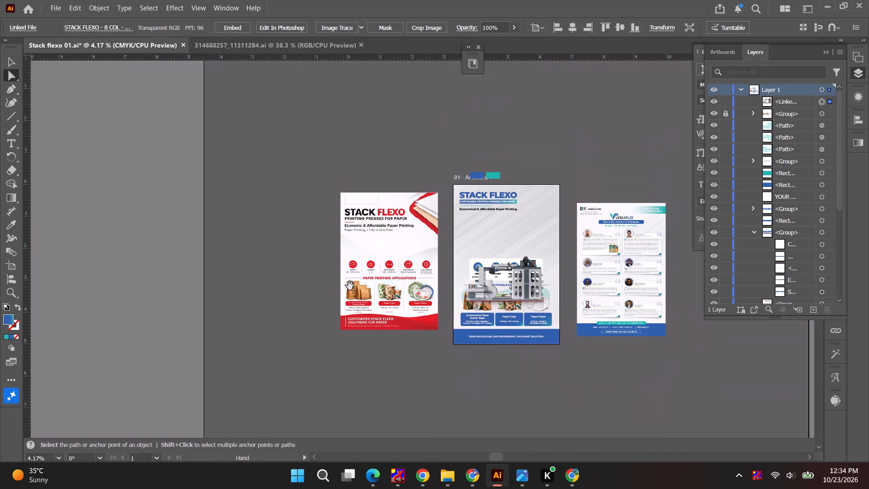
scroll(523, 289, "up", 2, "alt")
left_click(507, 269)
left_click(495, 280)
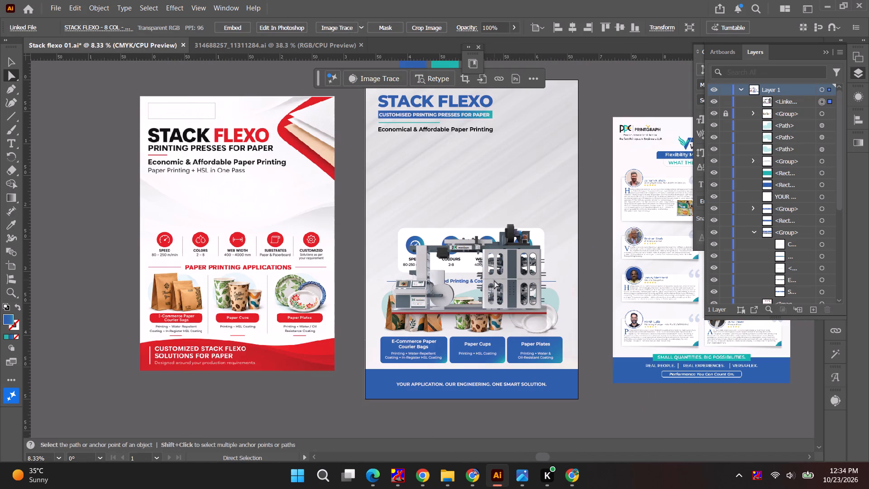
left_click_drag(493, 279, 494, 164)
scroll(506, 190, "up", 2, "alt")
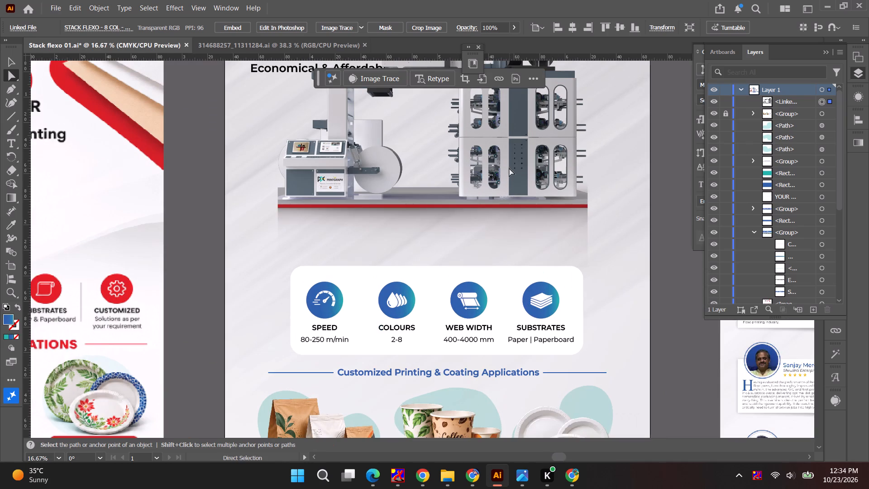
key("space")
left_click_drag(506, 168, 500, 240)
left_click_drag(492, 175, 498, 210)
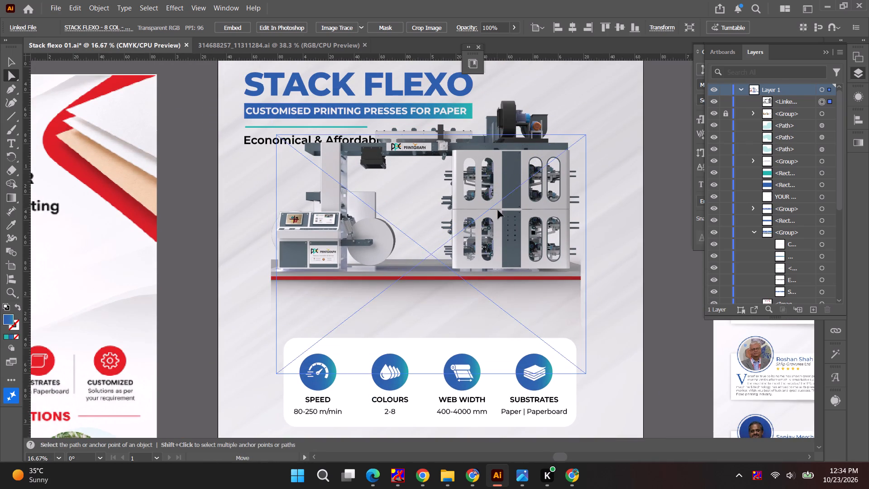
left_click_drag(498, 210, 499, 211)
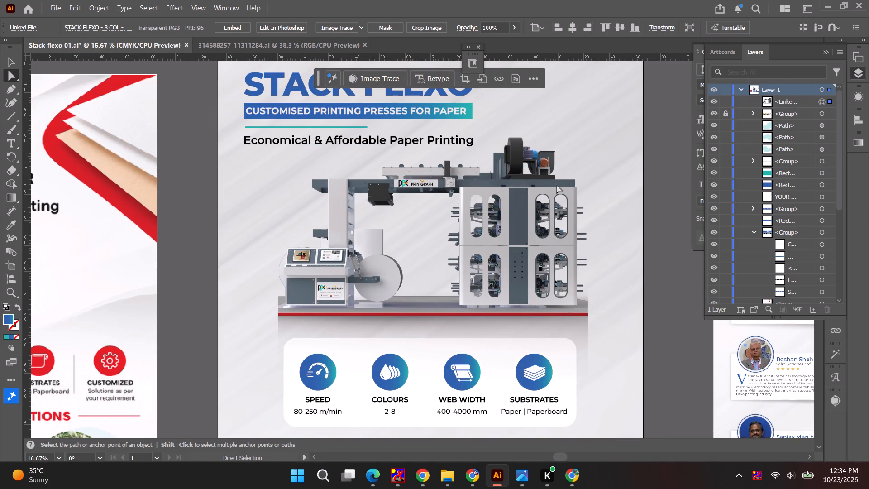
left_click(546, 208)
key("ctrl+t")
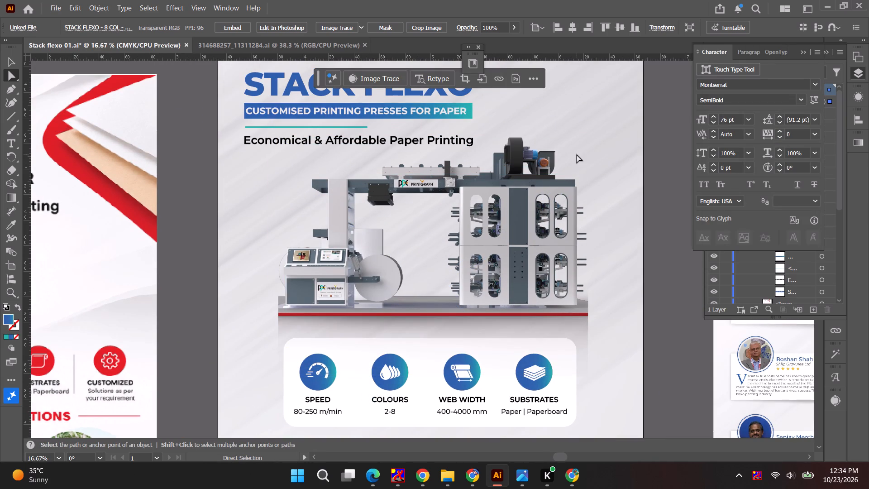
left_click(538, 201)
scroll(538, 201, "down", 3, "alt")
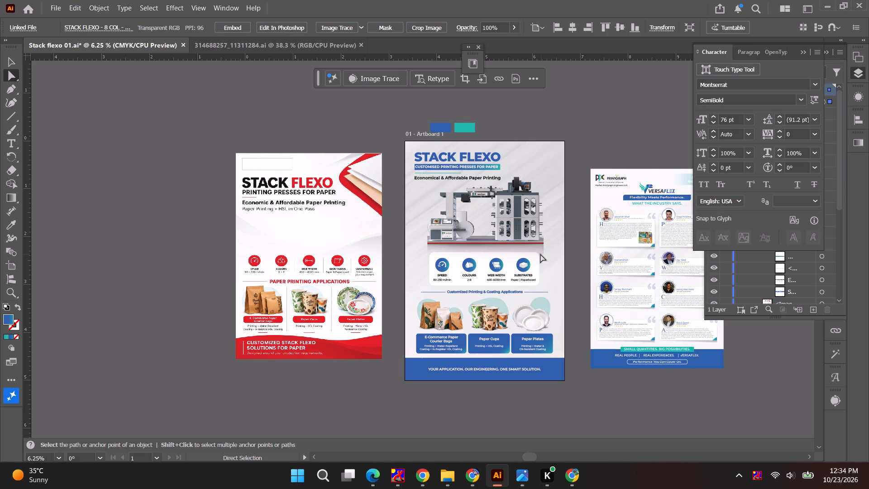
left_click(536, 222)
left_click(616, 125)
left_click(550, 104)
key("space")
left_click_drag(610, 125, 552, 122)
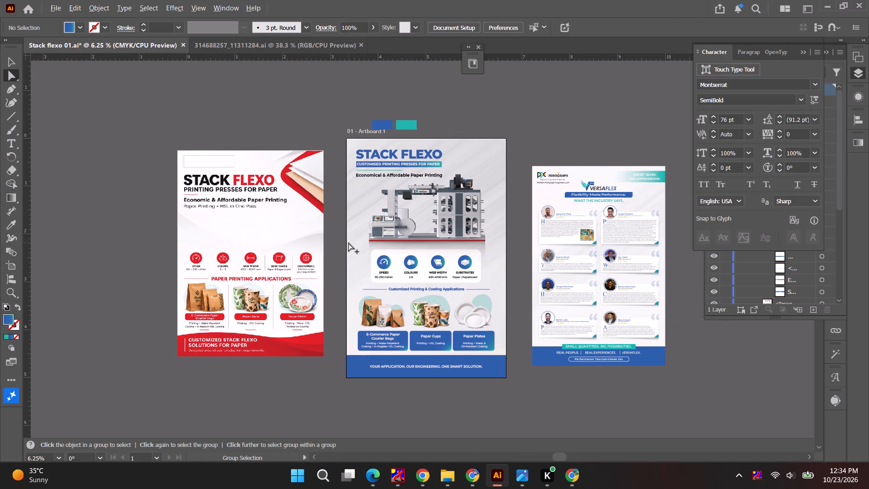
Scale the machine image up slightly about its centre and nudge it vertically to fit between the tagline and the specs card.
key("a")
left_click(447, 207)
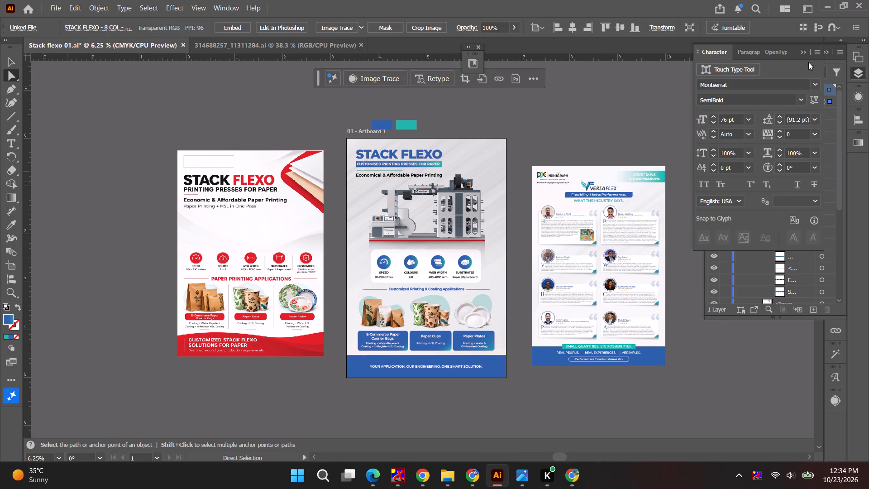
left_click(800, 52)
left_click(828, 101)
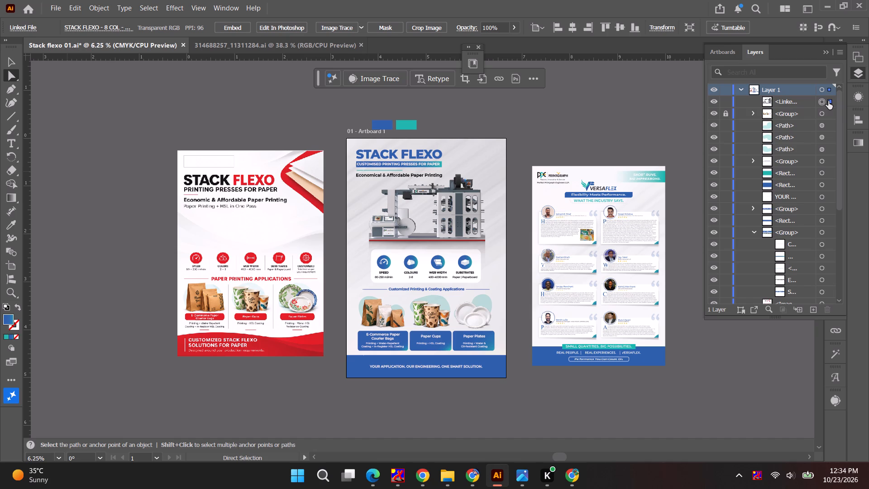
key("v")
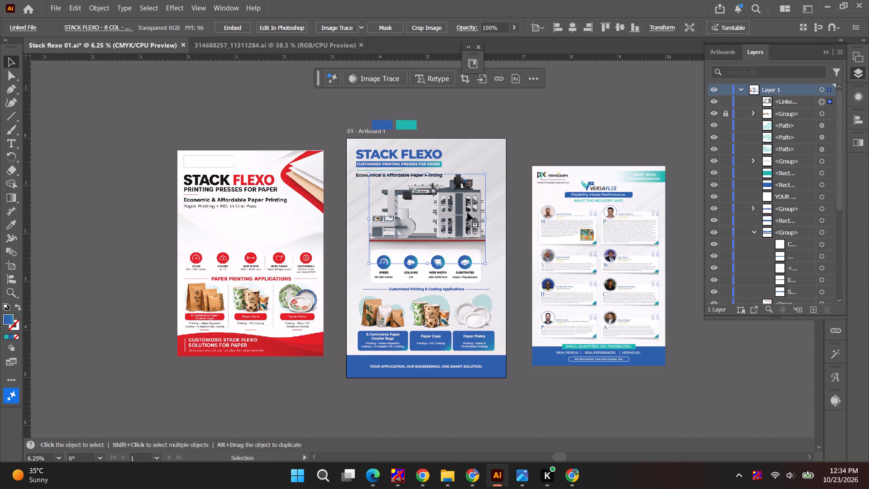
left_click_drag(485, 173, 492, 168, "alt+shift")
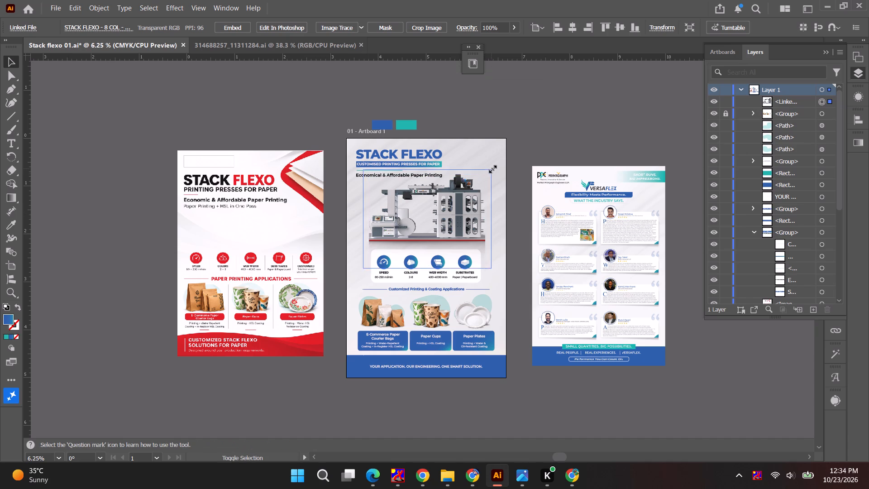
left_click_drag(492, 168, 496, 165, "alt+shift")
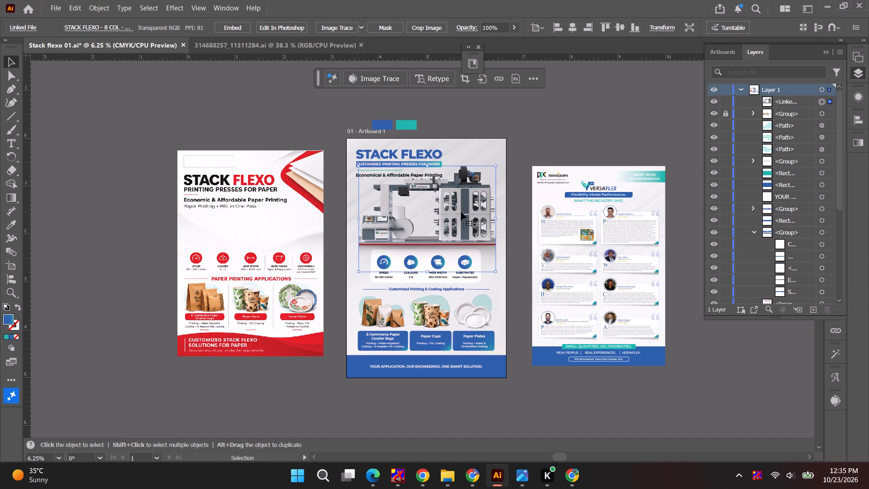
key("shift+Down")
key("shift+Down")
key("shift+Down")
key("shift+Down")
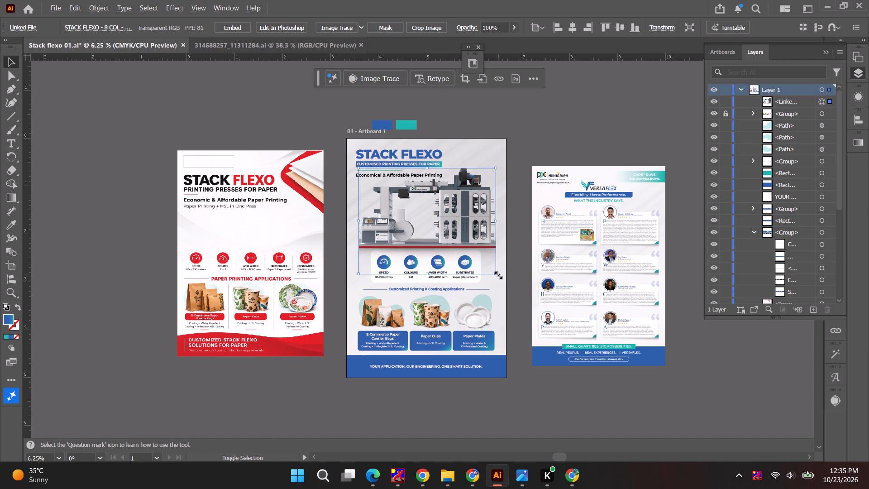
left_click_drag(497, 274, 494, 269, "alt+shift")
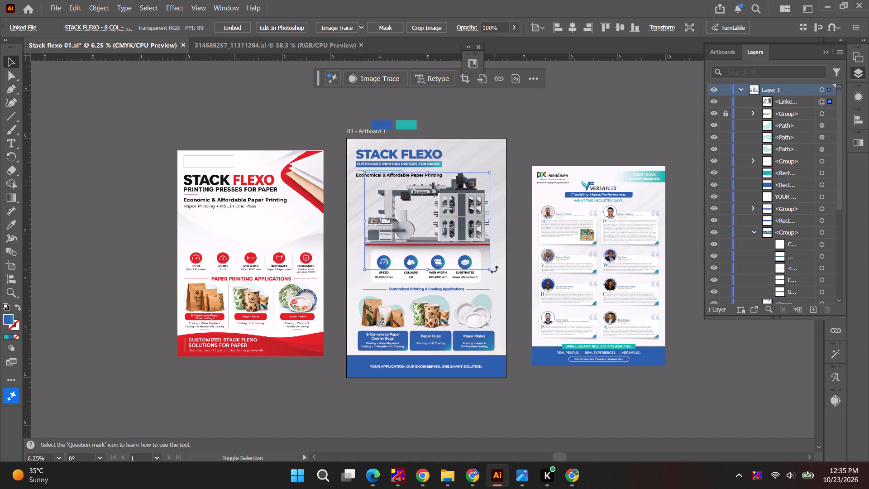
left_click(492, 270, "alt+shift")
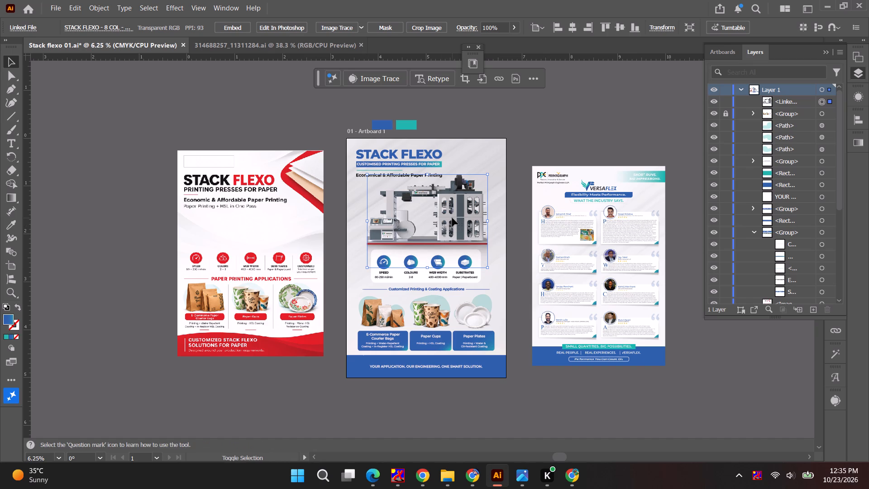
key("shift+Up")
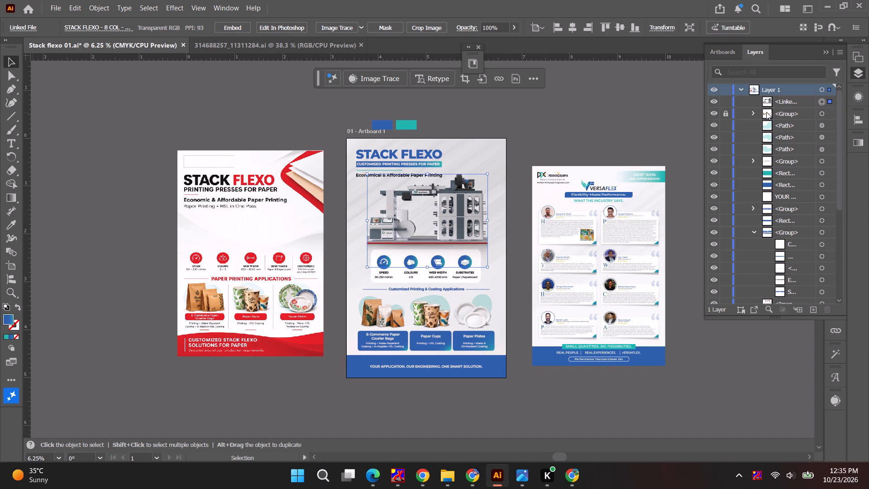
Reorder the linked machine image below the specs icon group and directly above the background clip group.
left_click(751, 230)
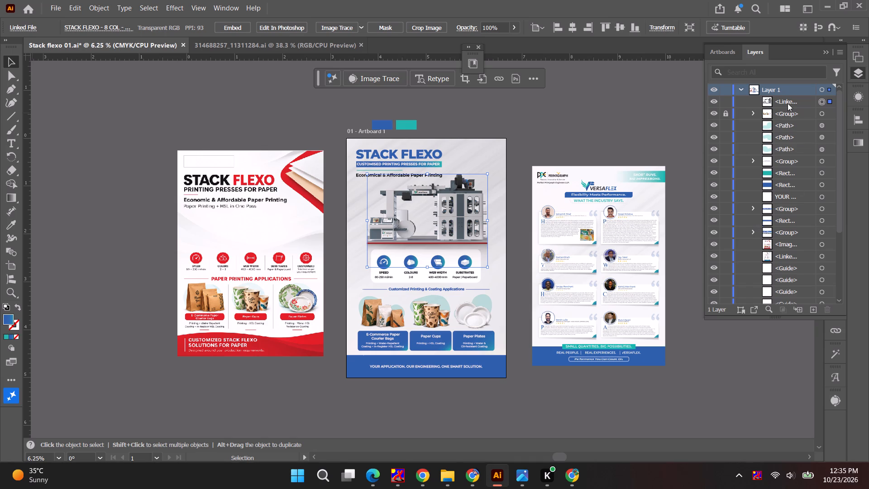
left_click_drag(788, 103, 792, 298)
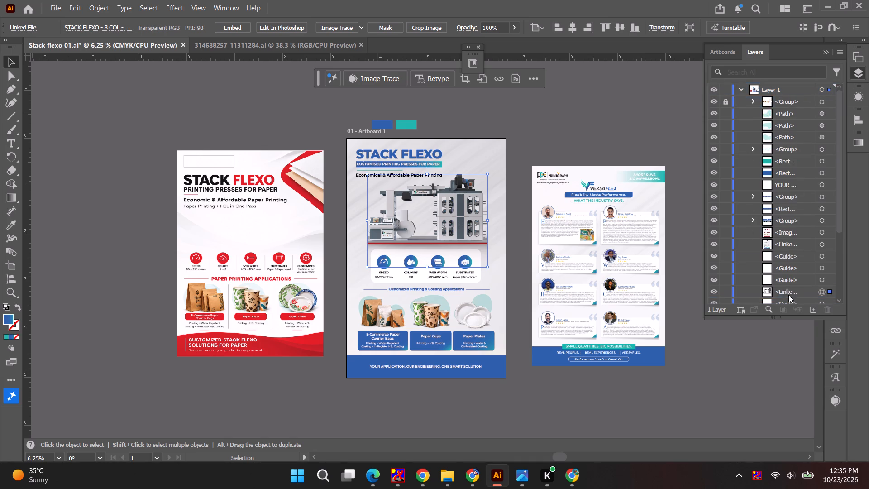
scroll(774, 272, "down", 3)
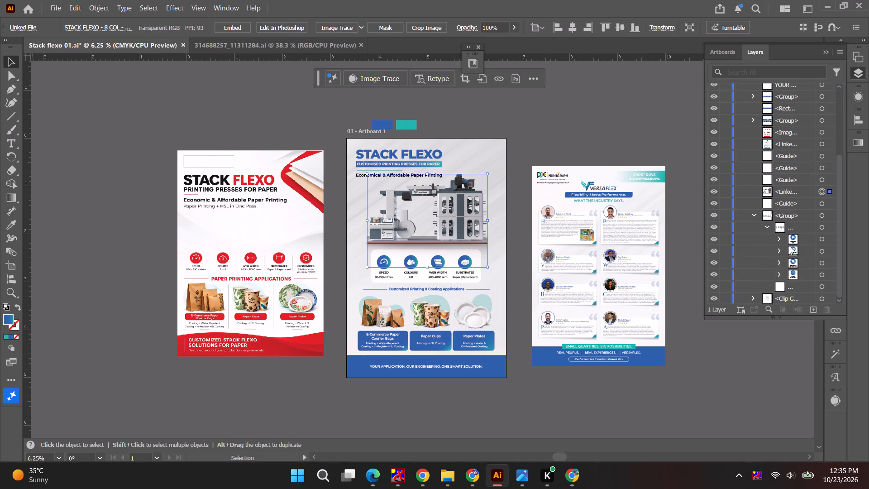
scroll(766, 217, "down", 2)
left_click(751, 215)
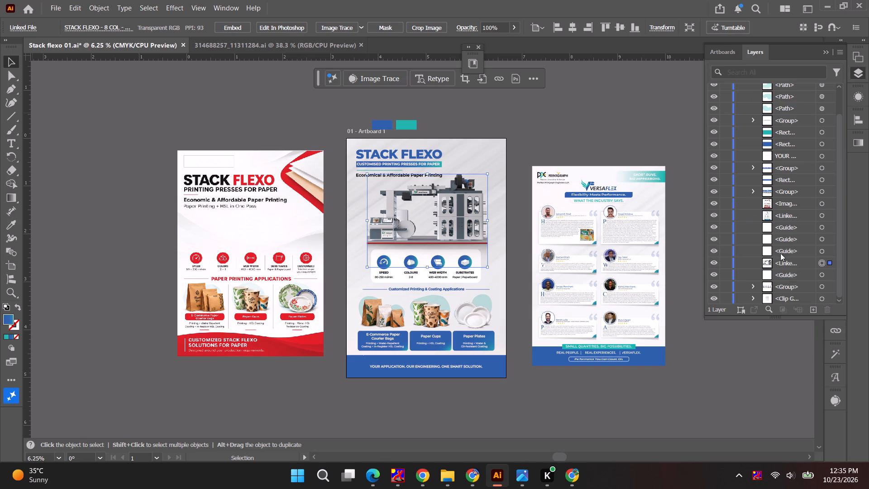
left_click_drag(783, 262, 783, 294)
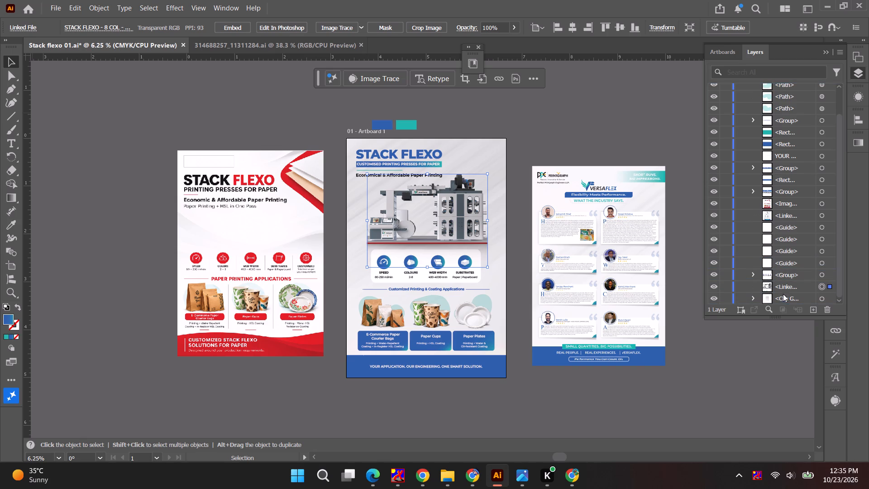
left_click(640, 142)
Review the blue flyer with the machine image in place beside the red reference and the Versaflex flyer.
scroll(421, 258, "up", 2, "alt")
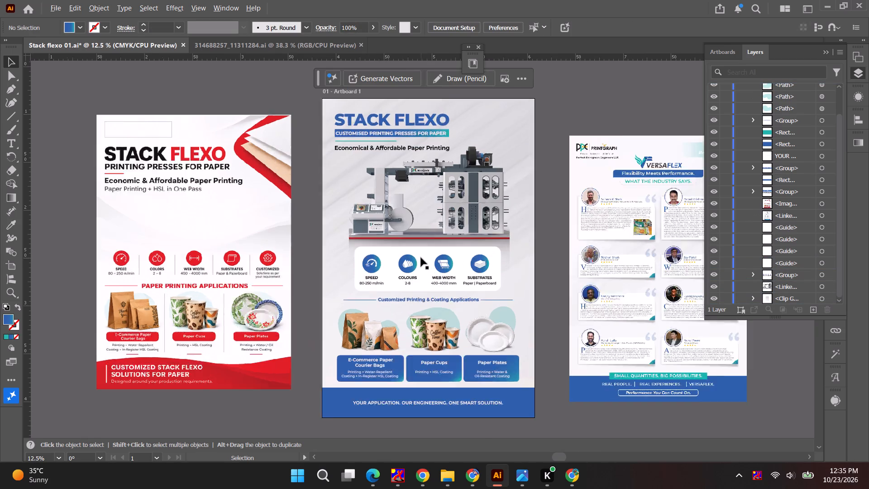
key("space")
key("space")
key("space")
key("space")
key("space")
left_click_drag(452, 235, 437, 247)
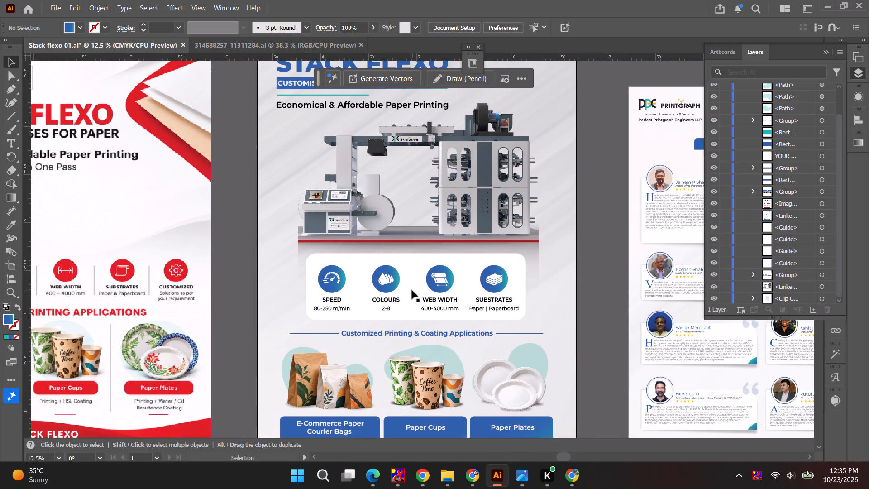
scroll(411, 289, "down", 1, "alt")
key("space")
left_click_drag(413, 316, 413, 273)
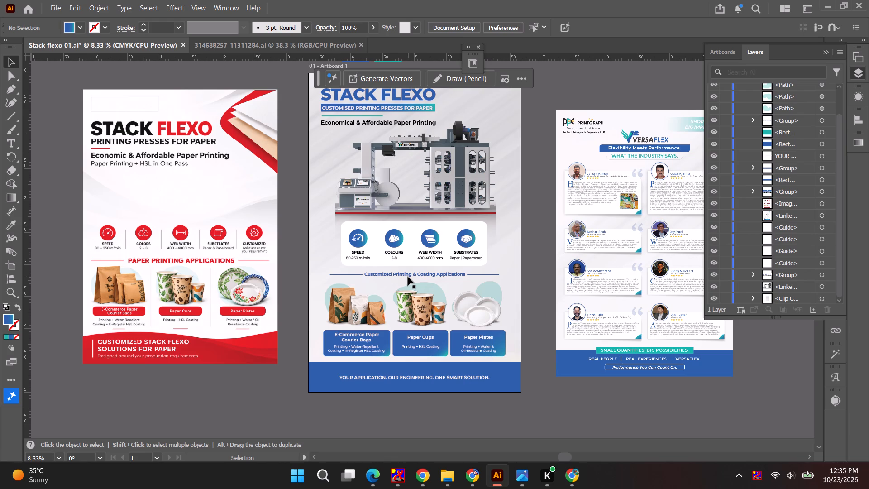
Fill the three product card rectangles behind the bags, cups and plates captions with solid teal 29b4ad.
scroll(437, 352, "up", 3, "alt")
key("space")
left_click_drag(405, 340, 446, 280)
key("a")
left_click(315, 243)
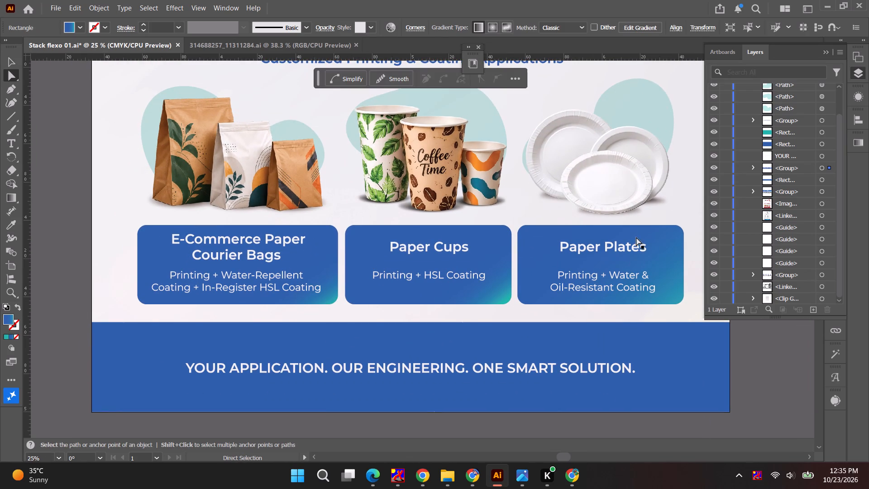
left_click(751, 167)
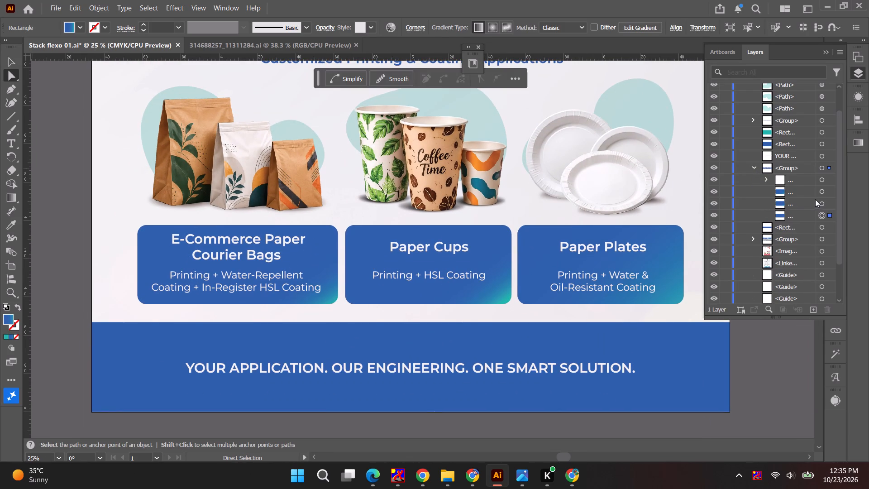
left_click(828, 188, "shift")
left_click(831, 200, "shift")
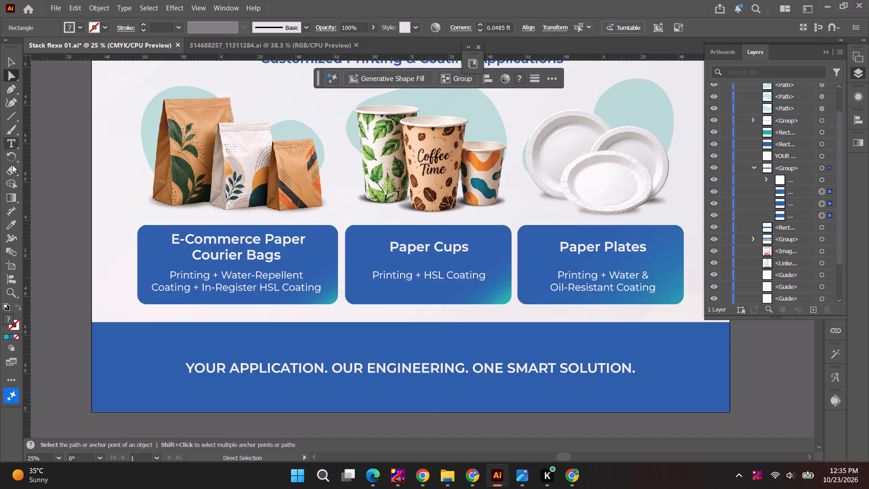
left_click(5, 338)
Examine the teal product cards against the surrounding specs card, product images and blue footer.
scroll(13, 321, "down", 2, "alt")
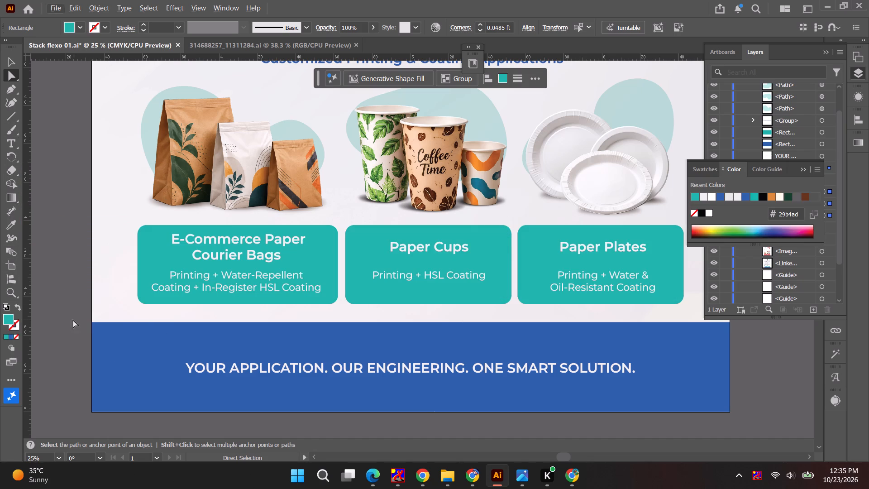
scroll(180, 288, "down", 2, "alt")
key("space")
key("space")
key("space")
key("space")
key("space")
left_click_drag(198, 283, 234, 337)
scroll(222, 330, "up", 1, "alt")
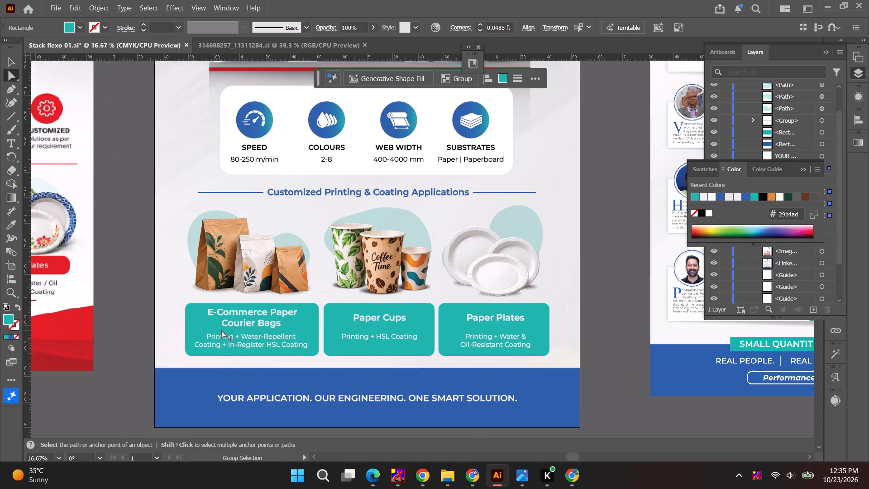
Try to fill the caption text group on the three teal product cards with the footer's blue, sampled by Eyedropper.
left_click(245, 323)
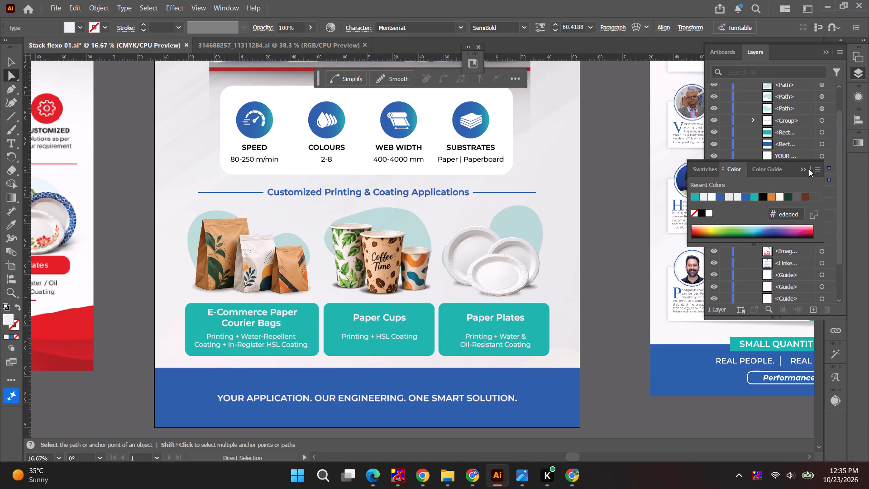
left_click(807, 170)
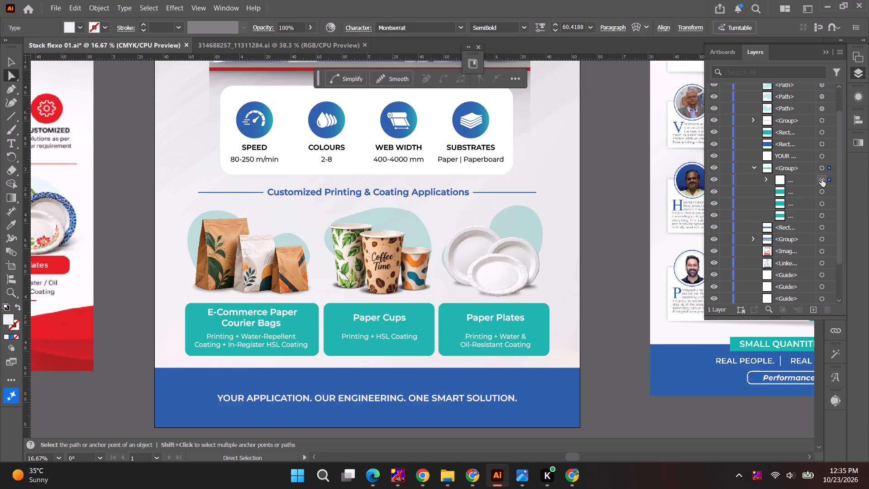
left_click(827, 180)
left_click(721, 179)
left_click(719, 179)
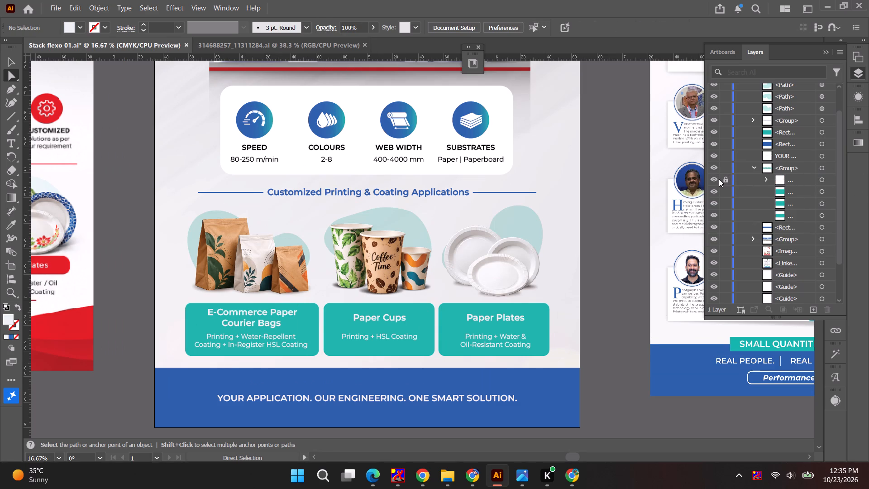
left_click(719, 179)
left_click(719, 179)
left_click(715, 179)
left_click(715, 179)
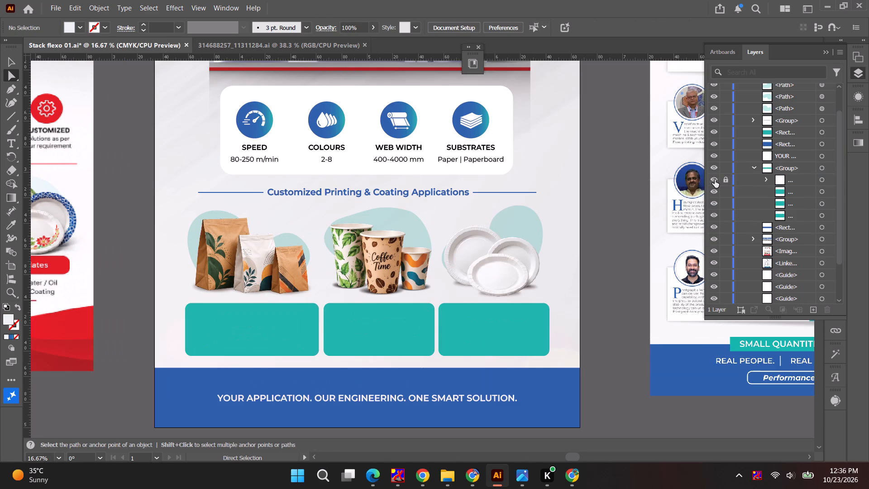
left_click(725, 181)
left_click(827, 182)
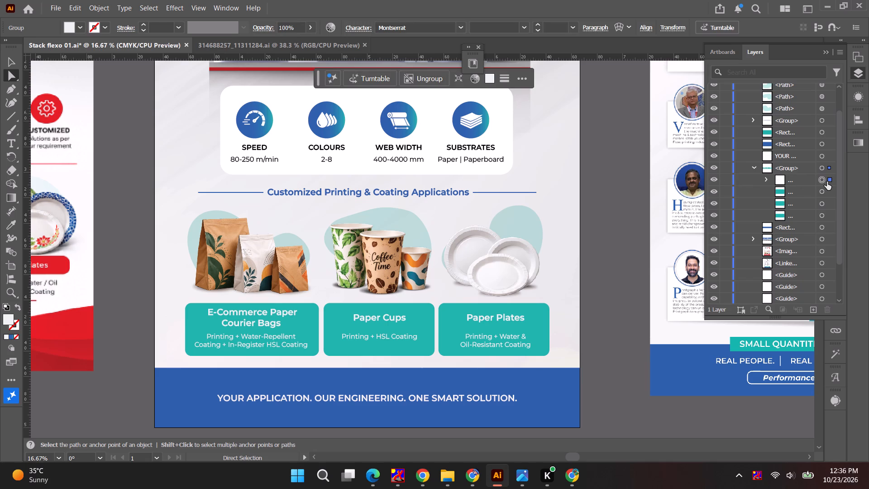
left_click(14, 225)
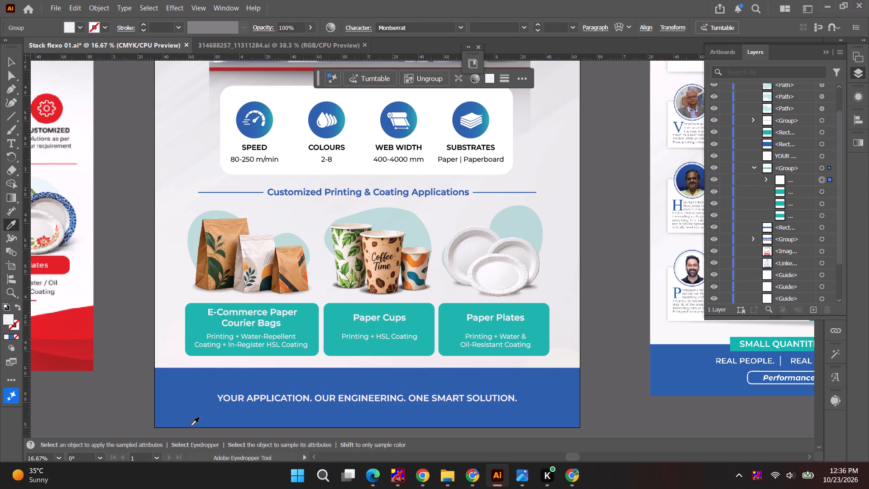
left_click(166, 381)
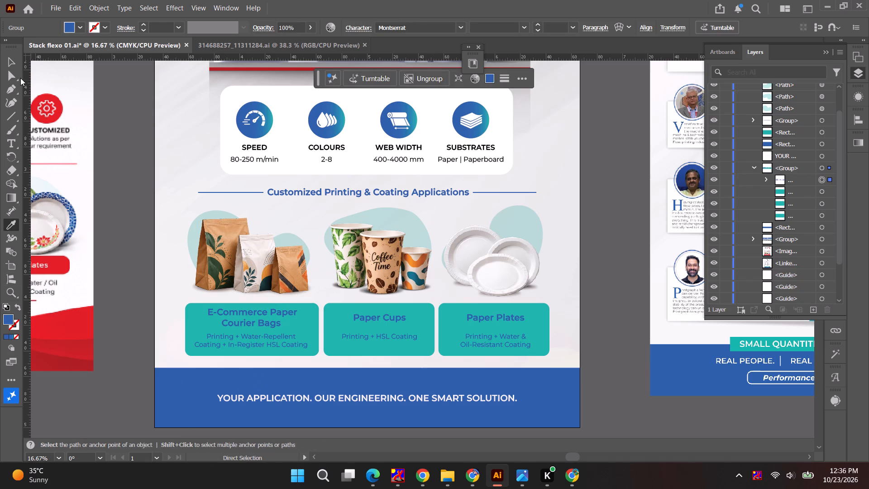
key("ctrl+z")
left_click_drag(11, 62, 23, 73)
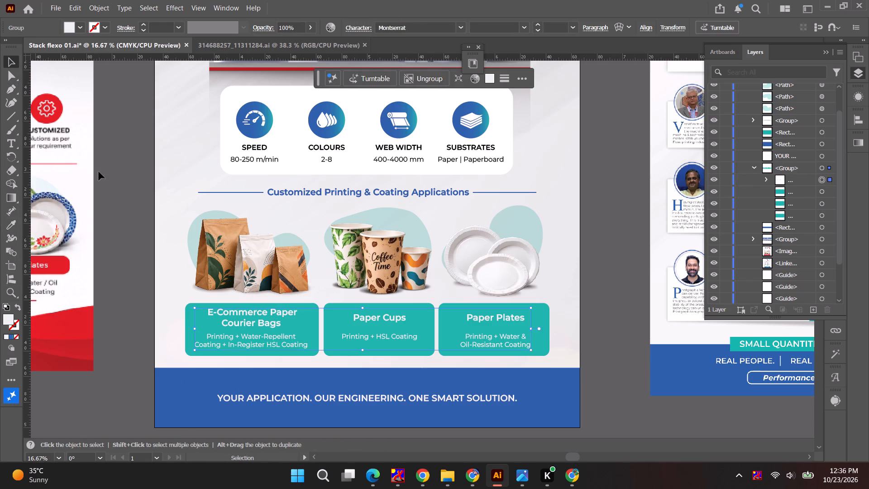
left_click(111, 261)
Fill the three product card rectangles behind the bags, cups and plates captions with white sampled from the specs card.
key("space")
left_click_drag(127, 264, 125, 225)
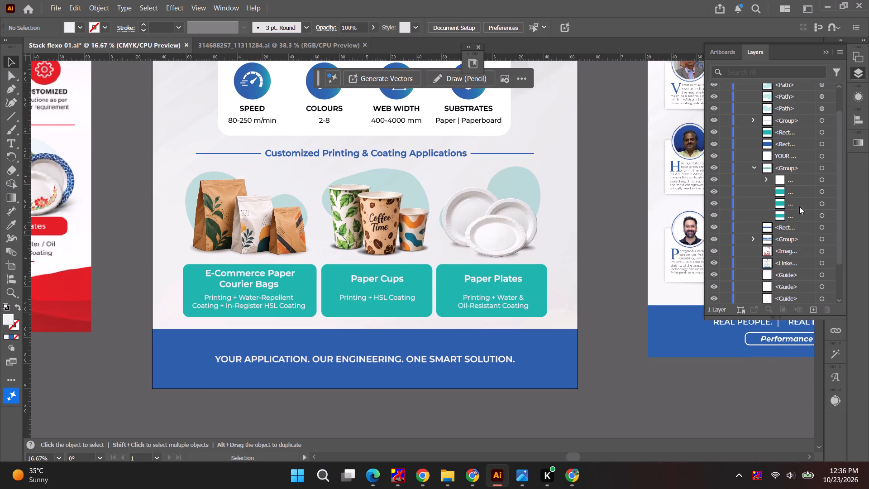
left_click(829, 192)
left_click(829, 202, "shift")
left_click(830, 211, "shift")
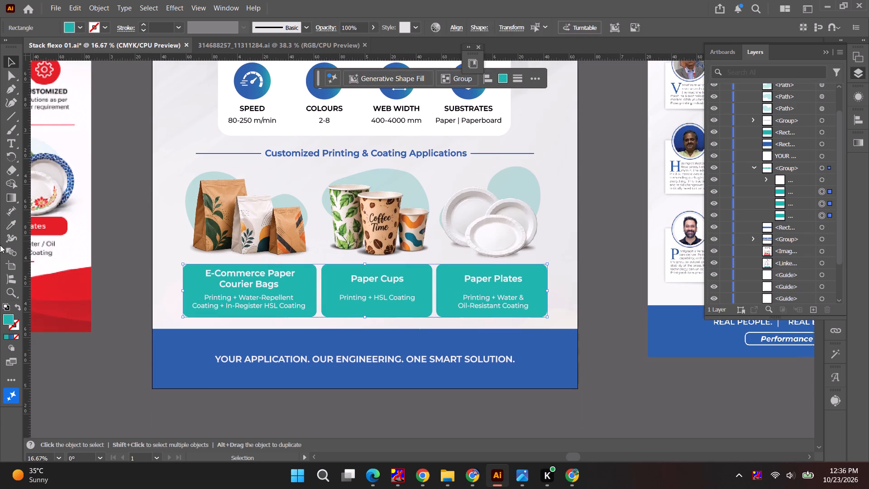
left_click_drag(12, 225, 16, 223)
left_click(155, 208)
left_click(289, 133)
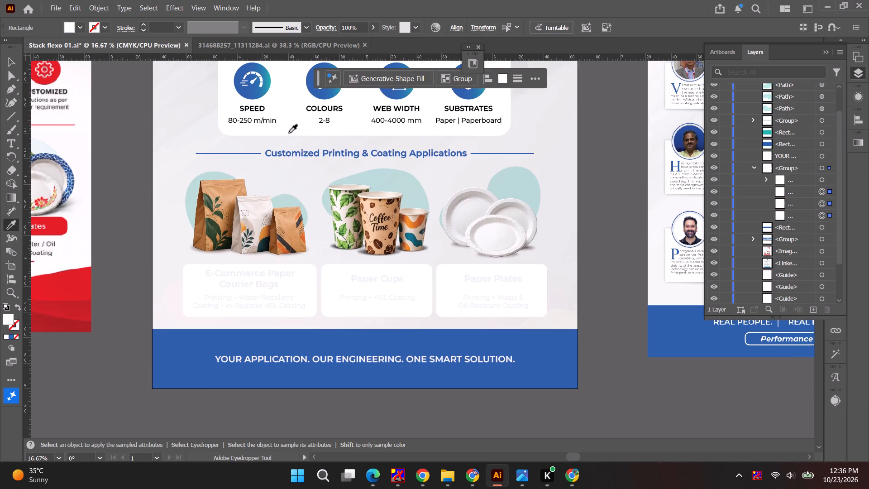
left_click(286, 77)
Fill the caption text group on the white product cards with the blue sampled from the footer.
left_click(833, 178)
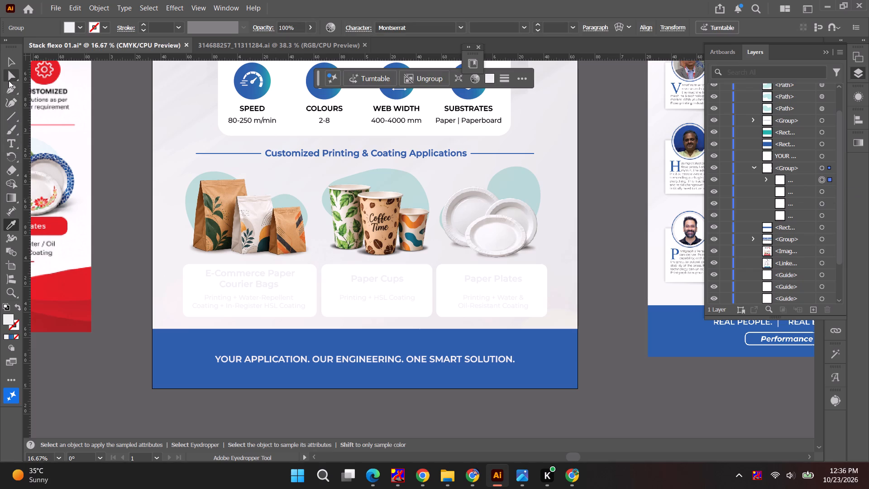
left_click(162, 343)
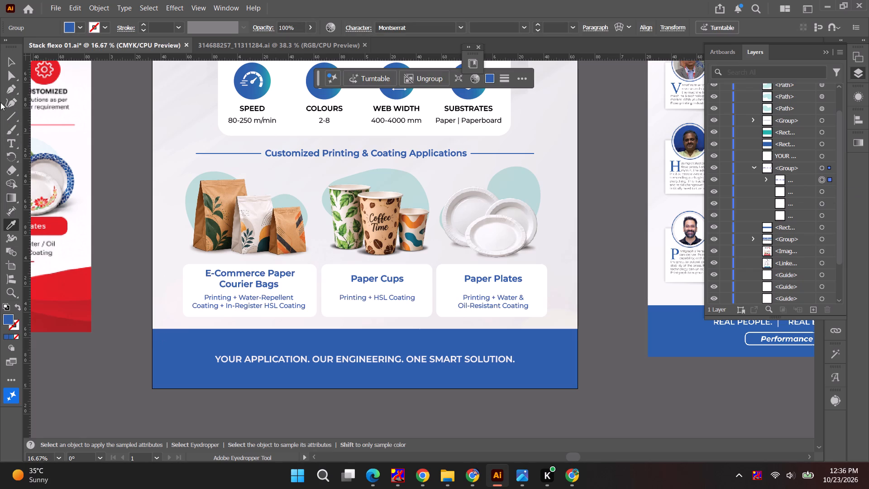
left_click(8, 61)
left_click(607, 250)
Recolour the three printing and coating description texts under the product names with teal sampled from the swatch rectangle above the artboard.
scroll(607, 250, "down", 3, "alt")
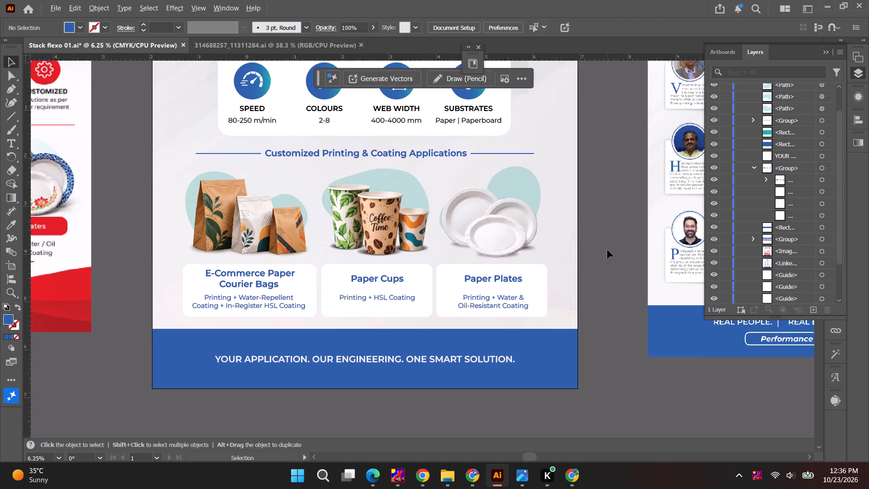
key("space")
key("space")
key("space")
key("space")
key("space")
key("space")
left_click_drag(602, 247, 481, 287)
scroll(376, 307, "up", 3, "alt")
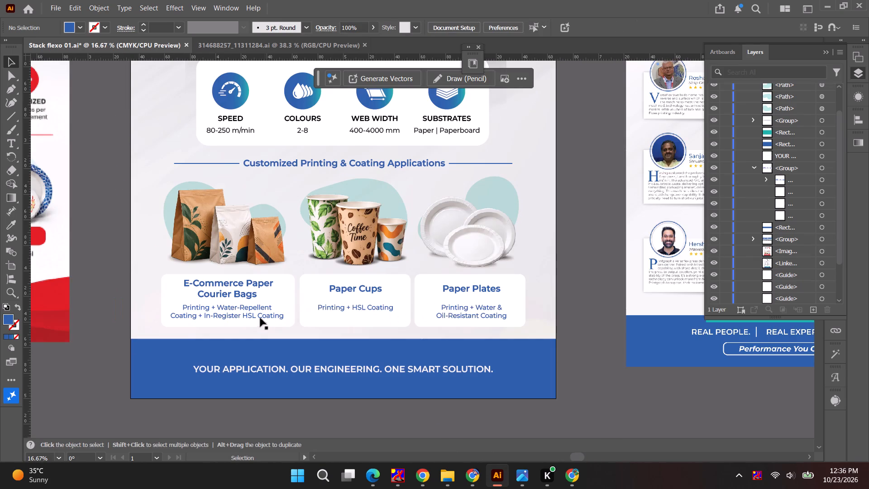
left_click(219, 312)
double_click(219, 312)
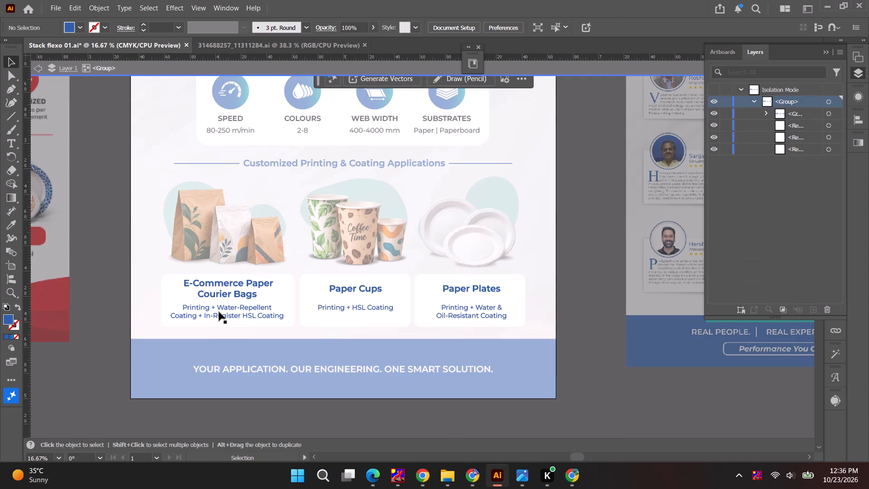
left_click(219, 312)
double_click(244, 313)
left_click(244, 313)
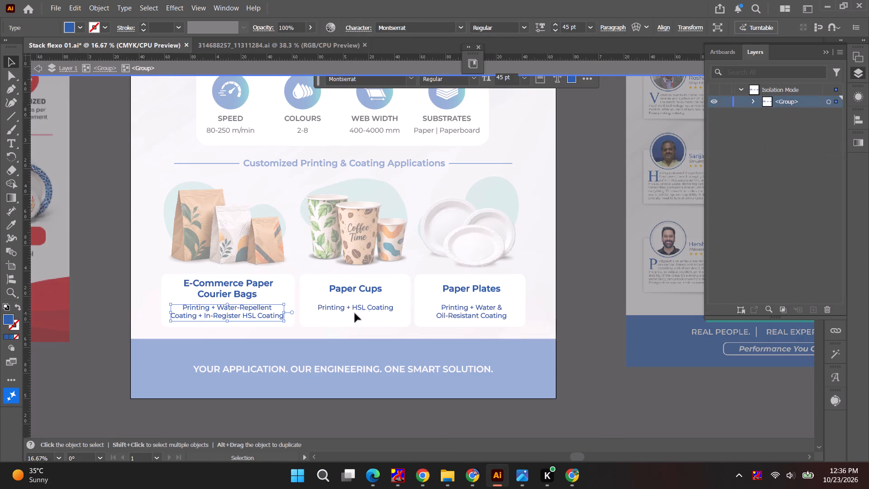
left_click(382, 308, "shift")
left_click(484, 310, "shift")
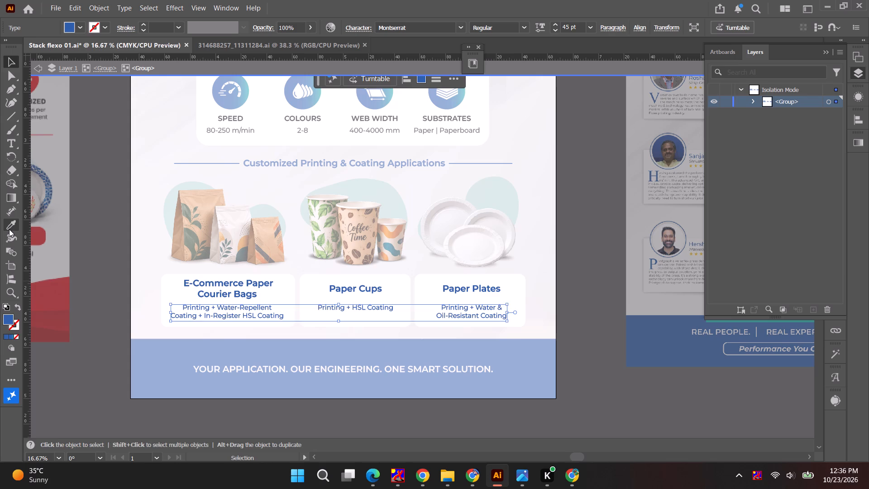
left_click(9, 229)
left_click(365, 188)
key("space")
key("space")
key("space")
key("space")
key("space")
key("space")
key("space")
key("space")
key("space")
key("space")
key("space")
key("space")
key("space")
key("space")
key("space")
left_click_drag(247, 193, 247, 372)
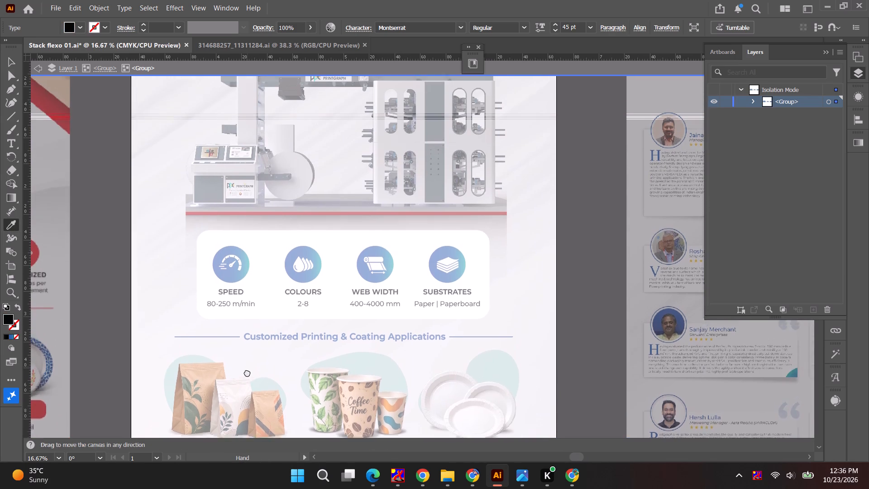
left_click_drag(247, 372, 247, 385)
key("space")
key("space")
left_click_drag(232, 144, 226, 383)
left_click(295, 158)
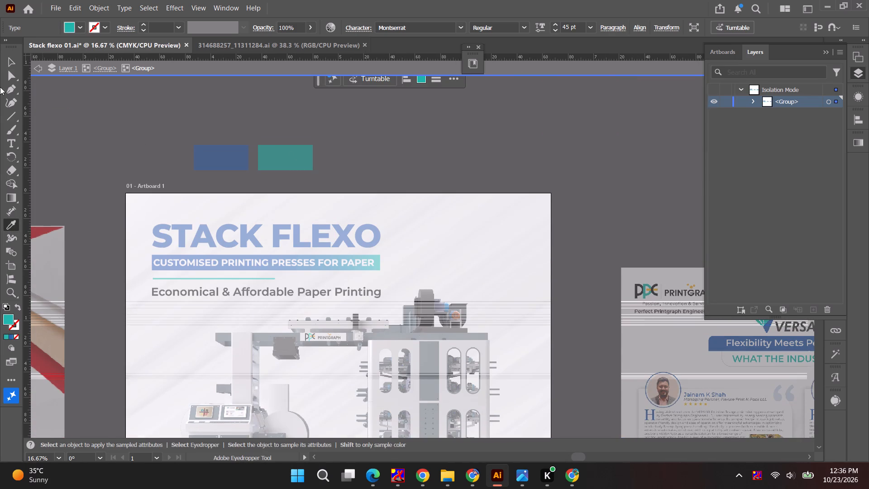
left_click(6, 60)
key("space")
left_click_drag(104, 318, 93, 95)
key("space")
left_click_drag(163, 345, 146, 184)
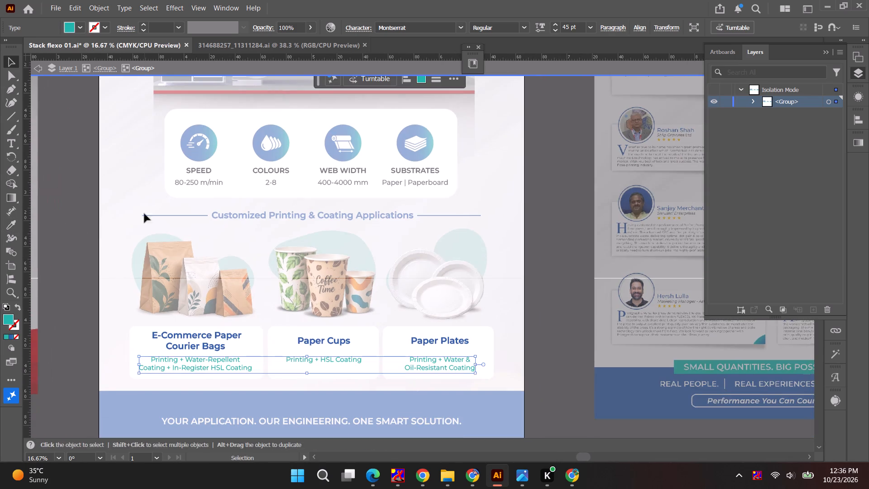
key("space")
left_click_drag(153, 273, 149, 248)
key("Escape")
key("Escape")
left_click(558, 313)
Examine the white product cards with blue and teal captions against the flyer and the neighbouring reference designs.
scroll(556, 313, "down", 1, "alt")
key("space")
left_click_drag(542, 314, 534, 317)
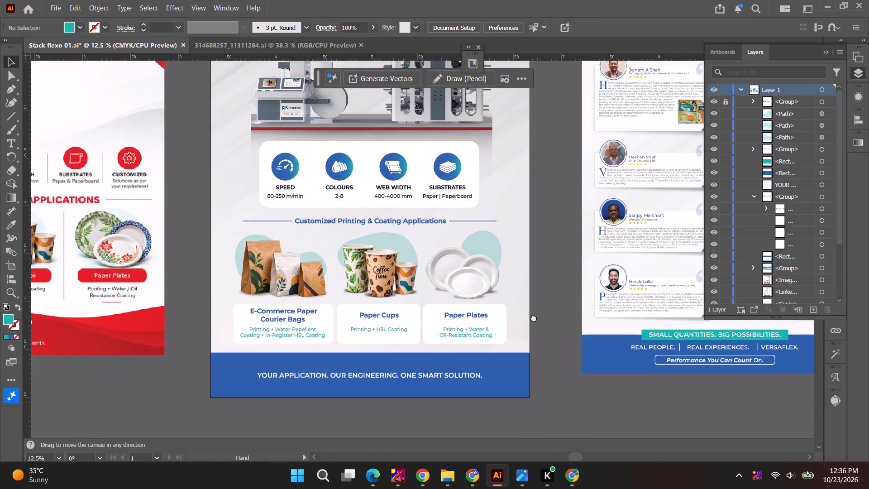
left_click_drag(534, 317, 528, 319)
scroll(280, 339, "up", 1, "alt")
left_click(268, 340)
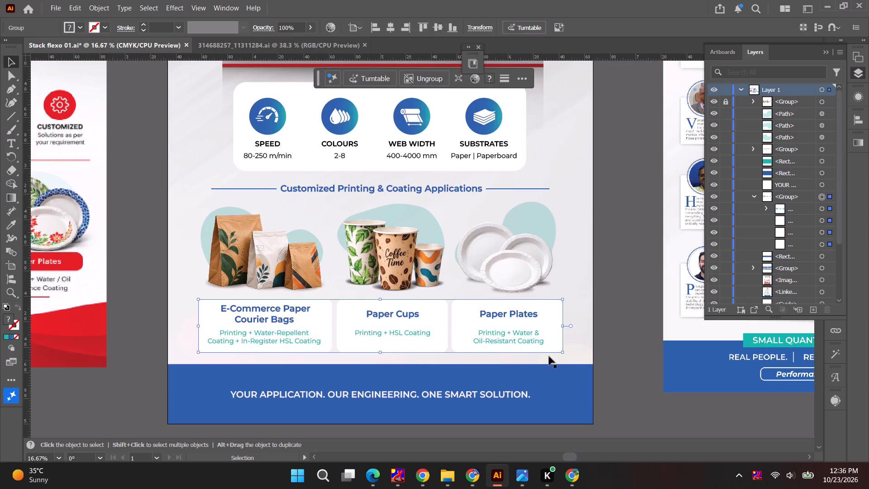
left_click(624, 312)
scroll(619, 309, "down", 1, "alt")
key("space")
left_click_drag(619, 309, 578, 339)
scroll(377, 408, "up", 1, "alt")
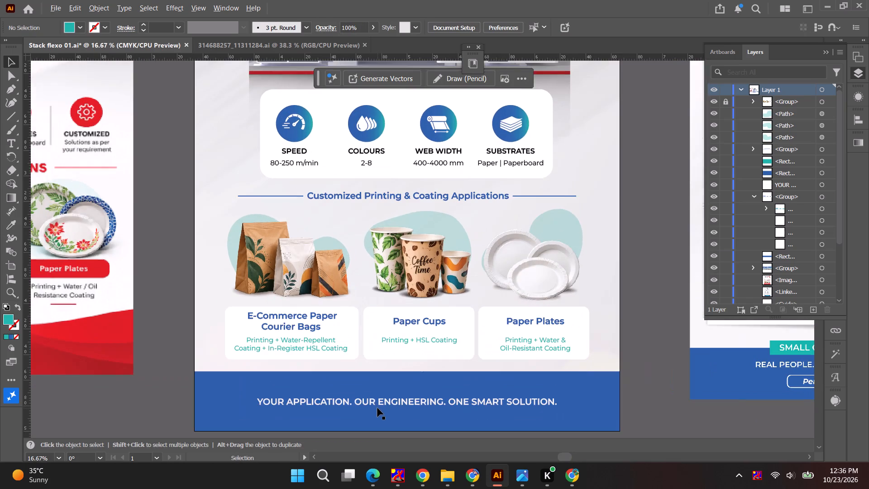
scroll(388, 405, "down", 1, "alt")
key("space")
left_click_drag(352, 321, 337, 350)
scroll(338, 351, "down", 3, "alt")
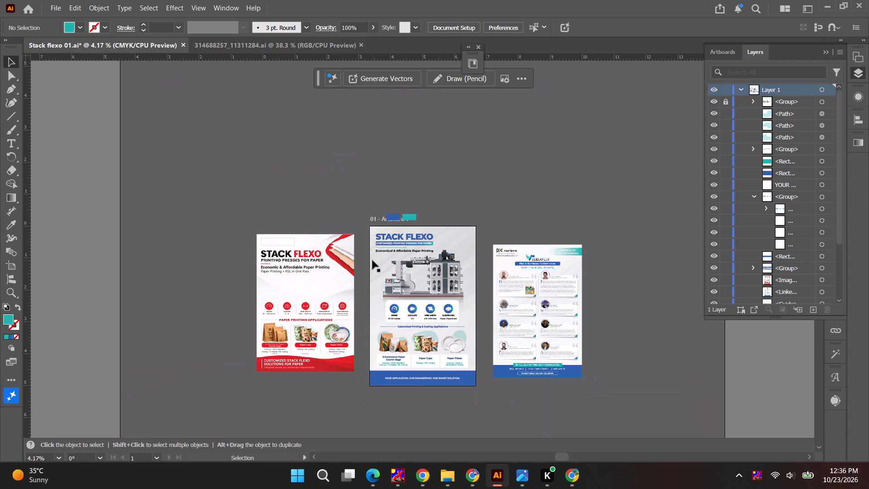
scroll(419, 273, "up", 3, "alt")
Scale the linked machine image down slightly above the specs card and centre it horizontally on the artboard.
key("a")
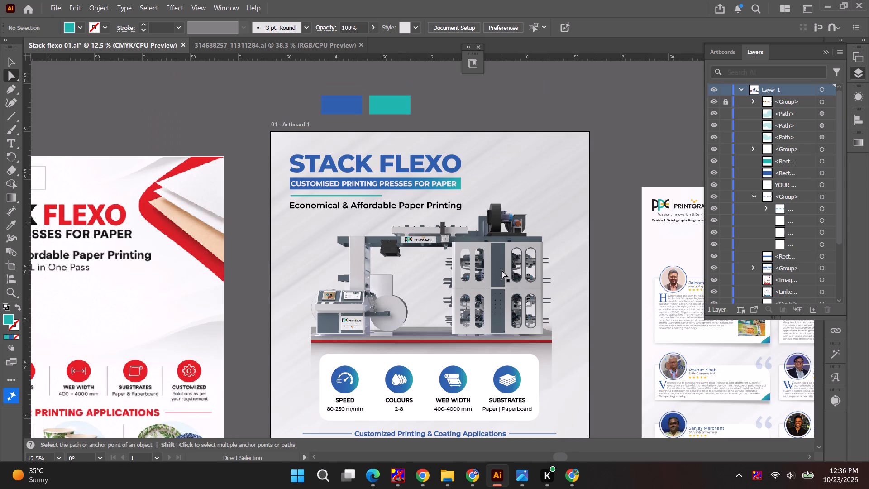
left_click(502, 270)
scroll(739, 281, "down", 4)
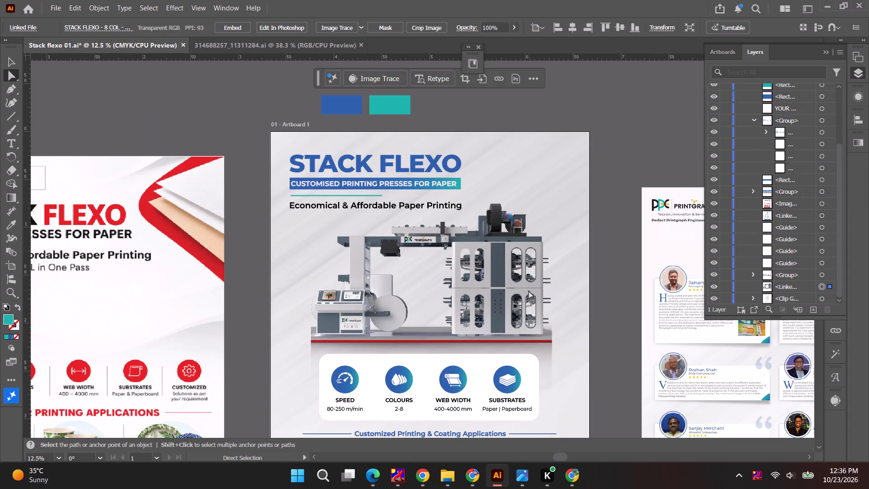
key("v")
left_click_drag(554, 388, 552, 387, "alt+shift")
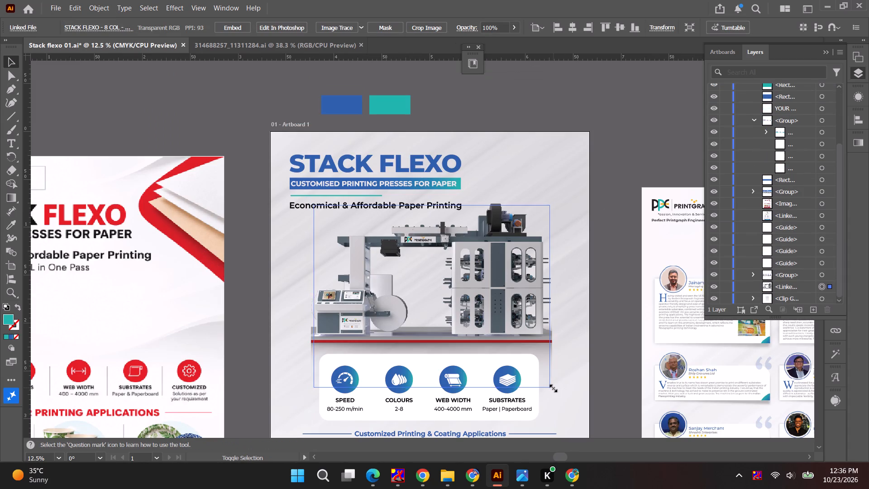
left_click_drag(552, 387, 548, 381, "alt+shift")
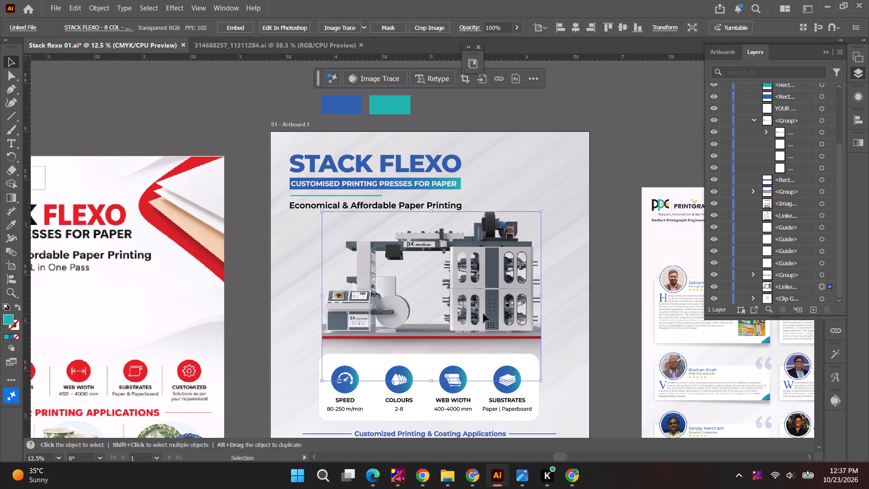
left_click(572, 29)
left_click(647, 126)
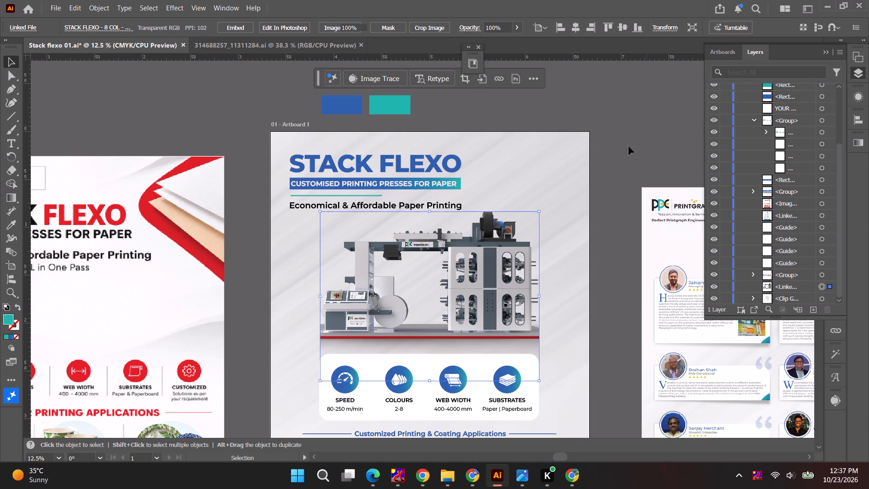
Save the Stack flexo 01 document.
scroll(586, 165, "down", 1, "alt")
key("space")
left_click_drag(583, 204, 558, 186)
key("ctrl+s")
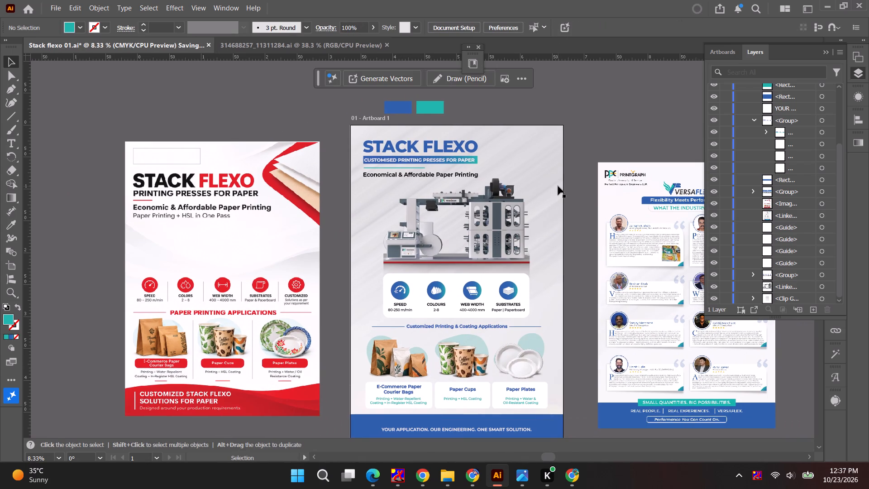
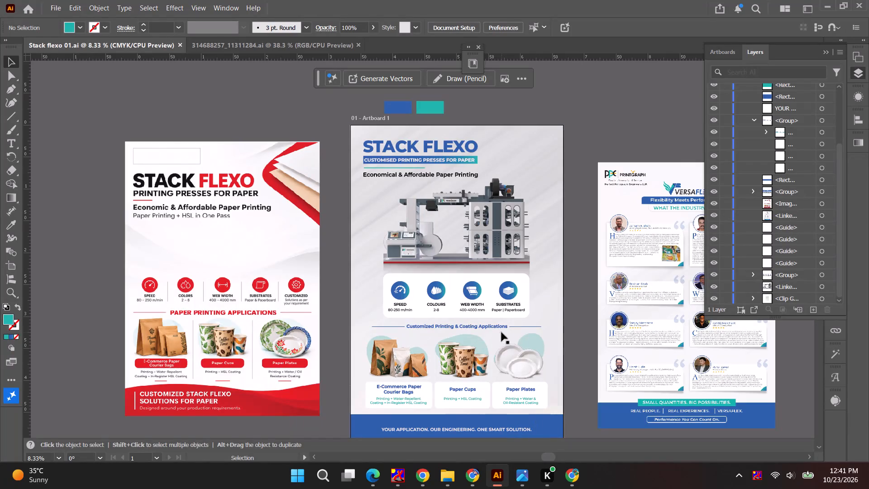
Collapse the expanded layers list to uncover the VersaFlex testimonial flyer beside the blue Stack Flexo poster.
scroll(581, 364, "down", 3)
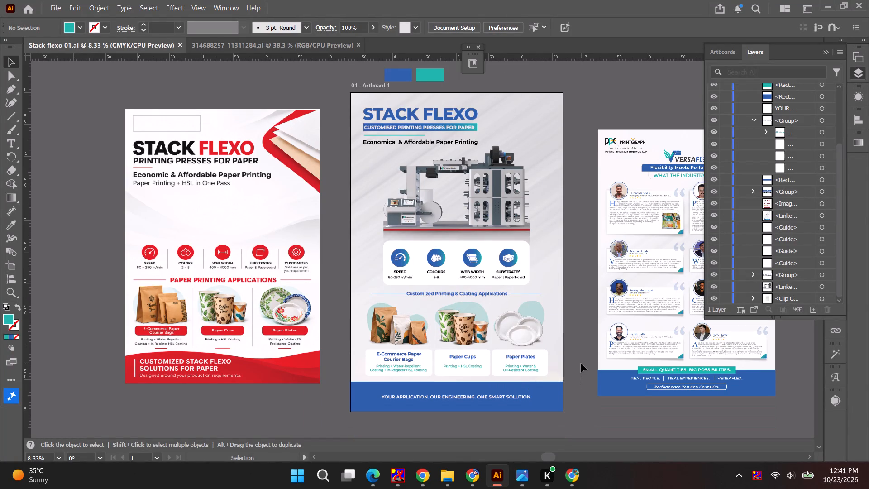
left_click(823, 50)
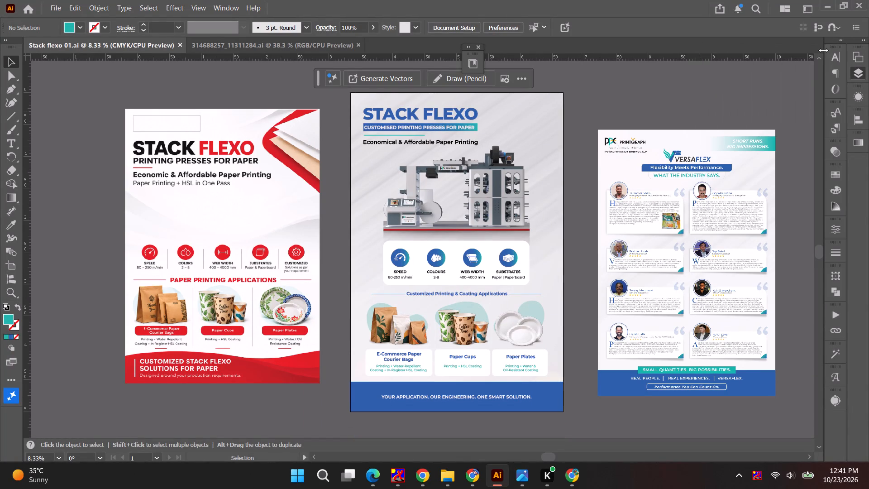
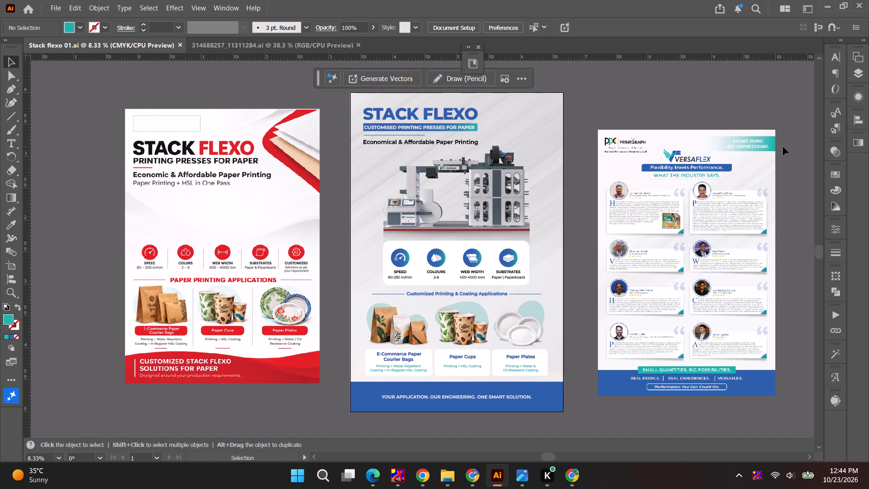
Examine the printing machine image on the blue Stack Flexo poster up close, then review the whole poster beside the neighbouring flyers.
scroll(501, 201, "up", 2, "alt")
scroll(454, 193, "up", 2, "alt")
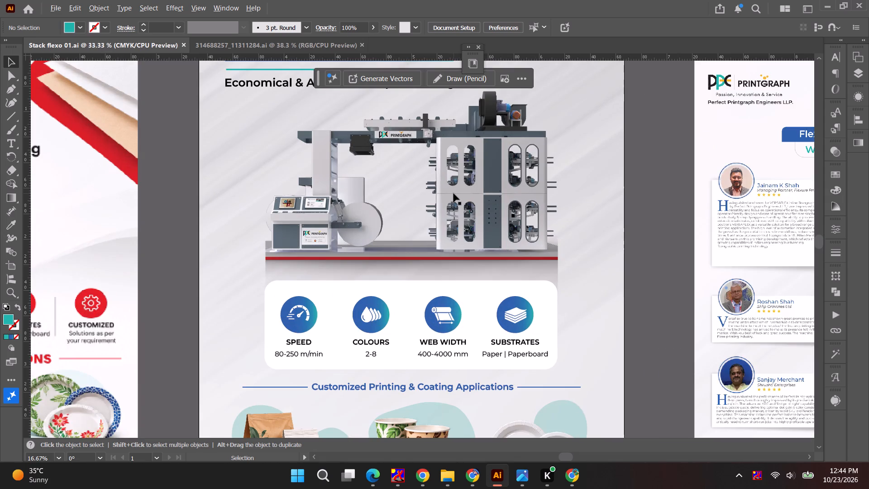
scroll(454, 193, "up", 3, "alt")
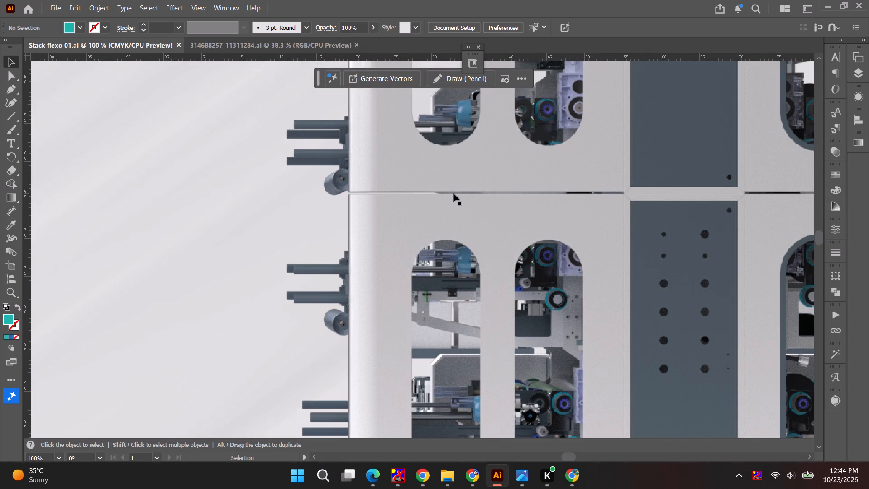
scroll(454, 193, "down", 5, "alt")
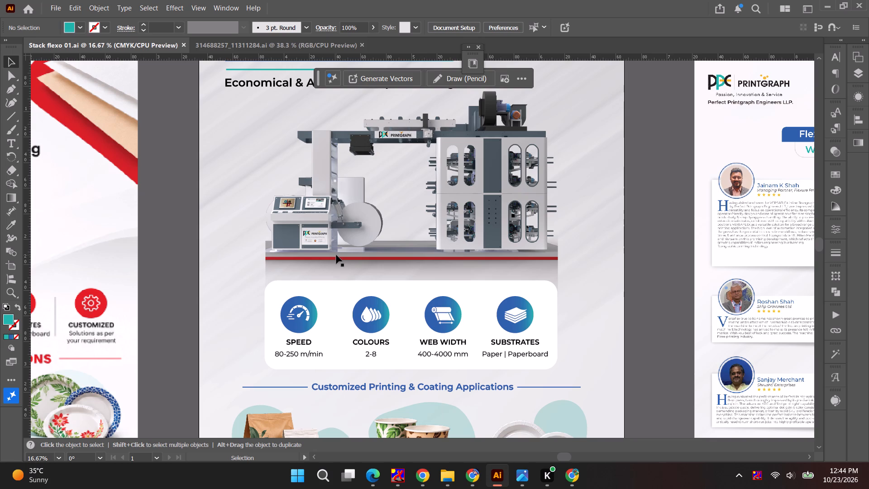
scroll(332, 263, "down", 2, "alt")
key("space")
key("space")
key("space")
key("space")
key("space")
left_click_drag(366, 273, 360, 241)
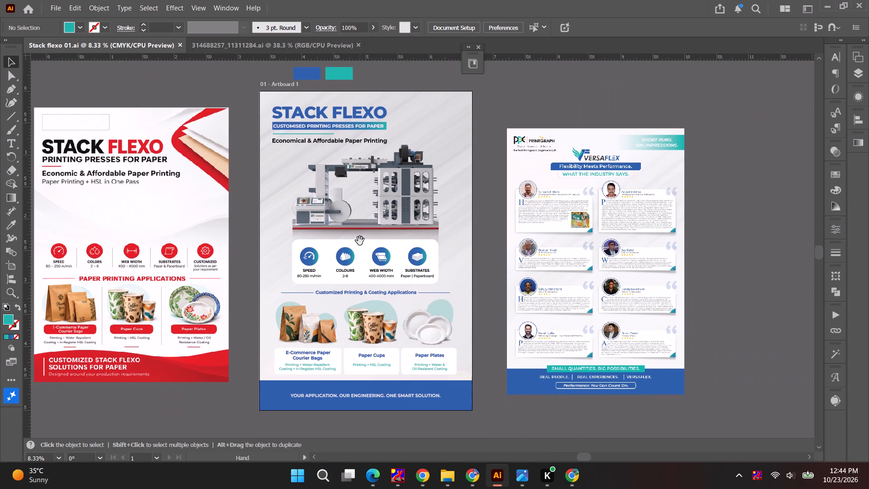
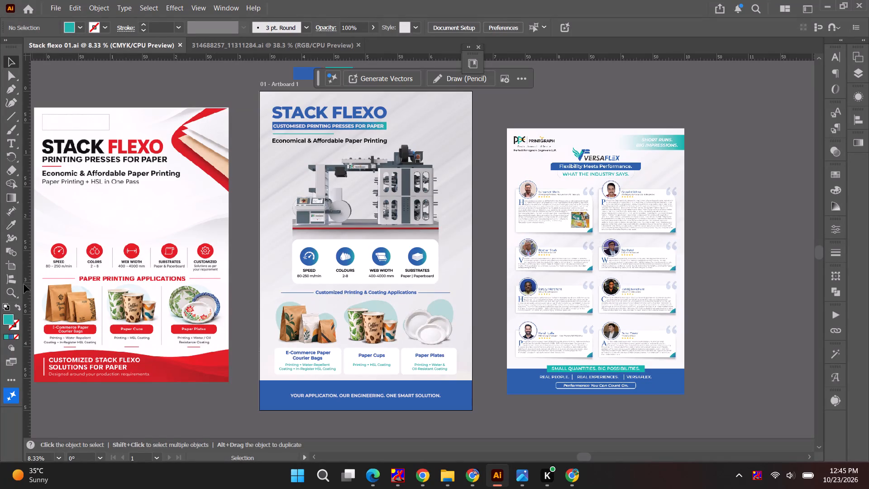
Draw a closed teal wavy shape with the Curvature tool across the machine image, extending past both side edges of the blue poster.
left_click(14, 105)
scroll(292, 272, "up", 1, "alt")
key("space")
left_click_drag(303, 260, 201, 273)
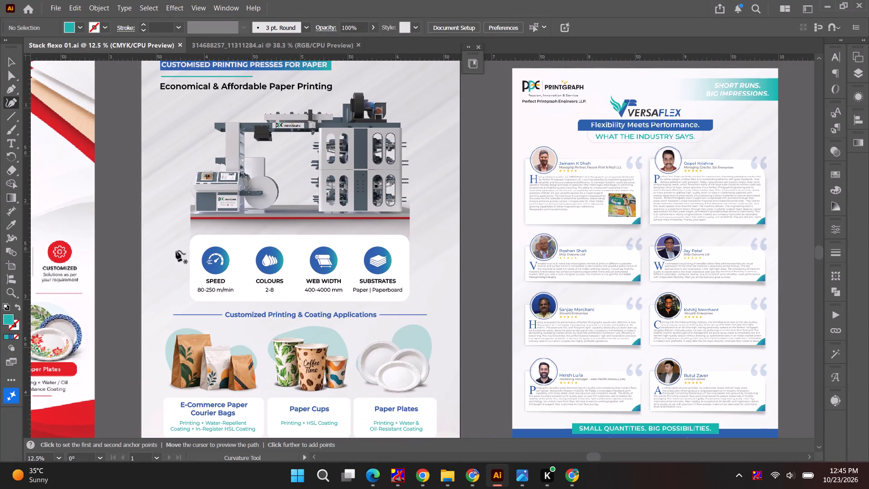
left_click(139, 248)
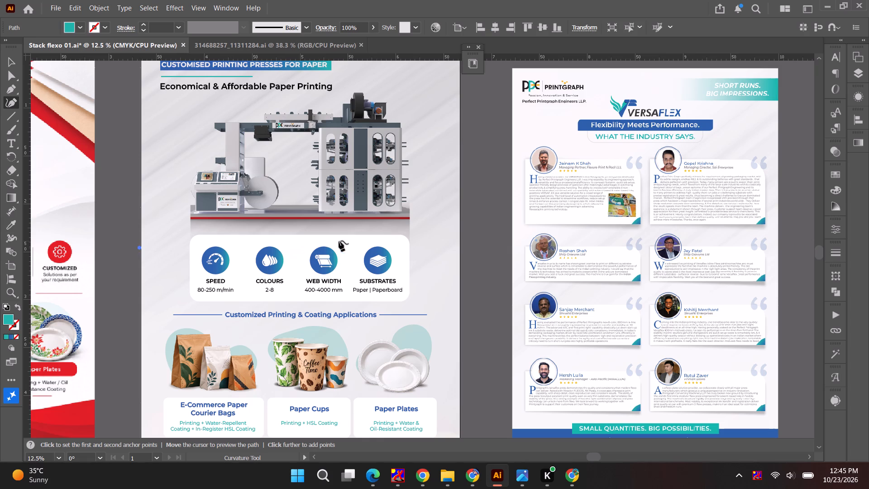
left_click(480, 246)
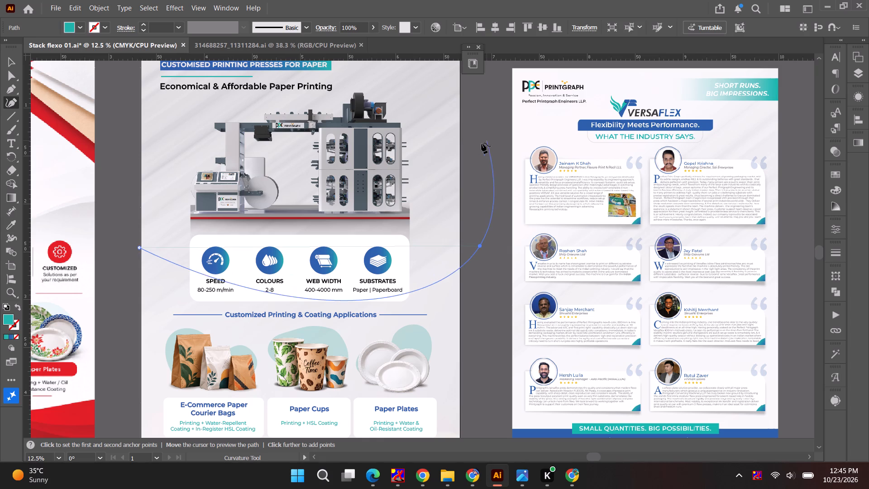
left_click(481, 248, "shift")
left_click(479, 247, "alt")
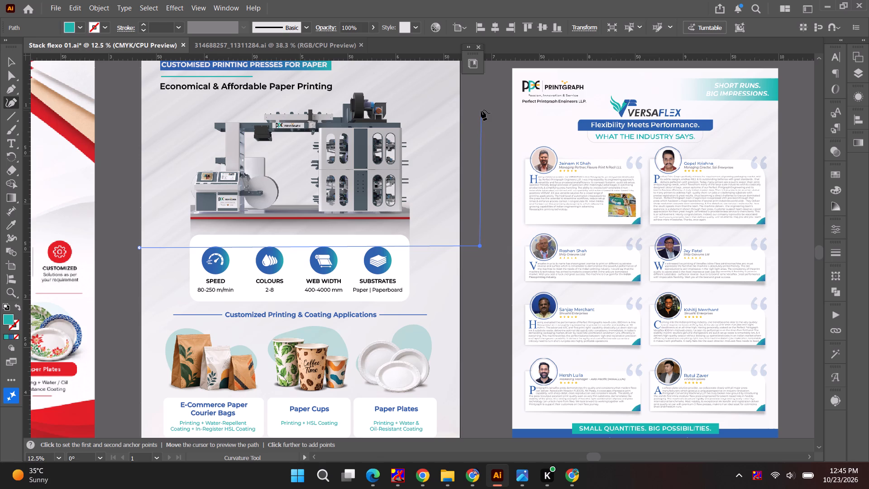
left_click(476, 92, "shift")
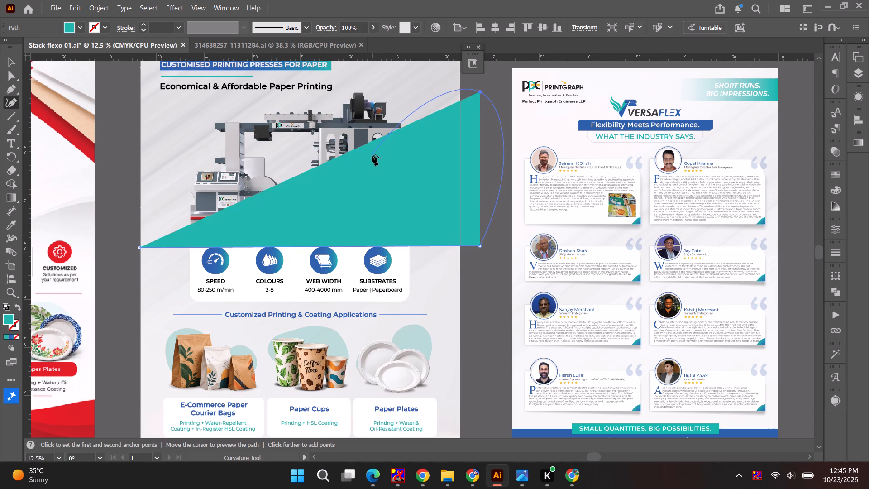
left_click(372, 155)
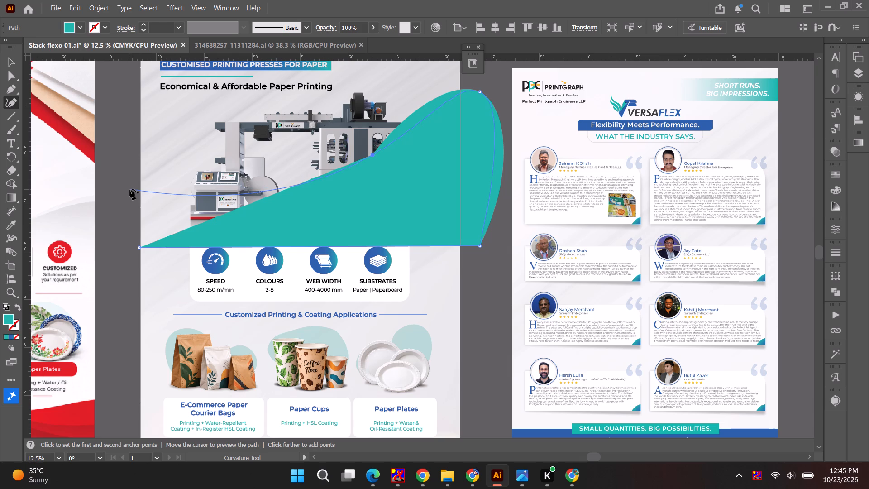
left_click(143, 163)
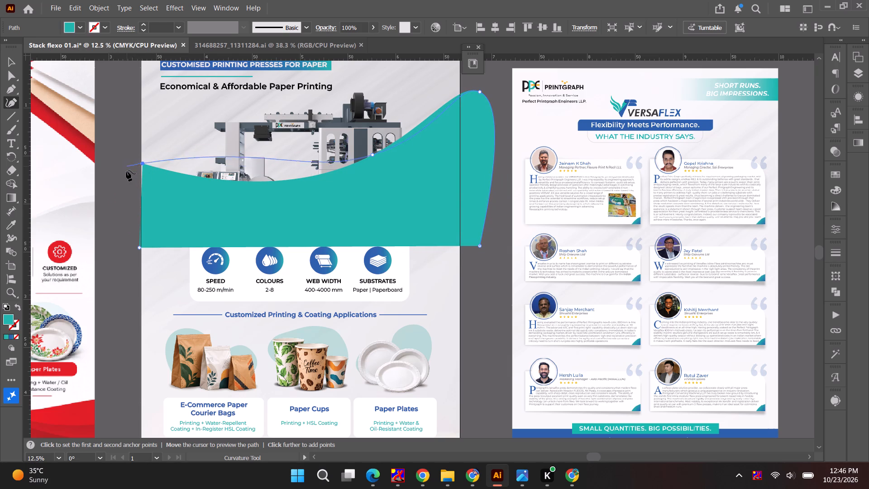
left_click(128, 187)
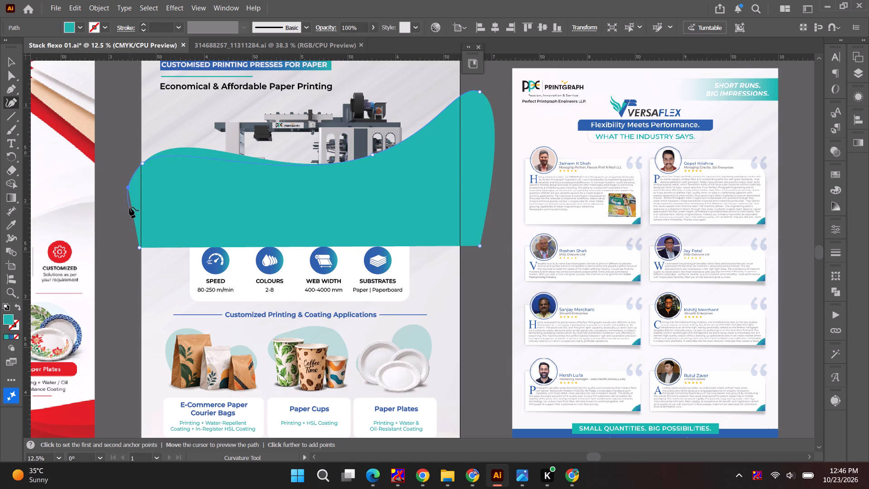
left_click(128, 189)
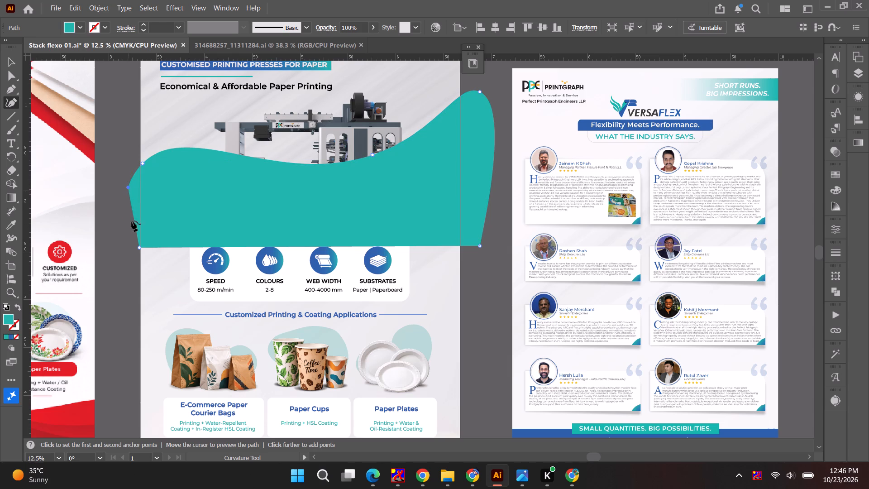
left_click(140, 247, "shift")
Move the teal shape behind the machine image and other artwork, directly above the background clip group in the stacking order.
left_click(10, 59)
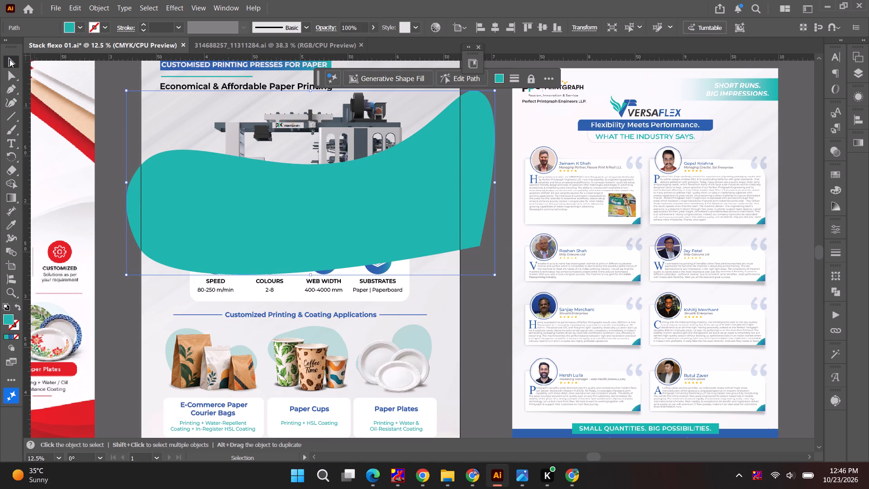
key("ctrl+shift+bracketleft")
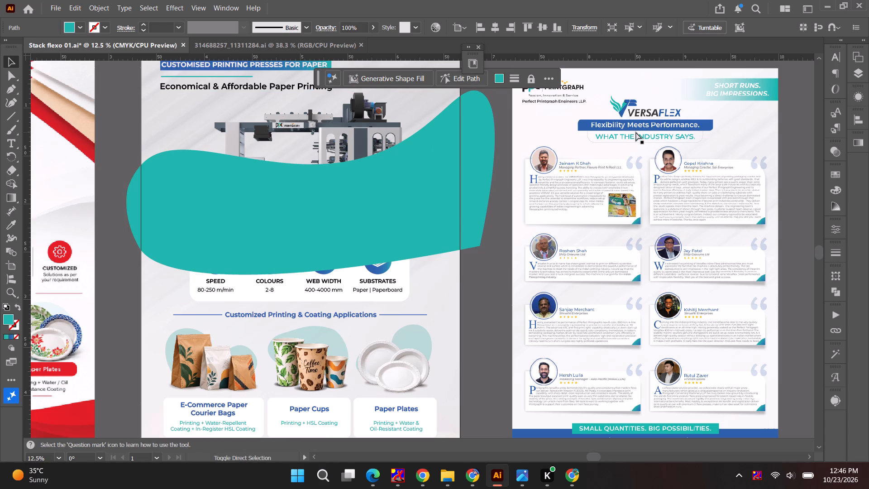
left_click(856, 77)
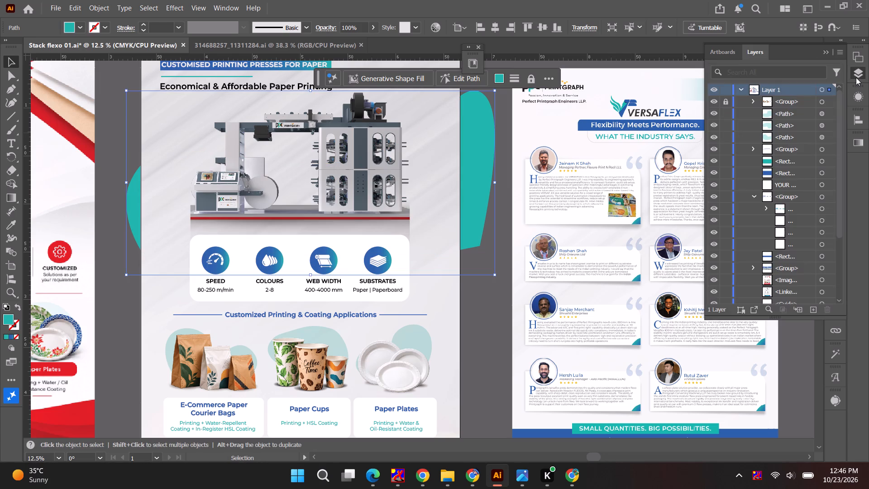
scroll(773, 152, "down", 5)
scroll(778, 194, "down", 4)
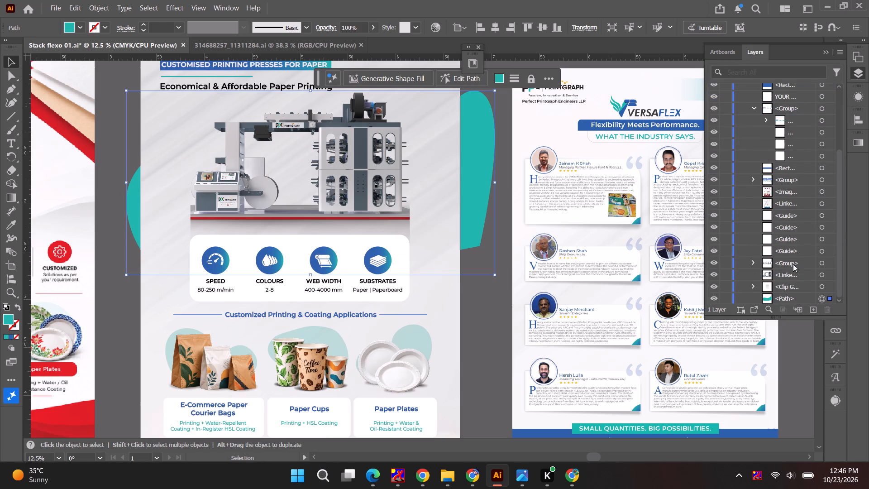
left_click_drag(795, 298, 794, 280)
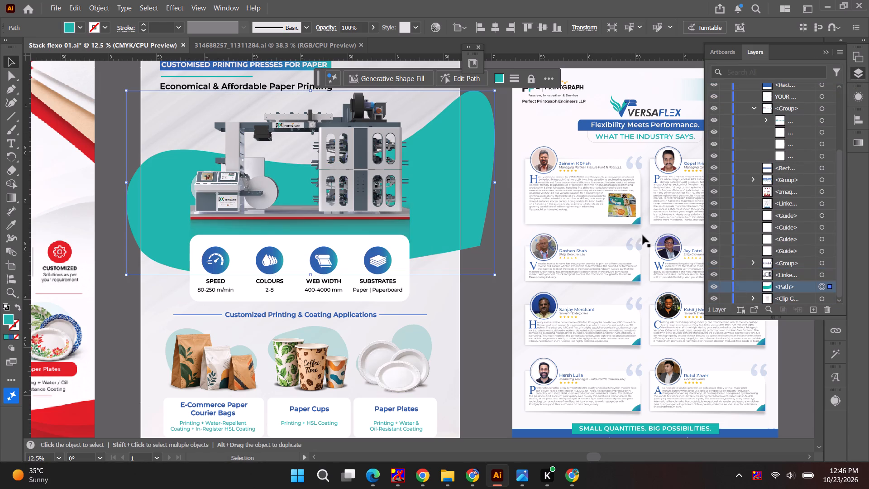
Convert the sharp lower corner anchor of the teal shape, beyond the poster's right edge, into a smooth rounded curve.
key("space")
left_click_drag(389, 218, 393, 255)
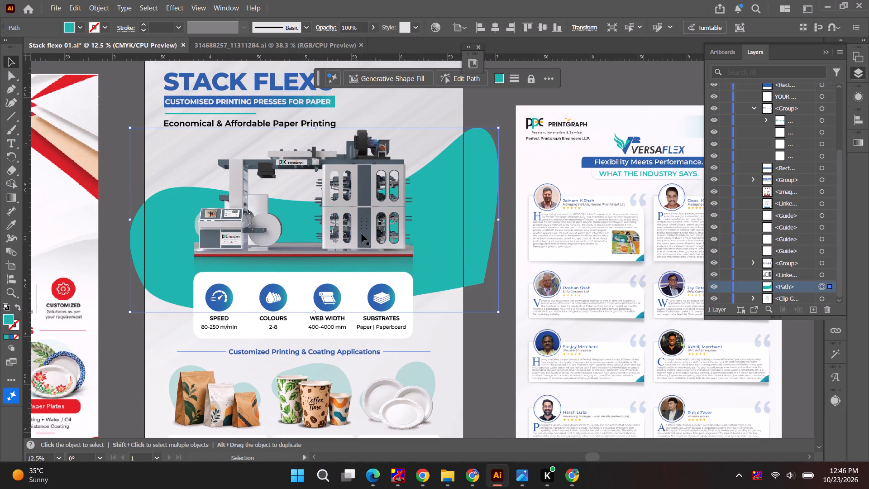
scroll(362, 234, "down", 2, "alt")
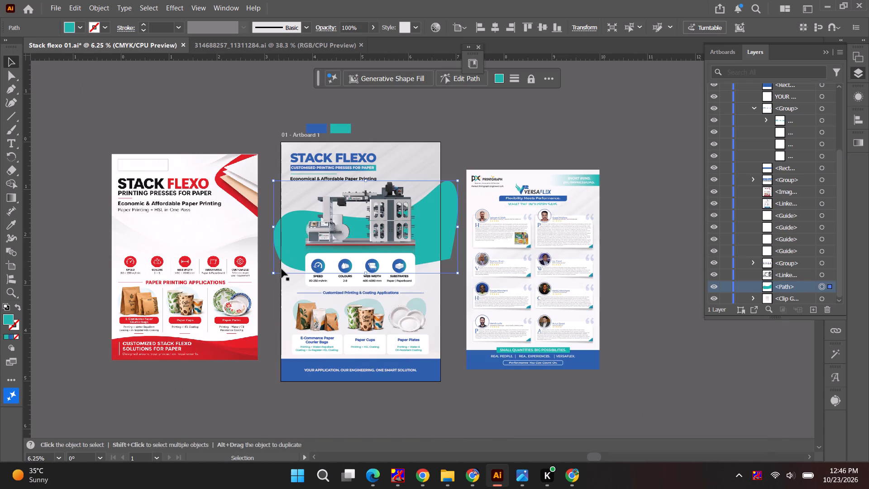
key("a")
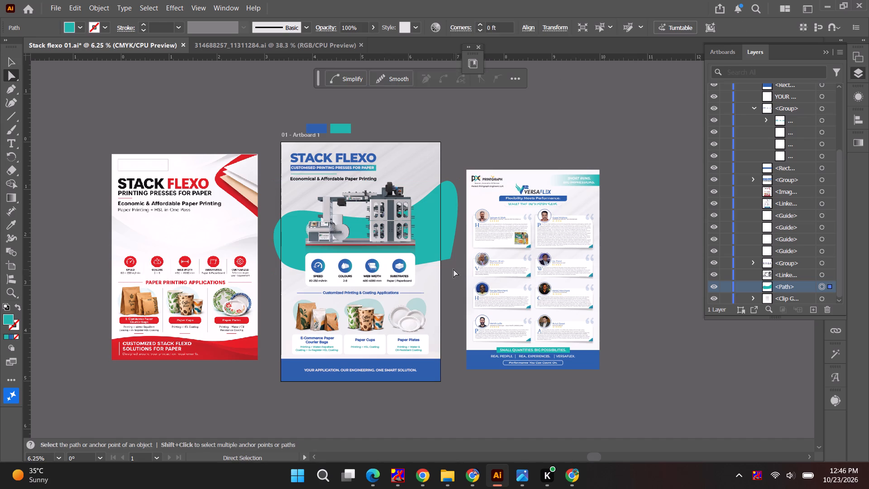
left_click(450, 259)
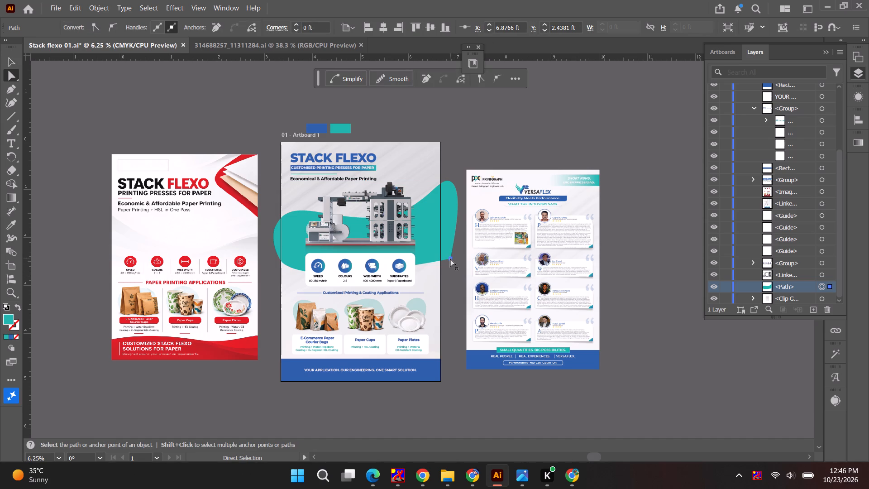
double_click(450, 259)
right_click(13, 105)
right_click(14, 91)
left_click(48, 101)
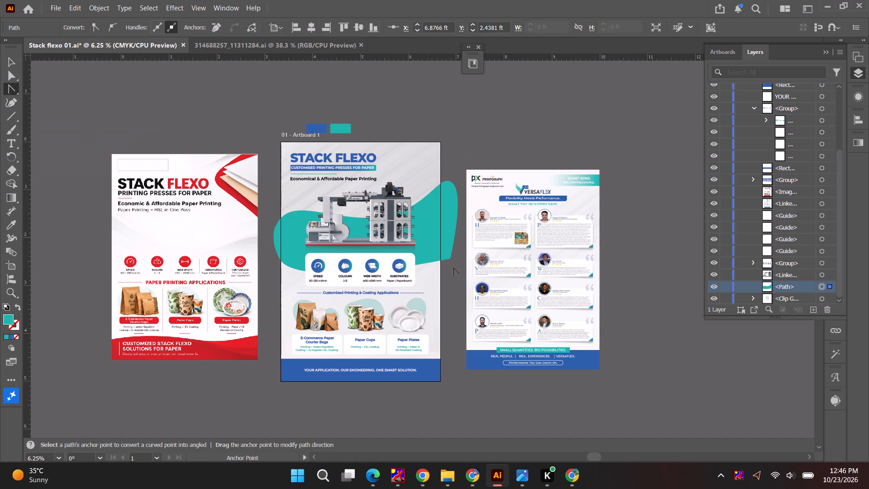
left_click(451, 259)
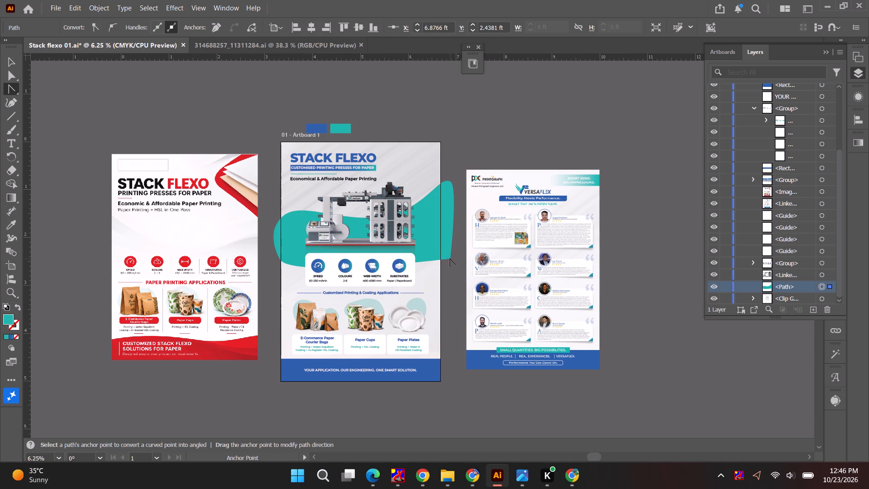
left_click(450, 259)
left_click_drag(450, 259, 455, 244)
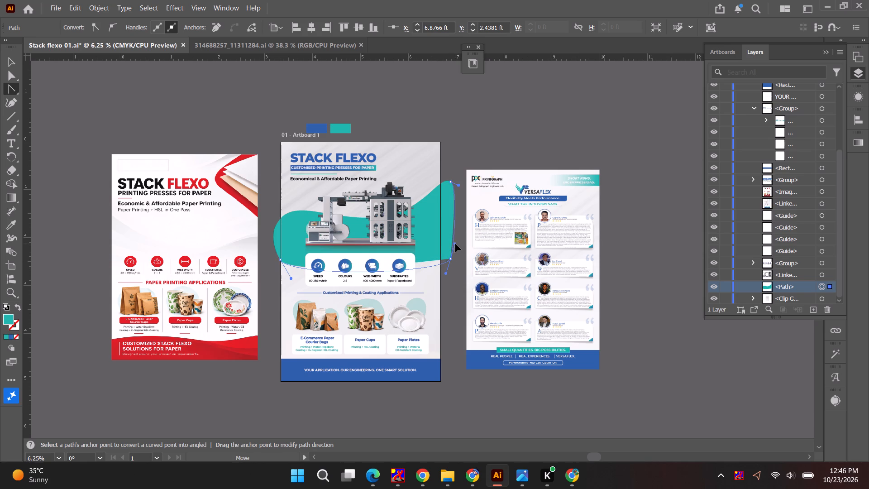
left_click_drag(455, 244, 464, 238)
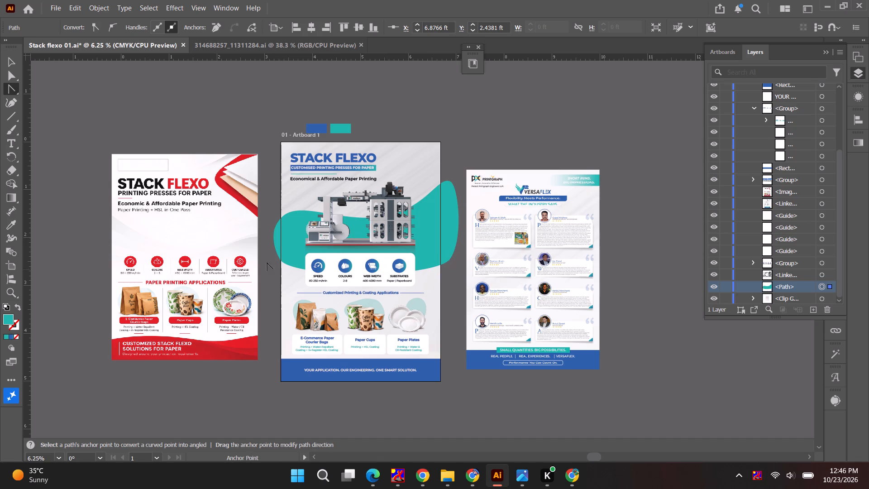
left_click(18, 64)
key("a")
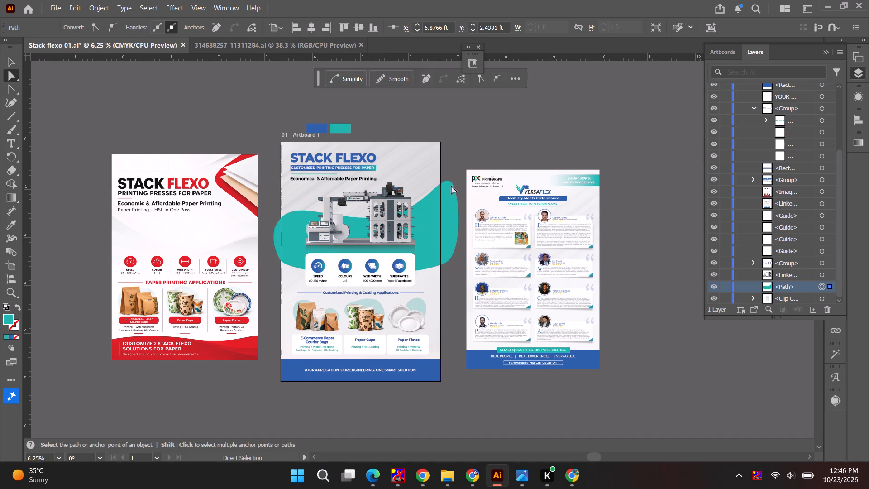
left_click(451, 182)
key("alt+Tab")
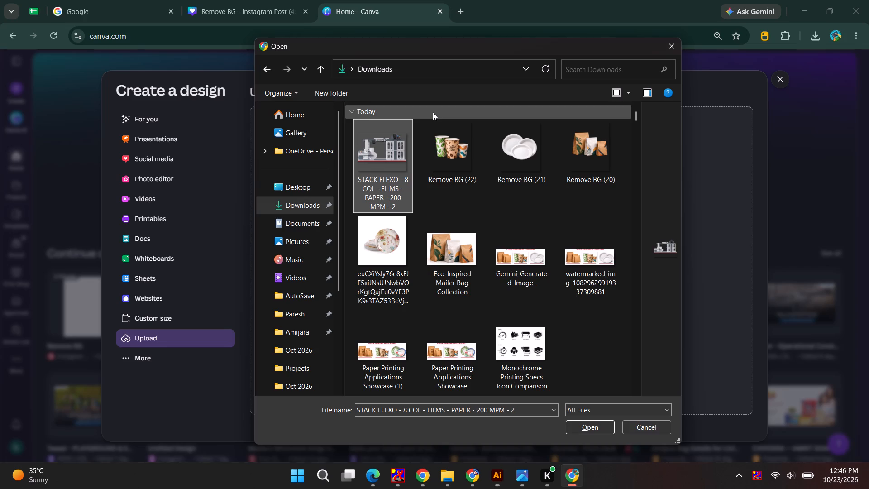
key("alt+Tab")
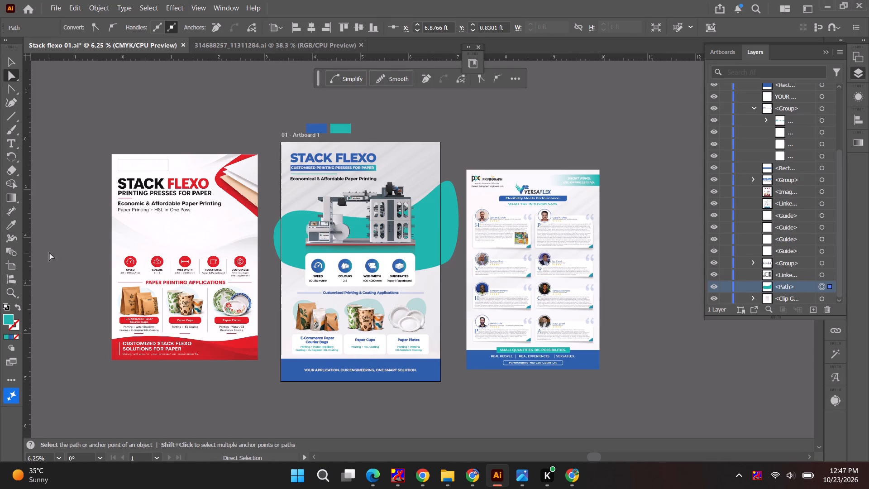
Apply the blue-to-teal gradient of the Web Width icon circle to the wavy shape with the Eyedropper.
left_click(13, 224)
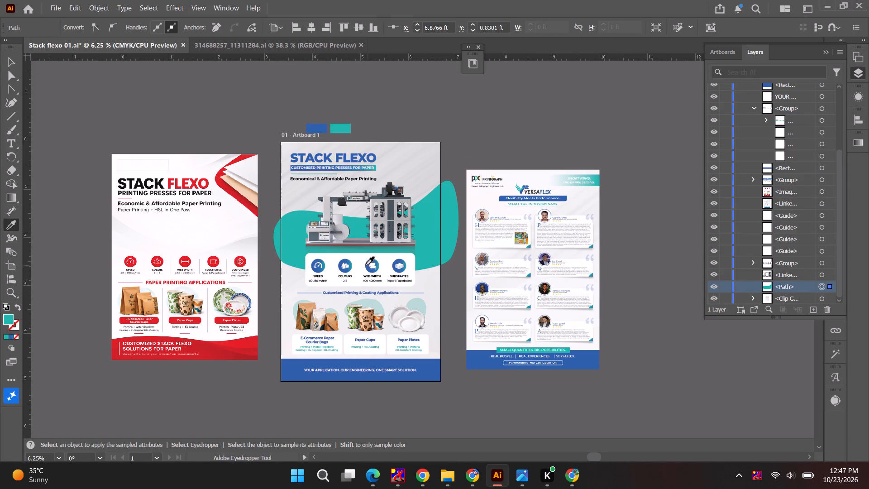
left_click(366, 265)
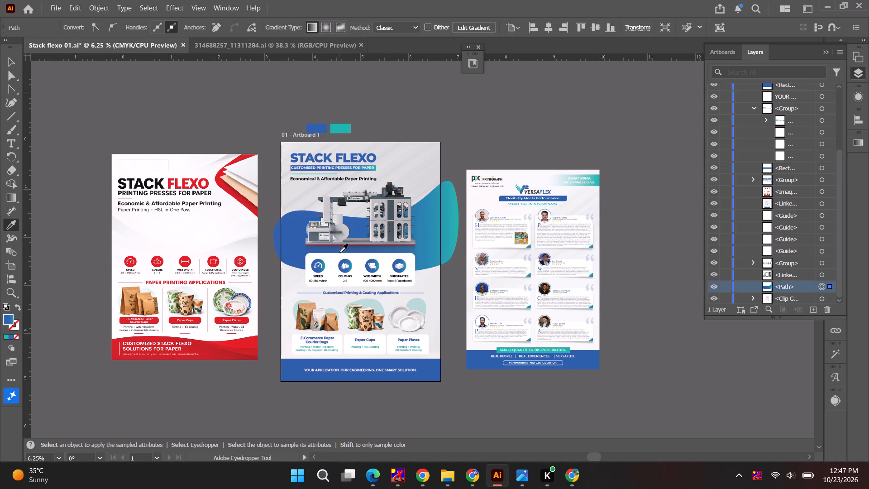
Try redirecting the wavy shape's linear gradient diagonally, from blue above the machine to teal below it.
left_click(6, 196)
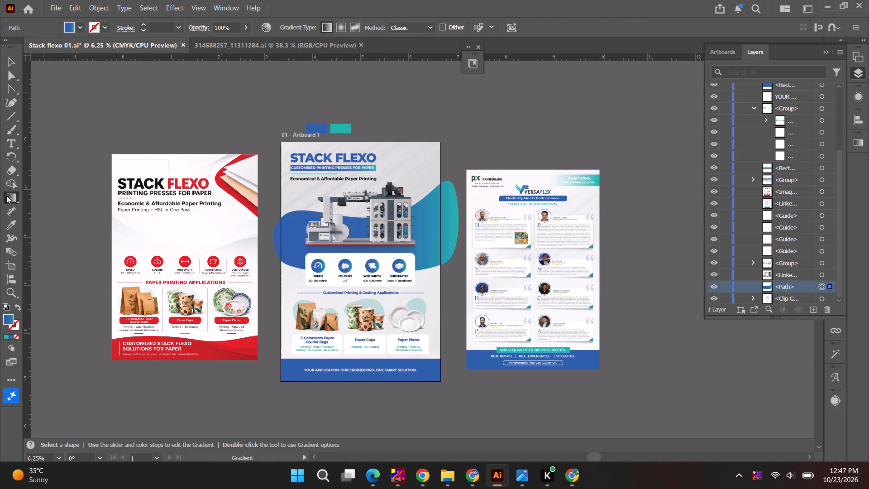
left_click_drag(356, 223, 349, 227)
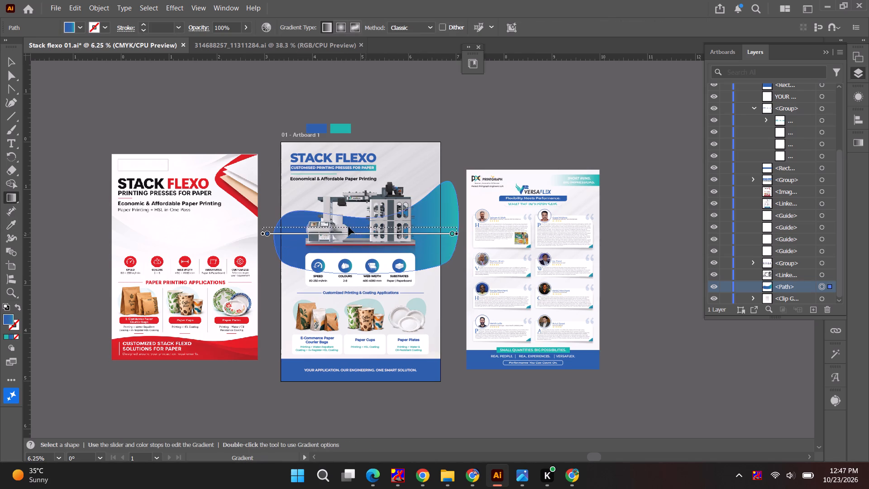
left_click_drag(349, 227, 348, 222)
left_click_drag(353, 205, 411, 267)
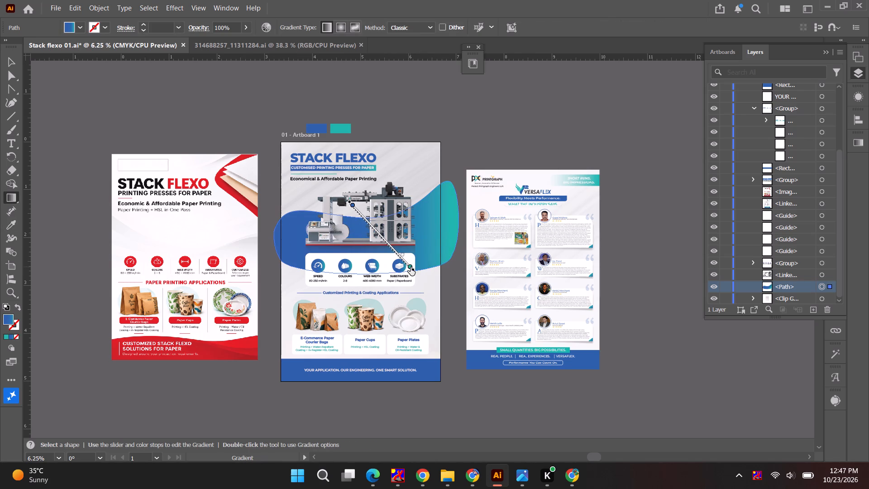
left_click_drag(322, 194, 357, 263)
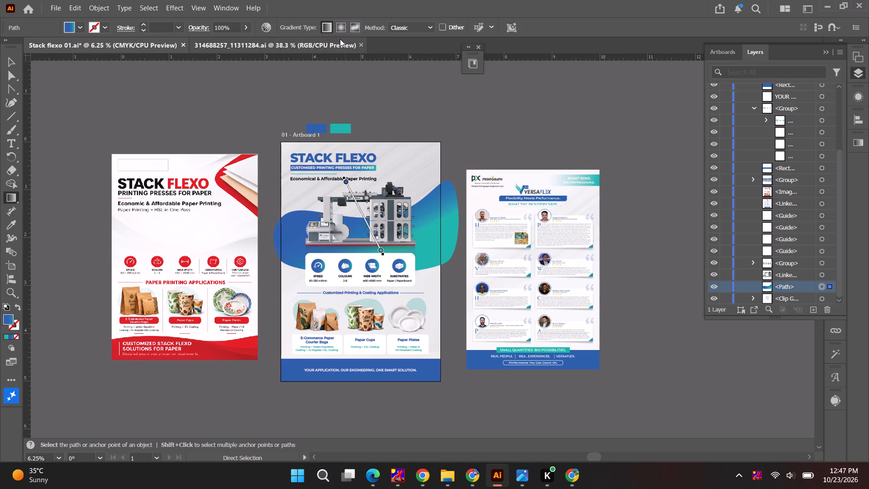
Change the wavy shape's gradient type to radial.
left_click(343, 28)
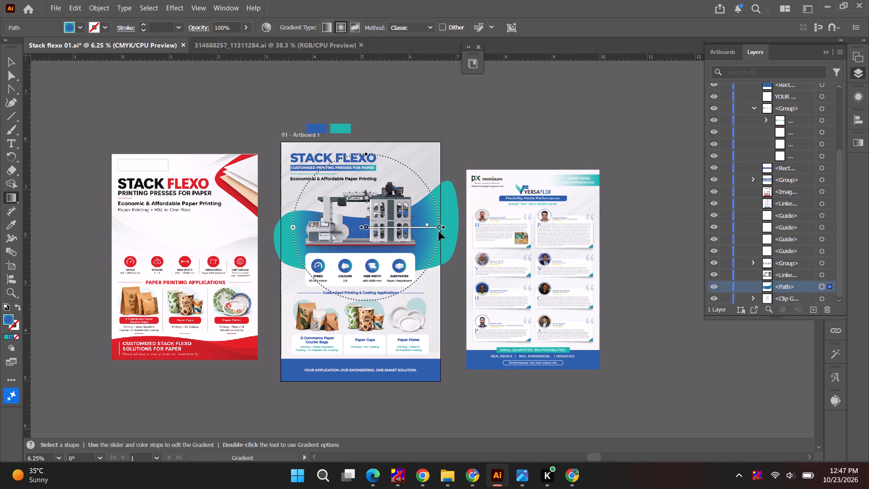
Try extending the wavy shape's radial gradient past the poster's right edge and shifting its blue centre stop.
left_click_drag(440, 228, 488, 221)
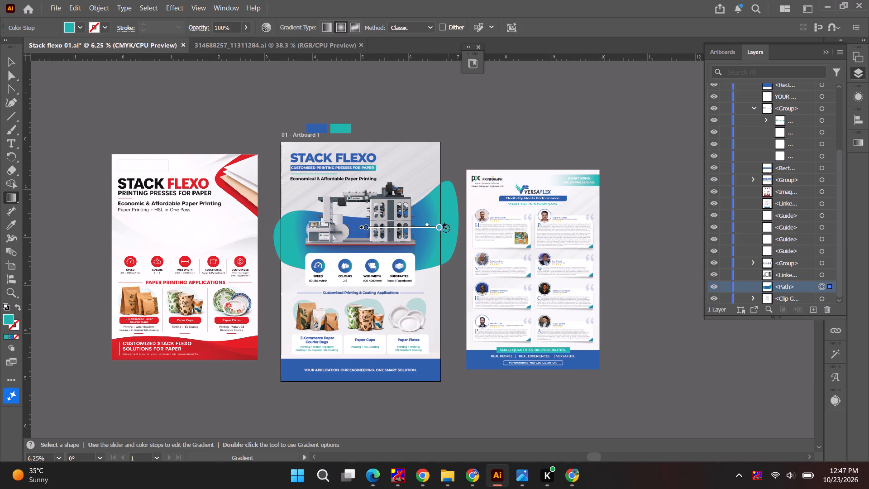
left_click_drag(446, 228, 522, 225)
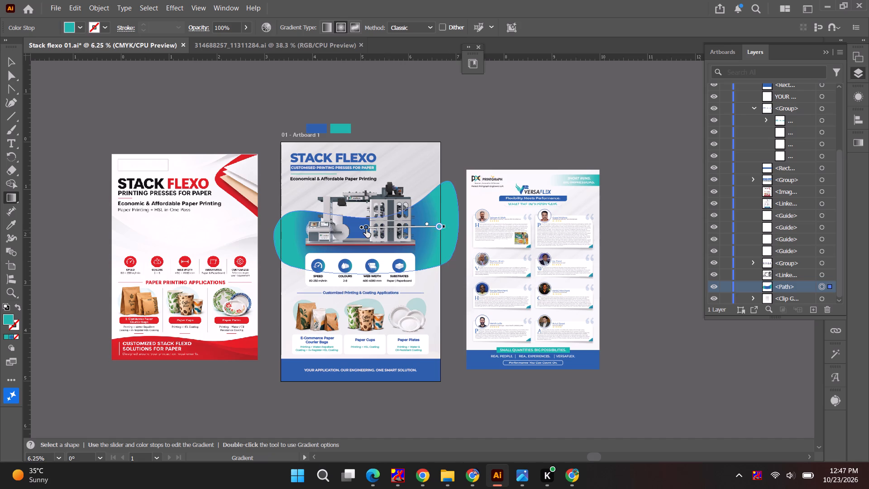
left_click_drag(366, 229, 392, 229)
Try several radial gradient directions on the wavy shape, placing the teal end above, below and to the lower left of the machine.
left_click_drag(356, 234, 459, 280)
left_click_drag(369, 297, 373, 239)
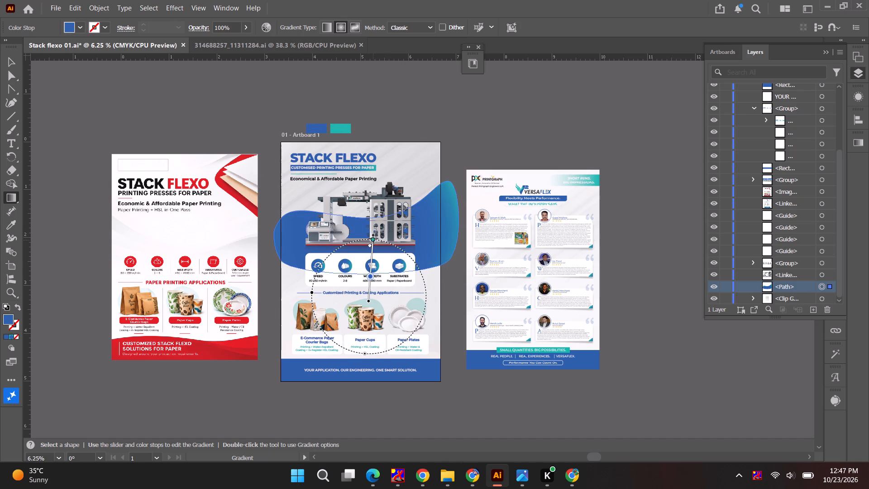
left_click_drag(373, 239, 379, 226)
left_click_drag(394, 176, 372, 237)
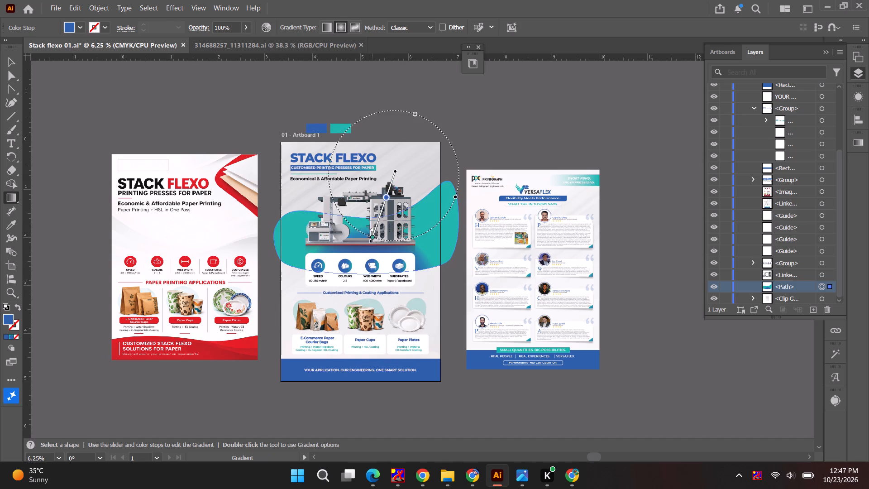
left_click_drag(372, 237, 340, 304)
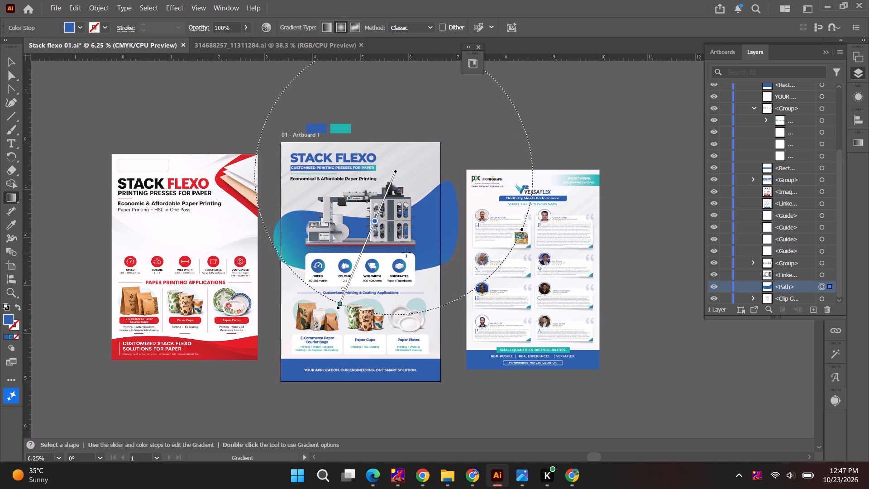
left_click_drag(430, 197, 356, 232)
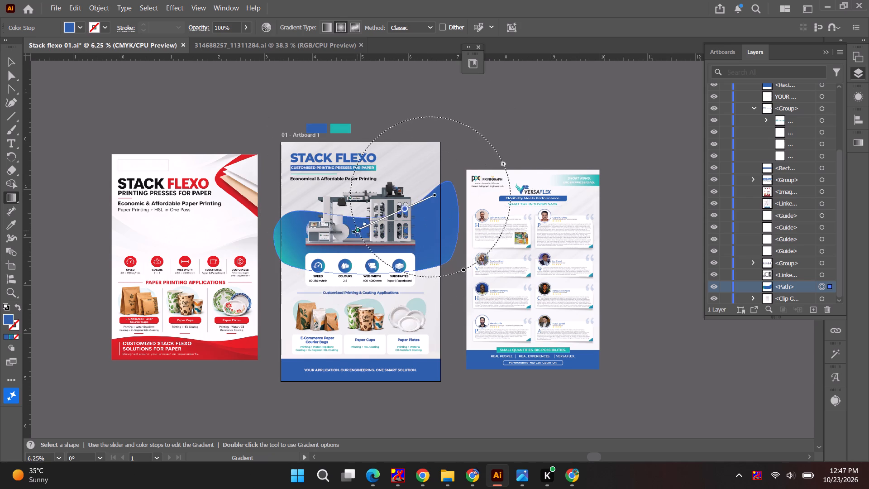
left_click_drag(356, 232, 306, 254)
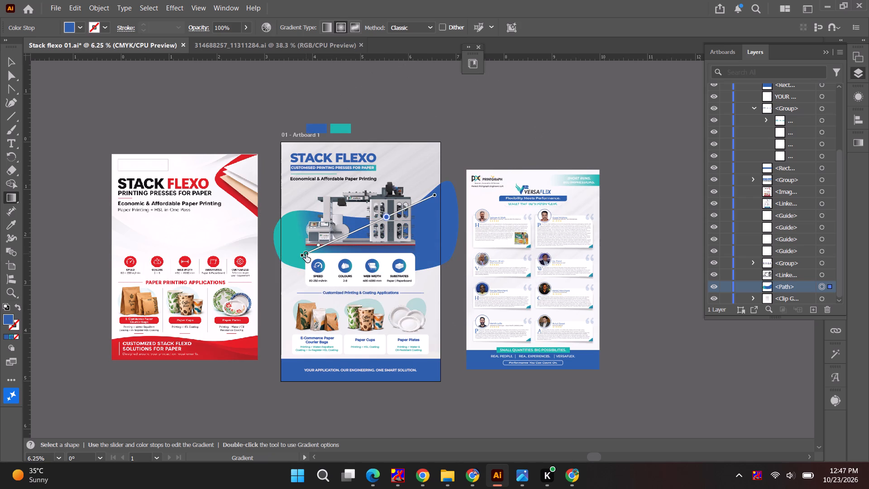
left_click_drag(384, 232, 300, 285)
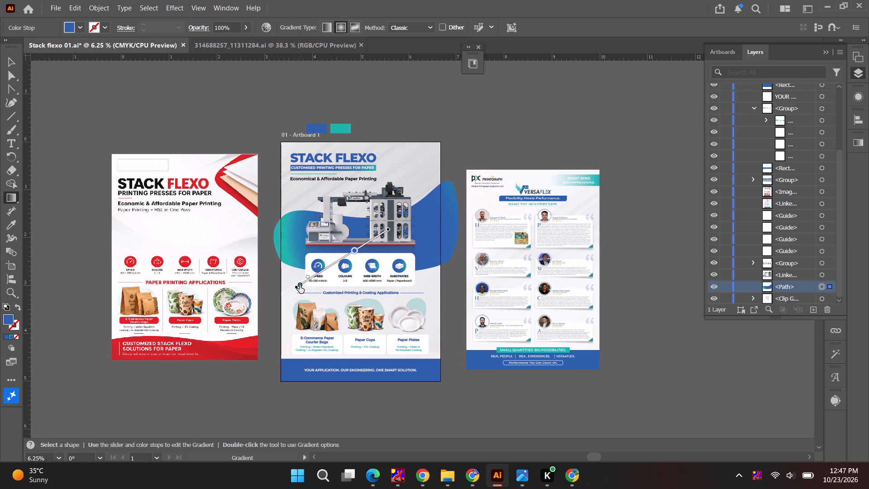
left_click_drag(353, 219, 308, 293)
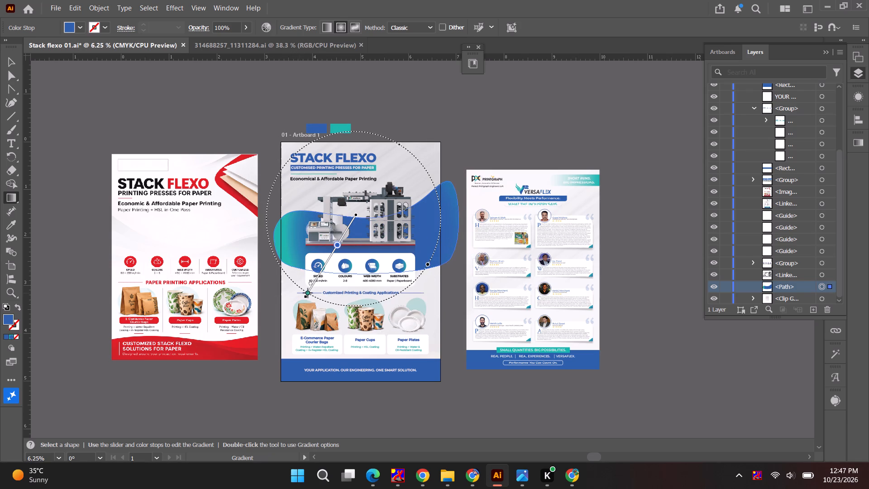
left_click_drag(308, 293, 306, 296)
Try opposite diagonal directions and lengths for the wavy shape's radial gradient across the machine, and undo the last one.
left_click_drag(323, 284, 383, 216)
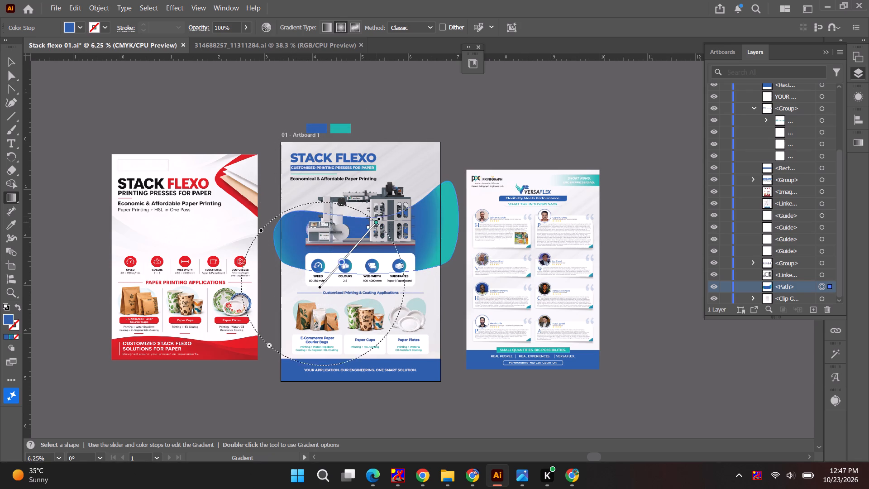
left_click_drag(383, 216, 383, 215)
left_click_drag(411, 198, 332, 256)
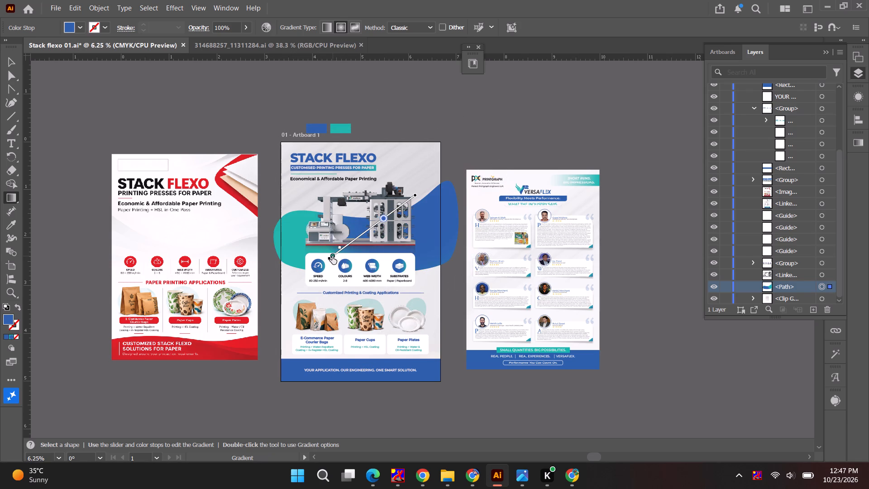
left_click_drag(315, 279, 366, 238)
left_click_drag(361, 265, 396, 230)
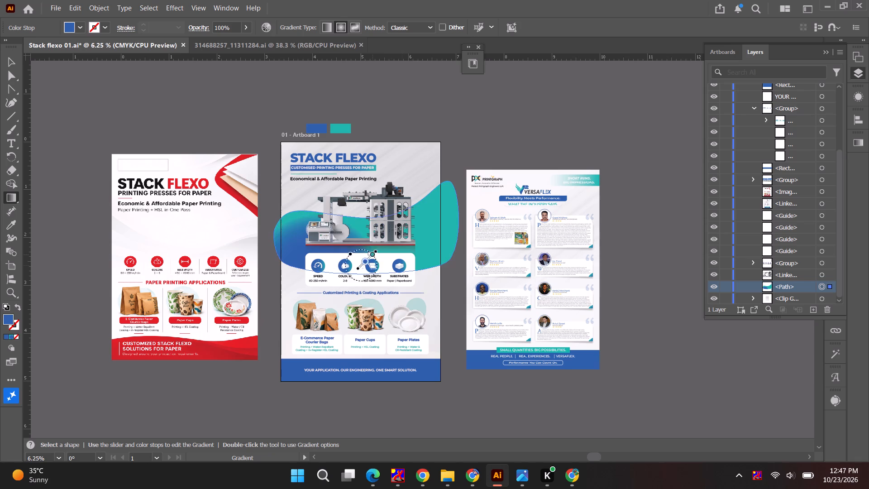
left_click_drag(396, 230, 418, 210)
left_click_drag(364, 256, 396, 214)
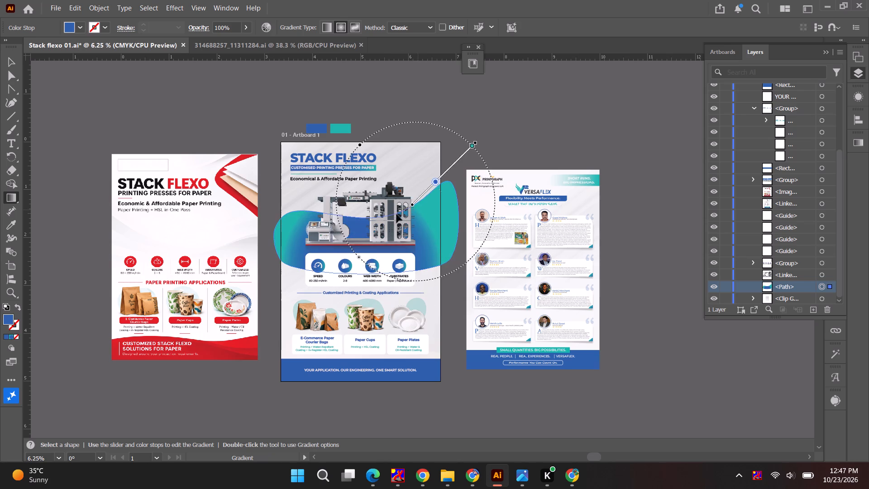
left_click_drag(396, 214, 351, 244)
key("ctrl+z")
Redraw the wavy shape's radial gradient from above the paper bags to beyond the poster's right edge, shifting its blue stop toward the teal end.
left_click_drag(318, 294, 401, 219)
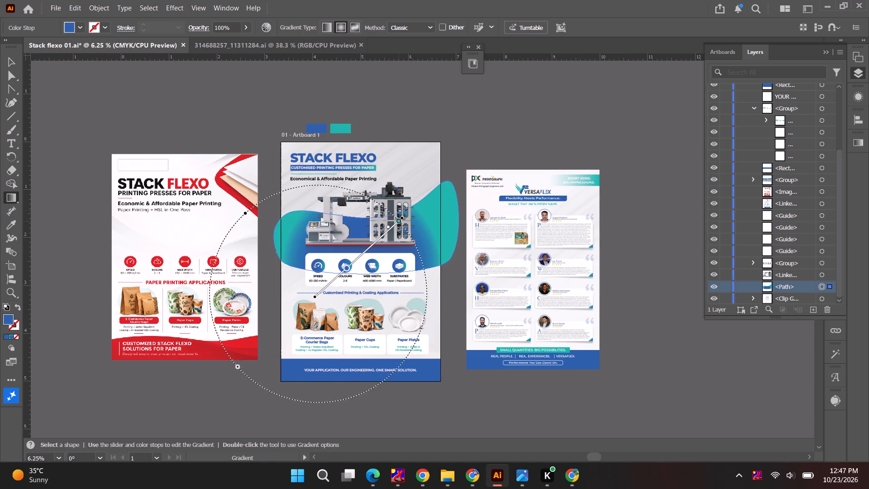
left_click_drag(401, 219, 444, 202)
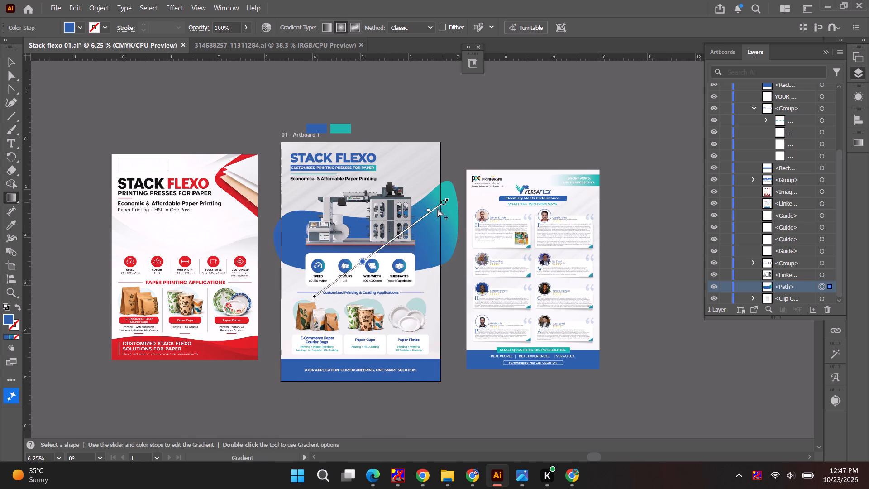
left_click(314, 297)
left_click_drag(364, 260, 379, 253)
Add another blue stop near the gradient's centre, at about 4% location, and recolour it with the darker blue swatch.
left_click_drag(378, 254, 326, 294, "alt")
double_click(323, 292)
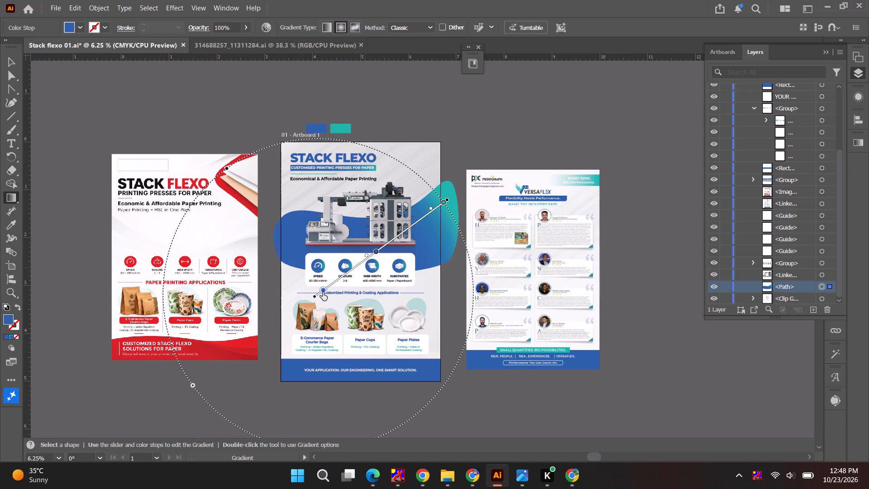
left_click(243, 326)
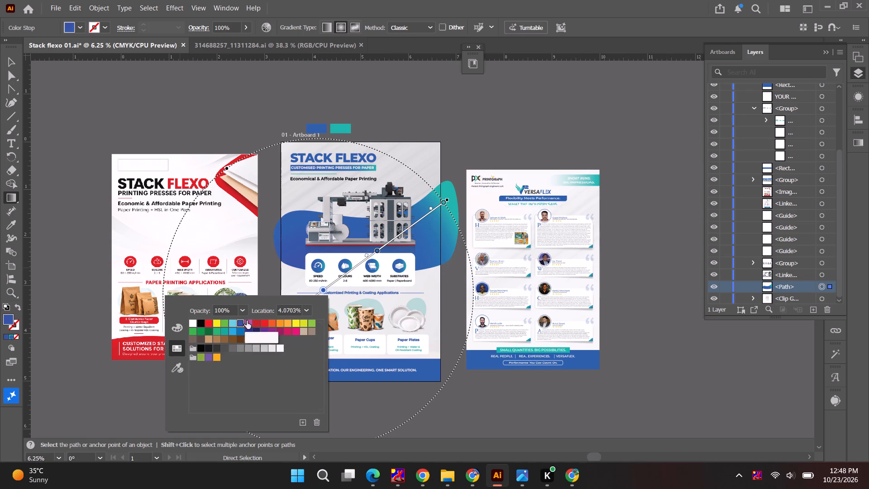
left_click_drag(378, 250, 392, 242)
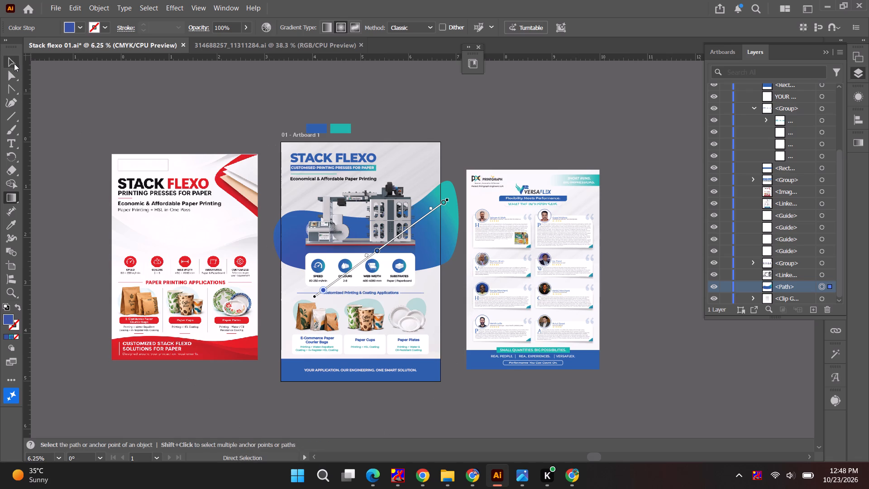
Move the wavy shape's path into the poster background's clip group, between the clipping path and the background image.
left_click(14, 63)
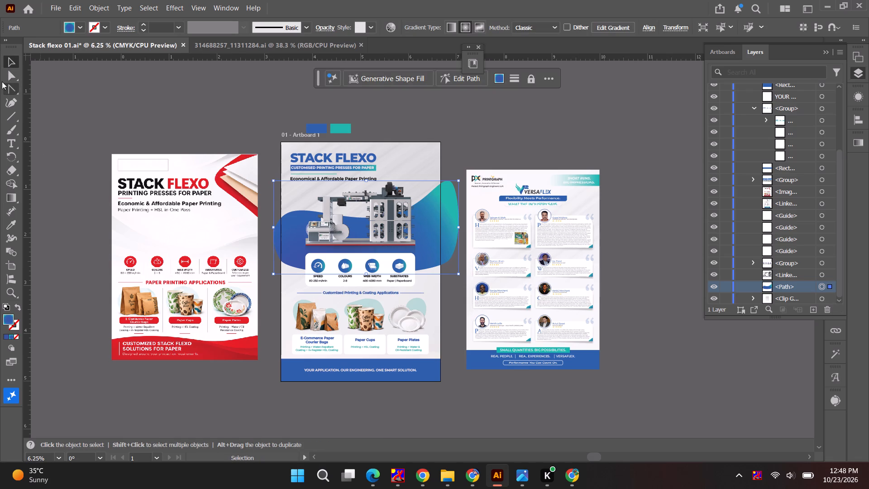
right_click(10, 319)
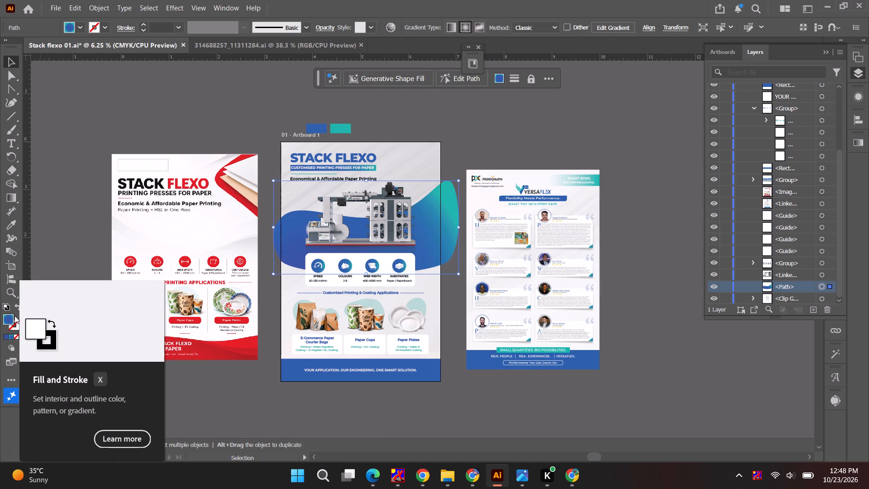
scroll(848, 279, "down", 4)
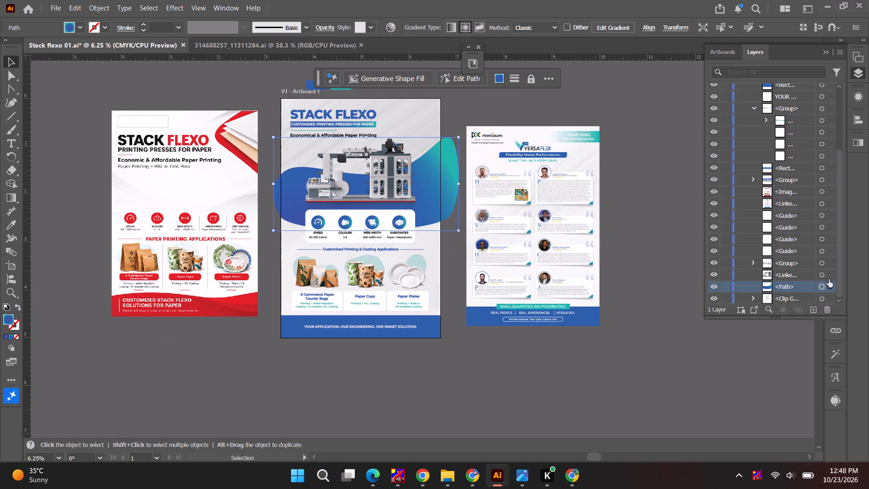
scroll(817, 280, "down", 1)
left_click(753, 296)
scroll(759, 290, "down", 3)
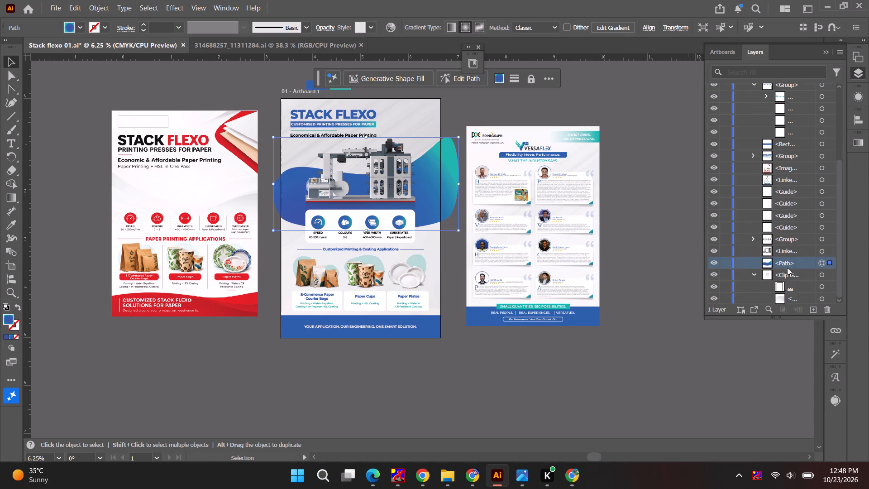
left_click_drag(787, 264, 787, 293)
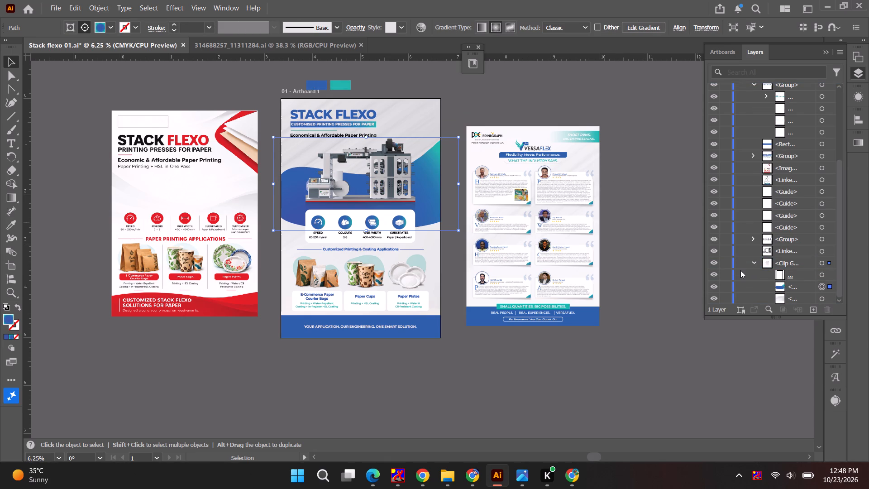
left_click(638, 204)
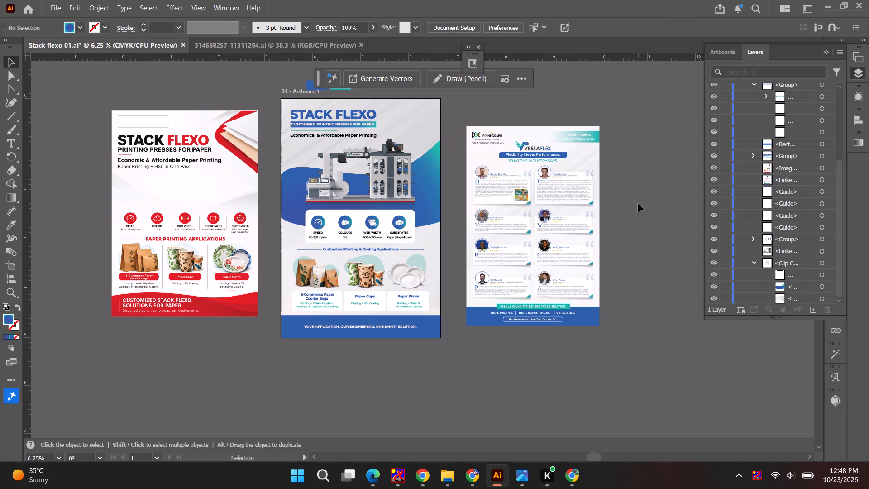
right_click_drag(638, 204, 657, 236)
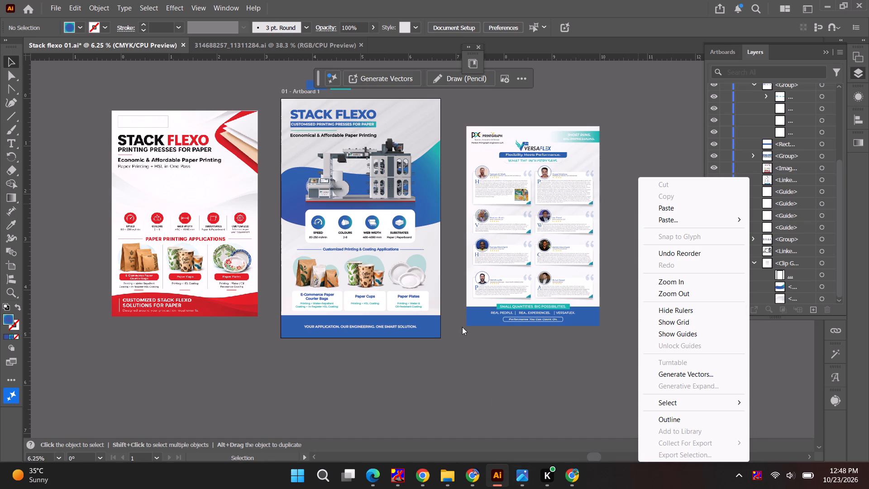
Target the wavy shape inside the clip group for gradient editing and lock the group's clipping path.
left_click(11, 192)
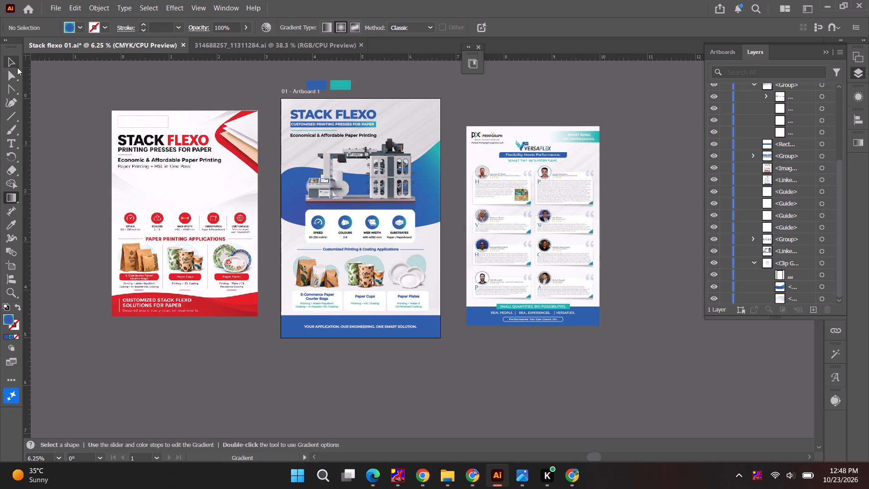
scroll(793, 249, "down", 6)
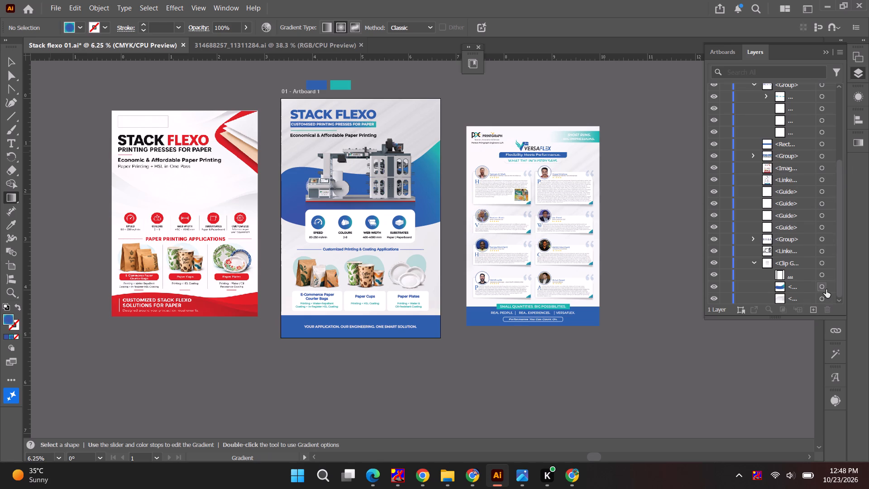
left_click(828, 289)
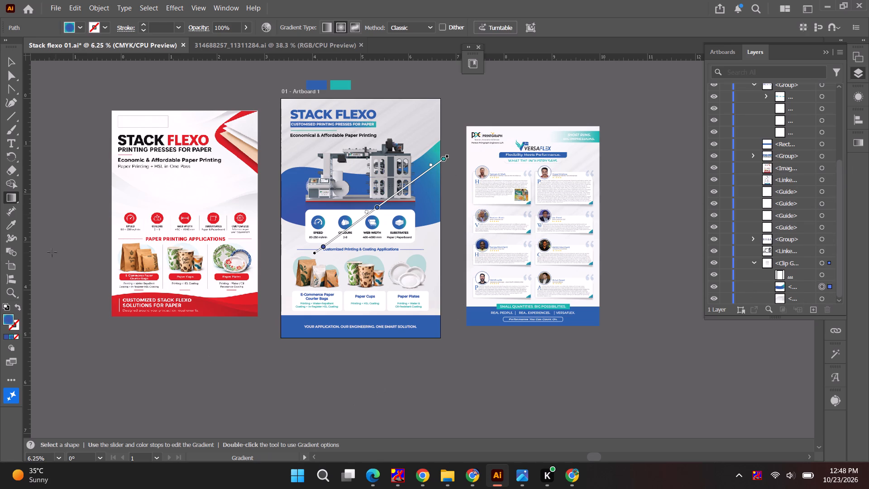
left_click(727, 274)
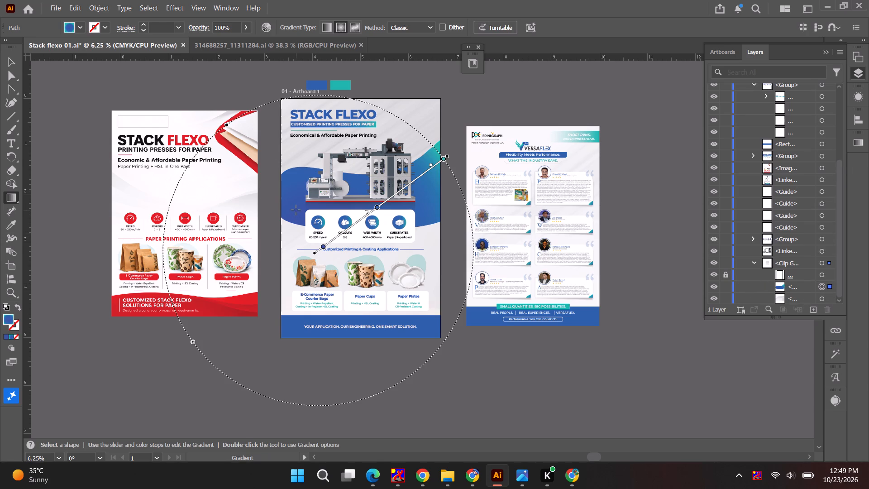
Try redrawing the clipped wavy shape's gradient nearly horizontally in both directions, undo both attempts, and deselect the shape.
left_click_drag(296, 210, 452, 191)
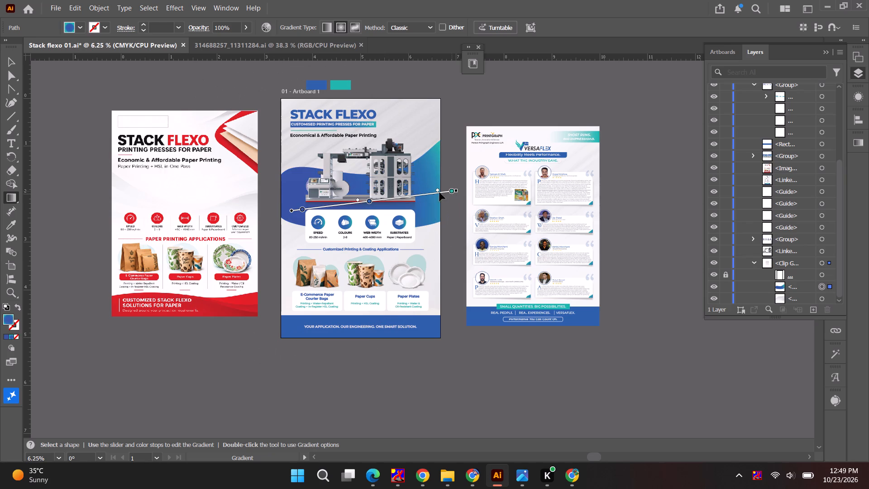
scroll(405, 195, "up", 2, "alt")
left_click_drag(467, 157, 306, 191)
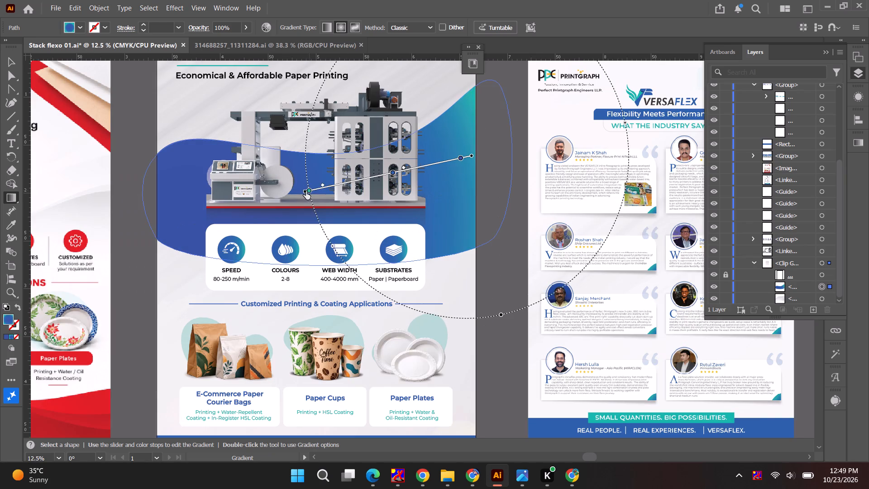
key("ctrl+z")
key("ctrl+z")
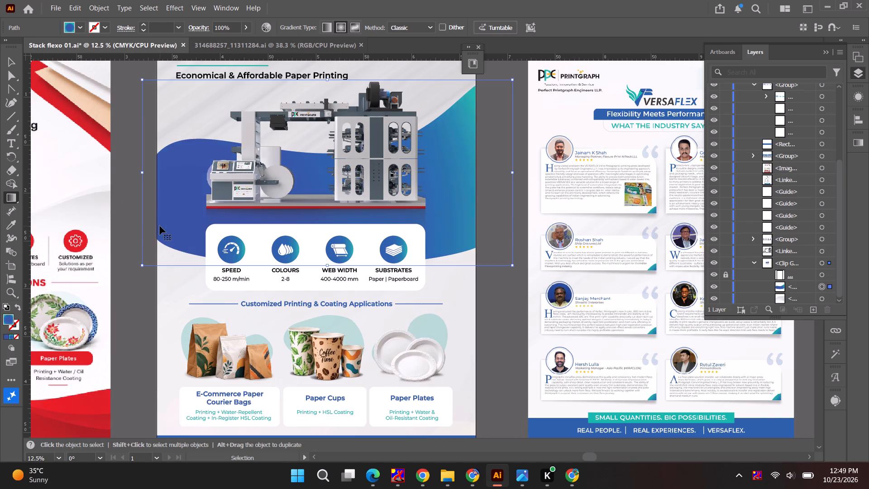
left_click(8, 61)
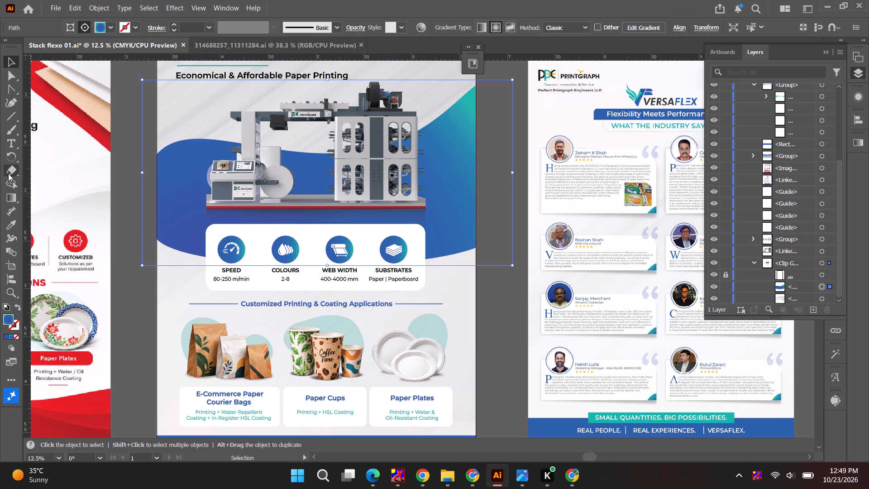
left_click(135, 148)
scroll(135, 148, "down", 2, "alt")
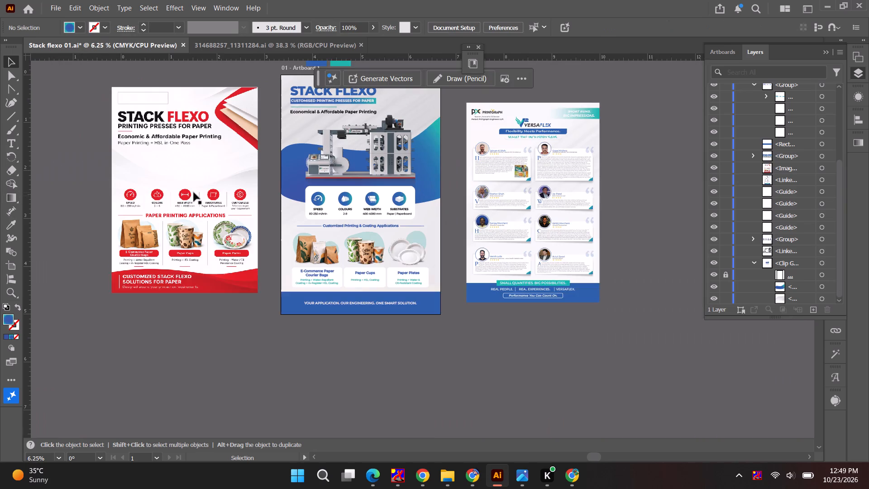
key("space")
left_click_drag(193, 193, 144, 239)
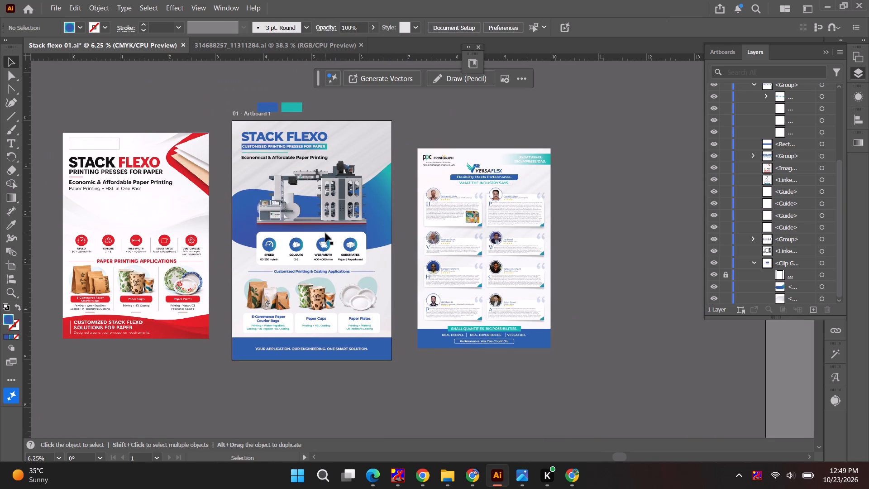
Draw a gradient-filled rectangle across the poster's full width over the machine base and feature card, and round its corners slightly.
left_click(443, 123)
scroll(360, 193, "up", 1, "alt")
scroll(360, 193, "down", 1, "alt")
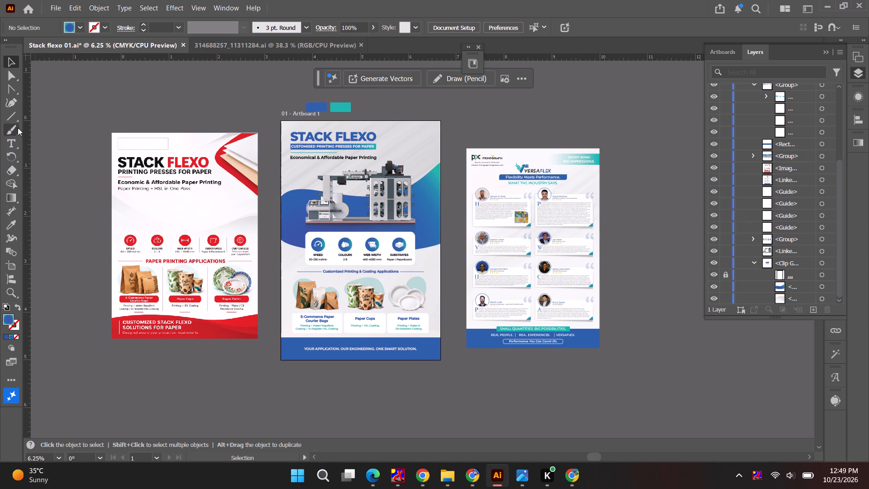
right_click(16, 112)
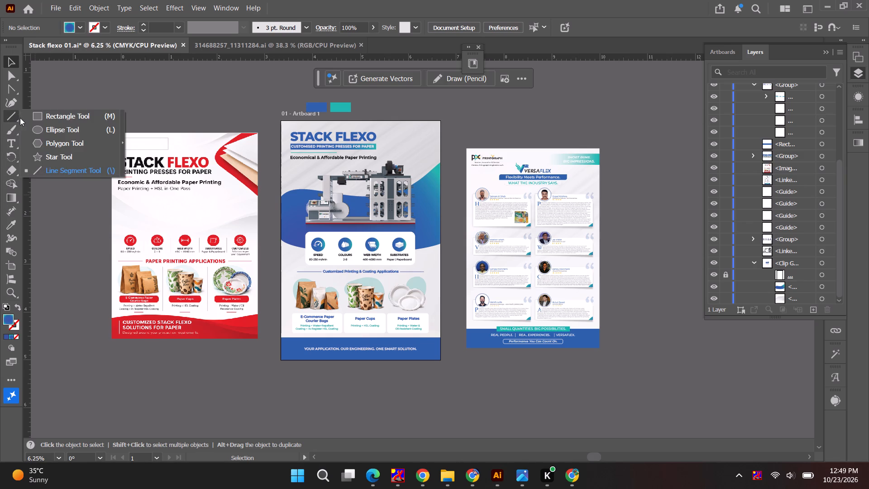
left_click(43, 115)
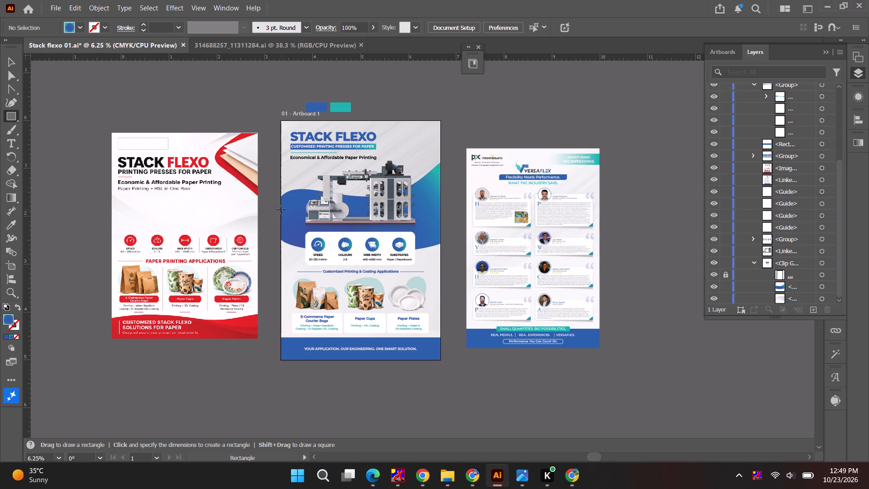
left_click_drag(281, 208, 436, 259)
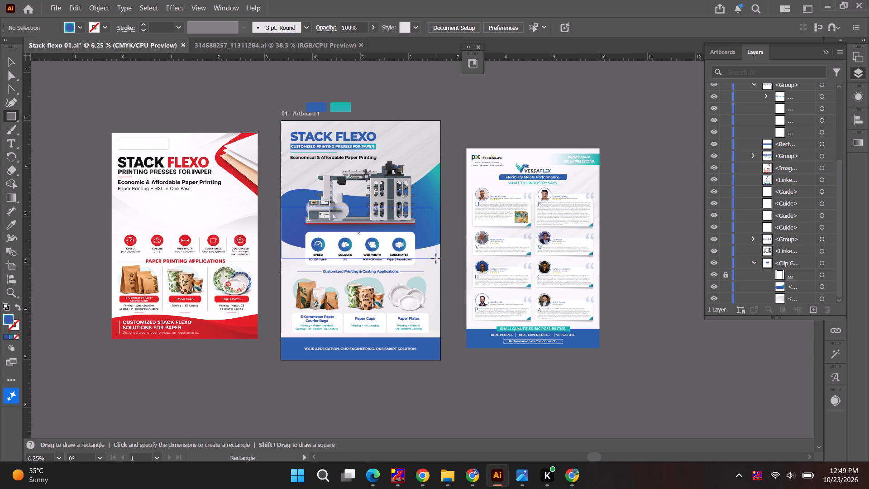
left_click_drag(436, 259, 440, 259)
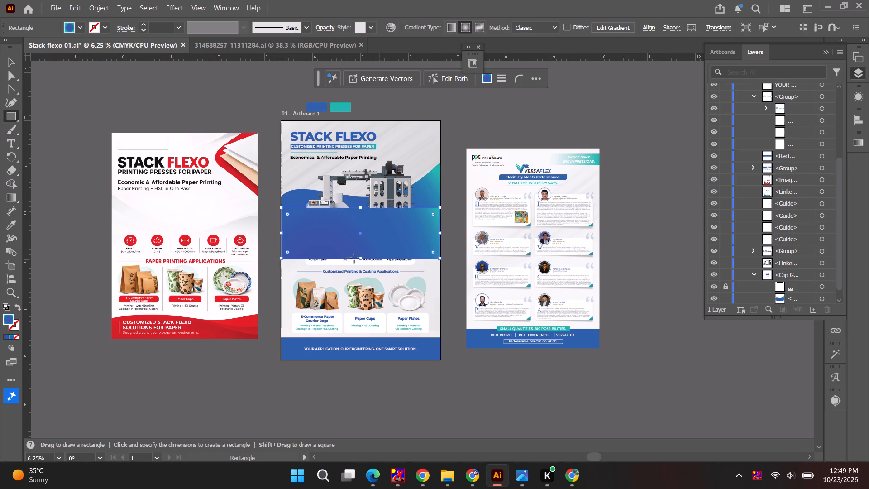
left_click(288, 216)
Move the new rectangle into the background's clip group, just above the wavy shape, and hide the wavy shape.
scroll(776, 127, "up", 6)
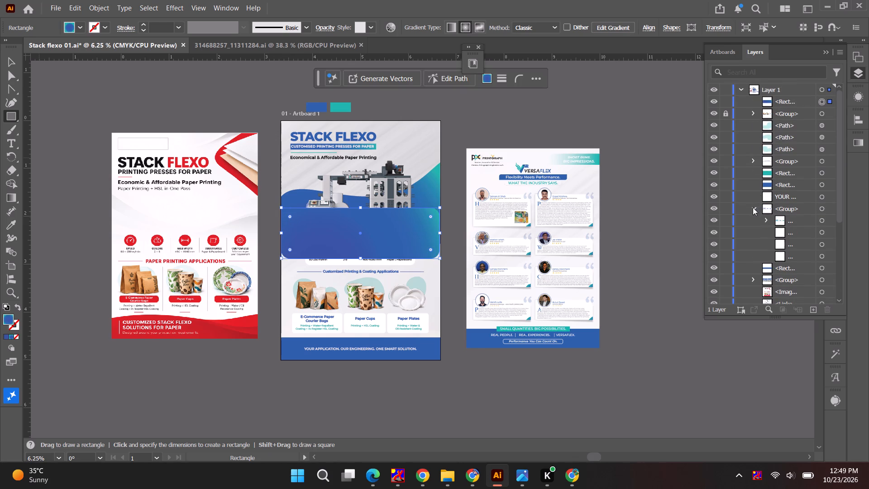
left_click(753, 207)
left_click_drag(789, 102, 787, 271)
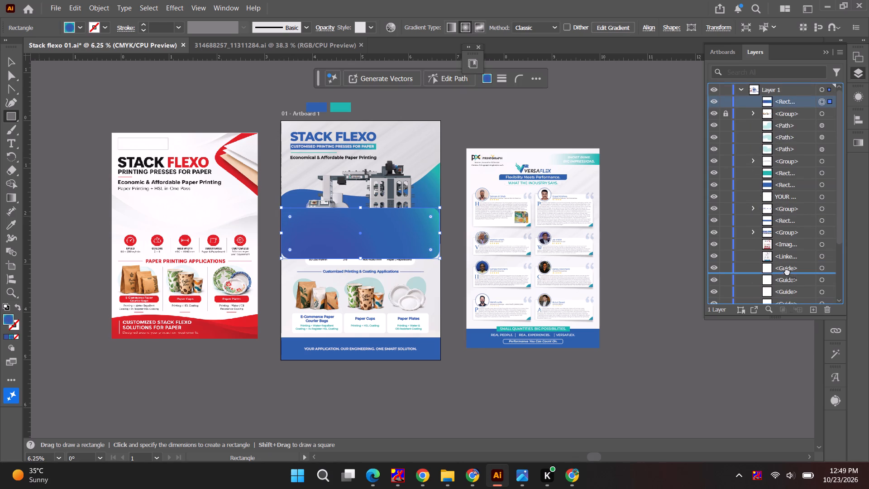
left_click_drag(787, 271, 789, 296)
scroll(789, 296, "down", 5)
left_click_drag(787, 228, 788, 277)
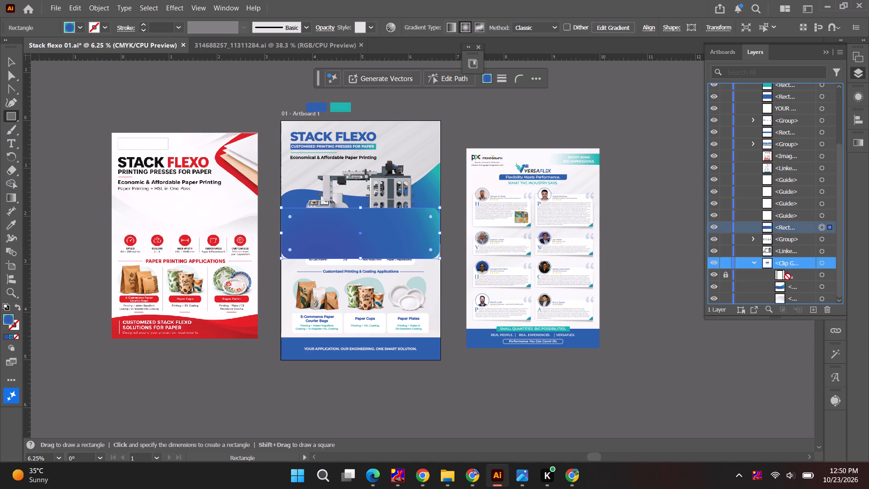
left_click_drag(788, 277, 788, 283)
left_click(714, 286)
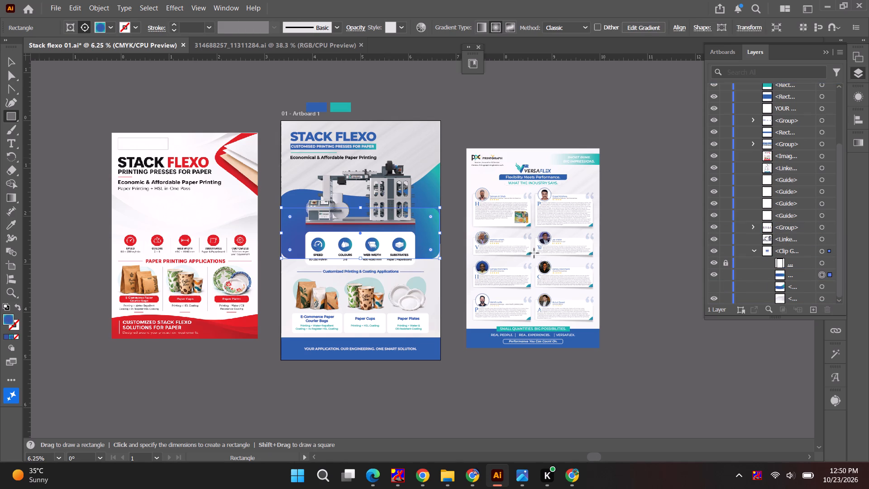
Shorten the clipped rectangle from its bottom edge and inset both sides slightly from the poster's edges.
left_click(16, 59)
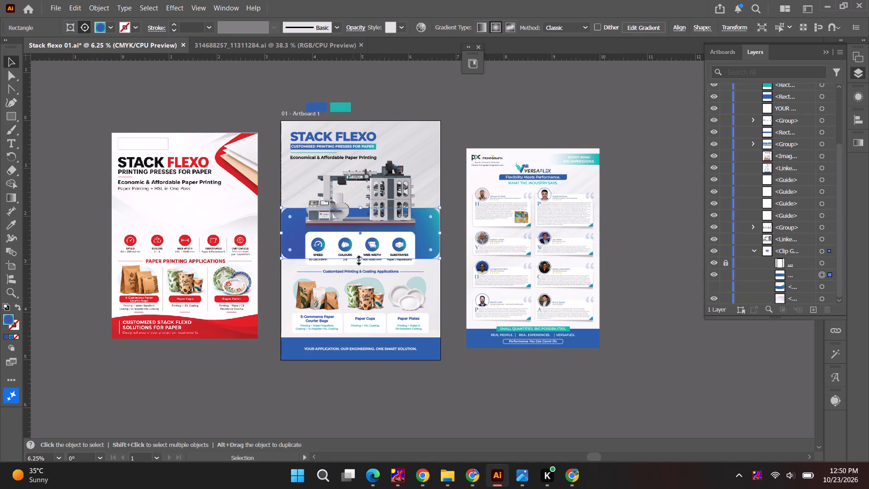
left_click_drag(358, 259, 360, 249)
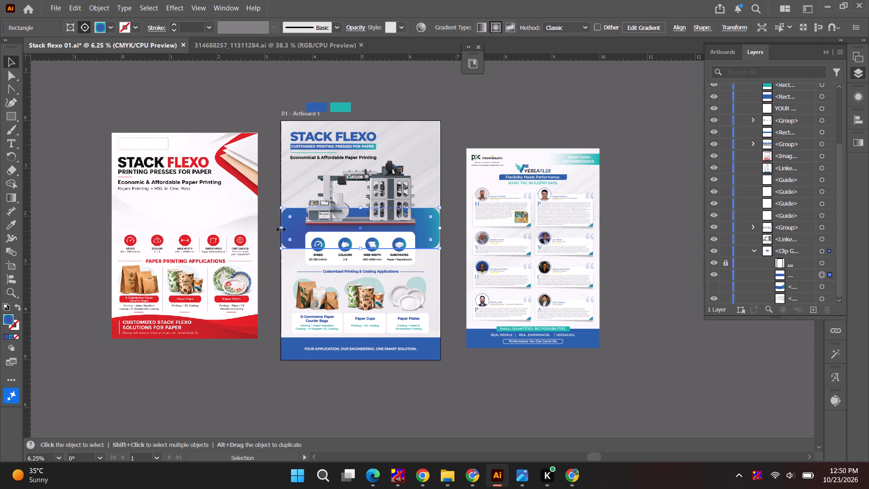
left_click(280, 228, "alt")
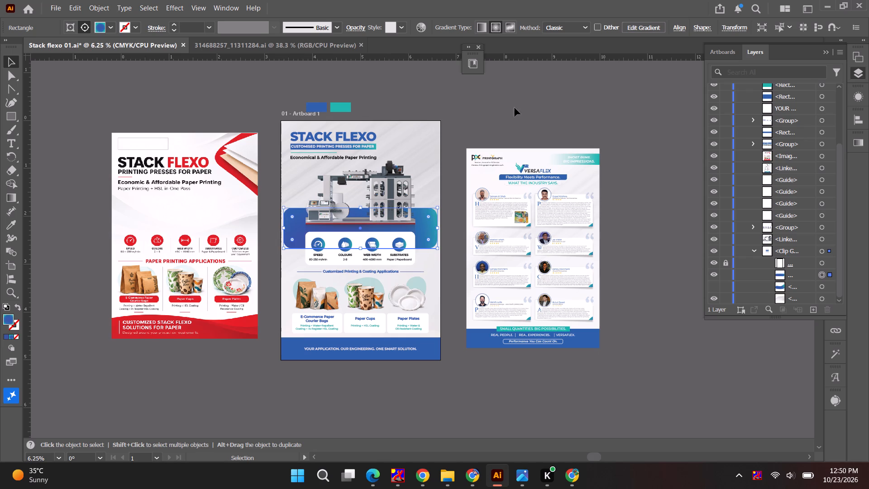
left_click(7, 59)
left_click(240, 97)
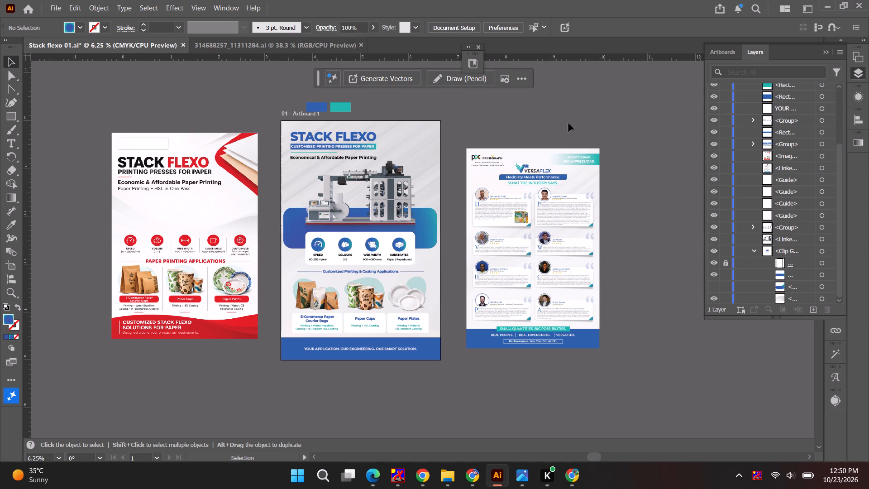
left_click(601, 107)
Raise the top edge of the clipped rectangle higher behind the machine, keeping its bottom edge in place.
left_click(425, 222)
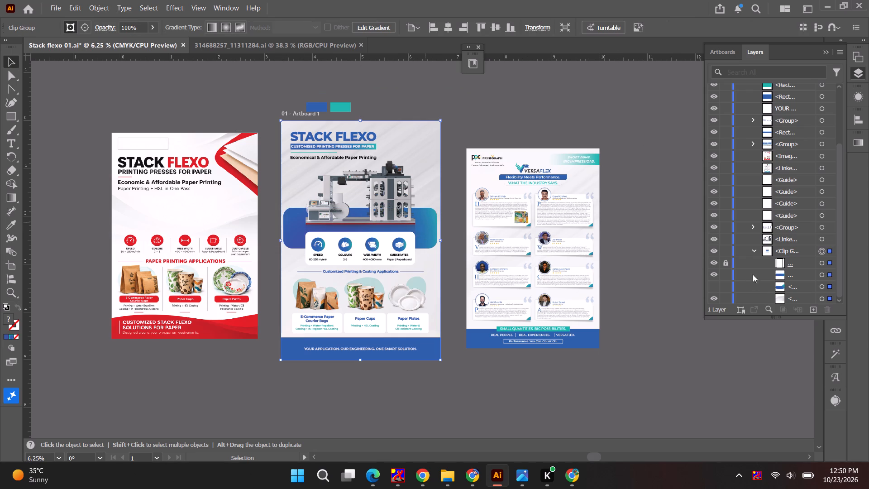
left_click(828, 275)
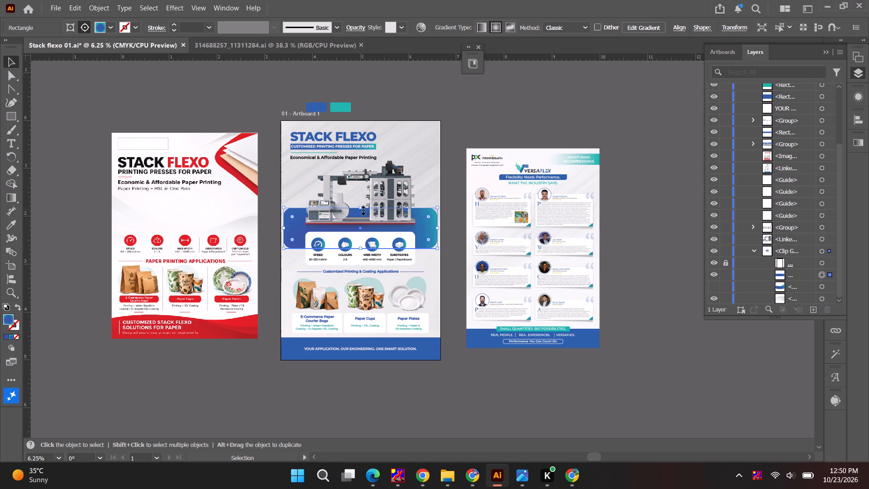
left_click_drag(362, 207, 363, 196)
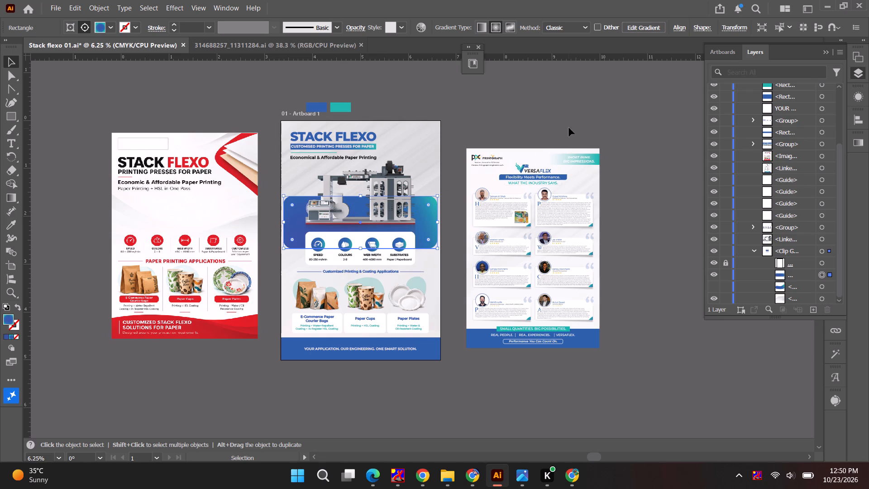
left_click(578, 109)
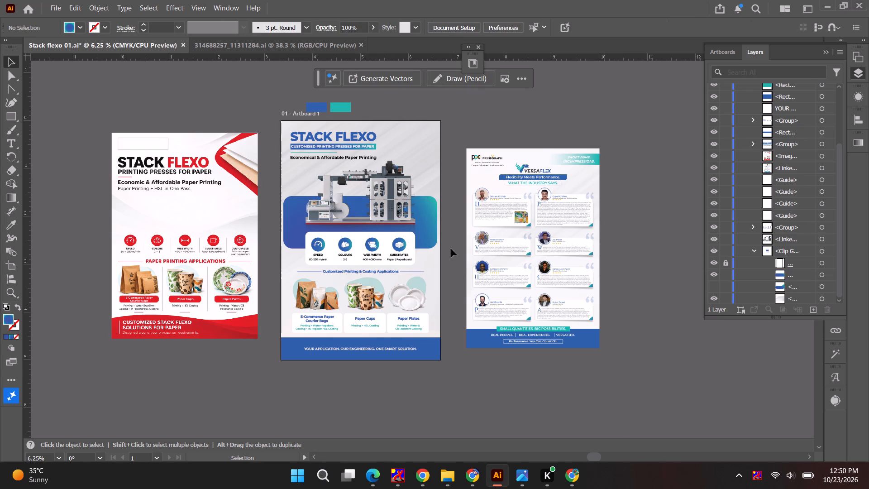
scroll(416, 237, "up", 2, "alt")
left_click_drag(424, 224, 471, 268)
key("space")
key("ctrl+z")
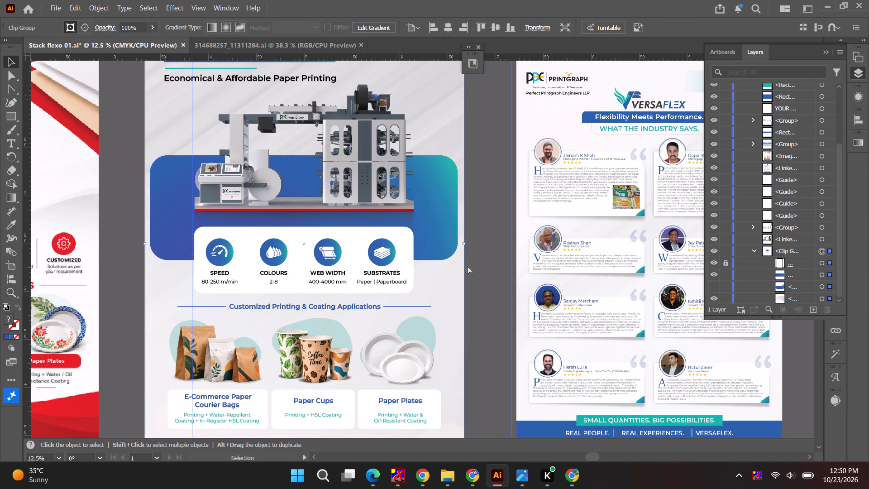
Narrow the gradient rectangle equally on both sides and lock the background image in the clip group.
left_click(832, 276)
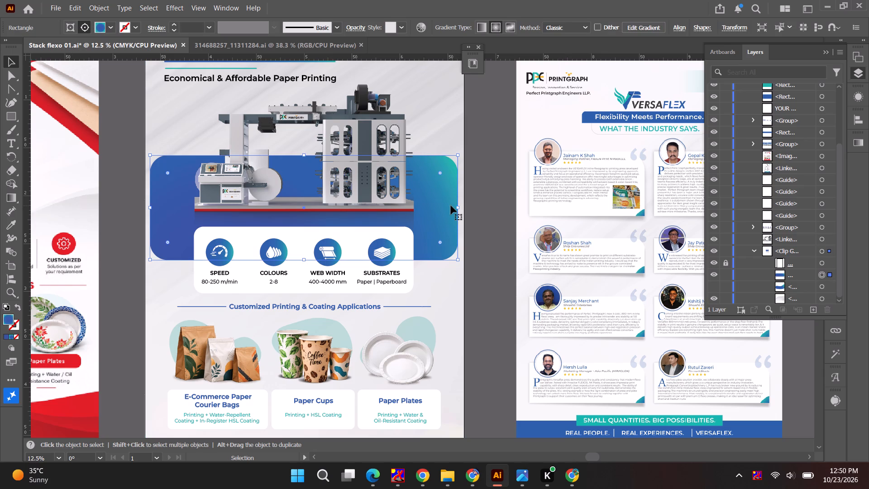
left_click_drag(457, 207, 446, 206, "alt")
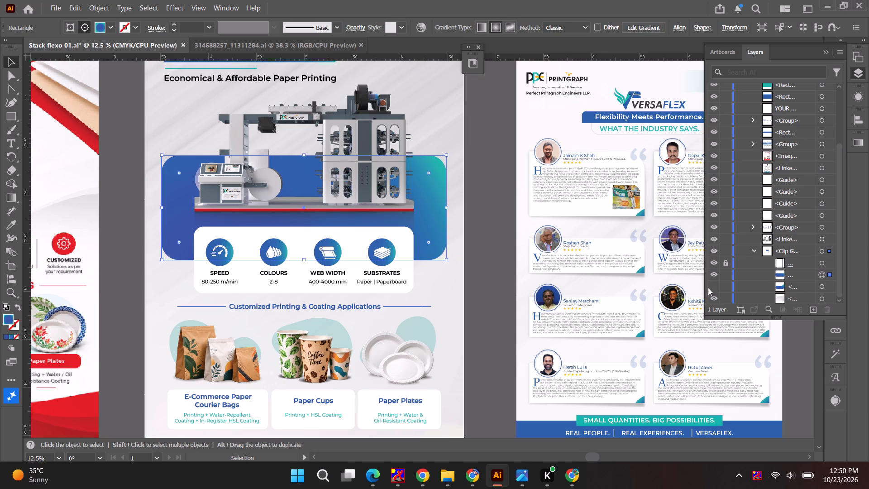
left_click(726, 297)
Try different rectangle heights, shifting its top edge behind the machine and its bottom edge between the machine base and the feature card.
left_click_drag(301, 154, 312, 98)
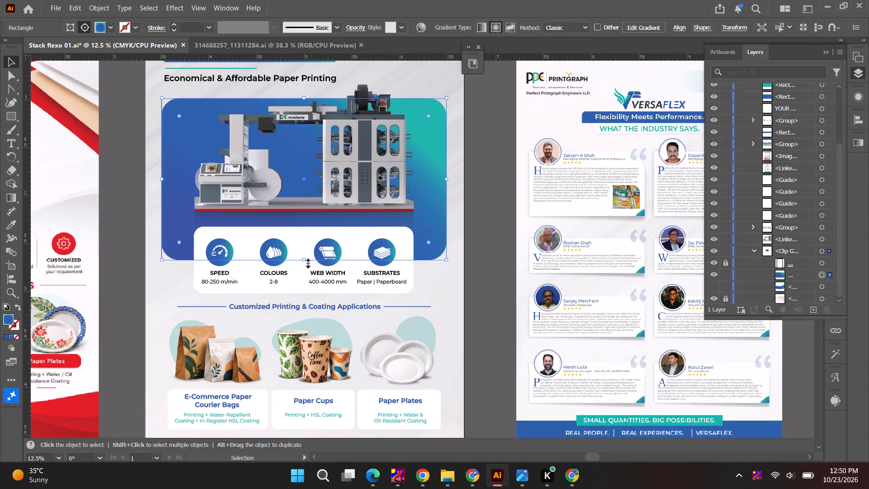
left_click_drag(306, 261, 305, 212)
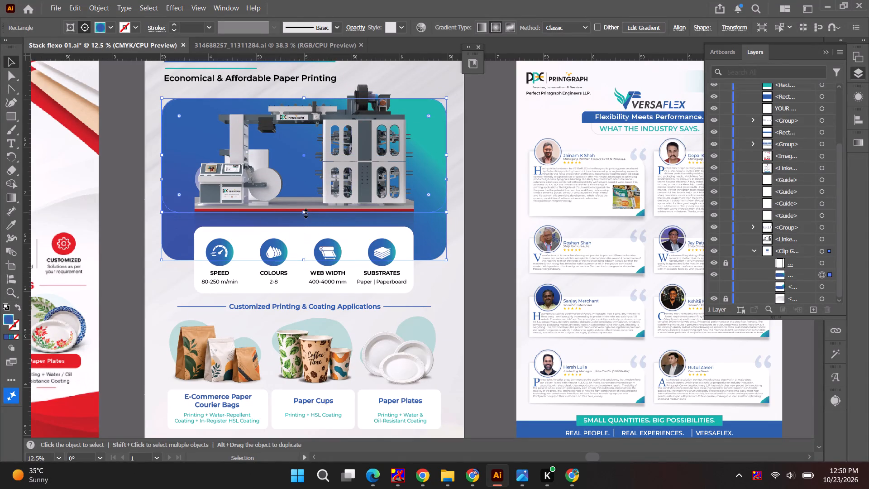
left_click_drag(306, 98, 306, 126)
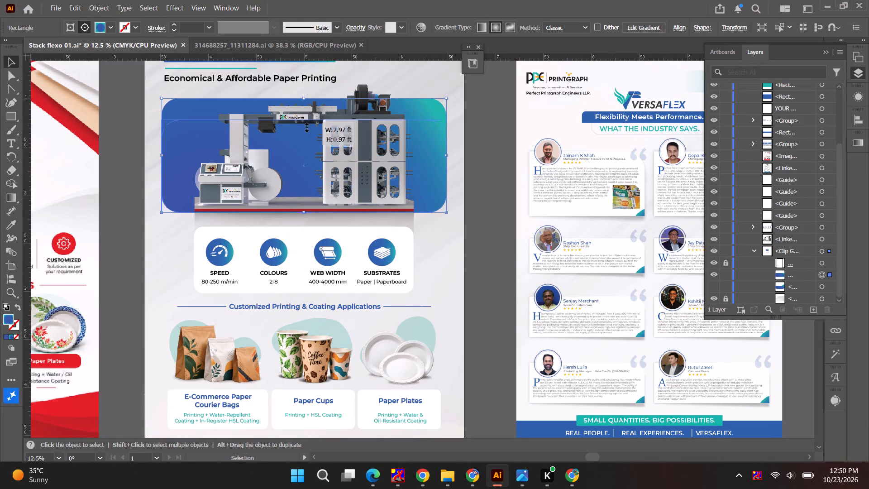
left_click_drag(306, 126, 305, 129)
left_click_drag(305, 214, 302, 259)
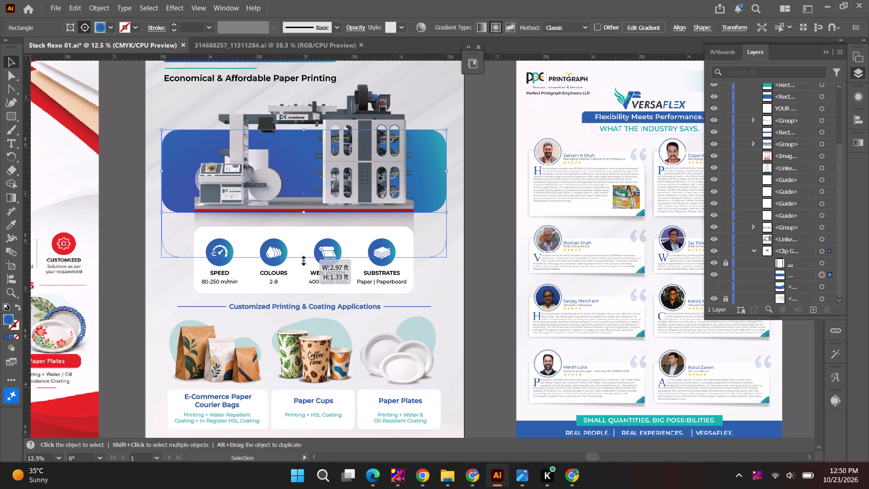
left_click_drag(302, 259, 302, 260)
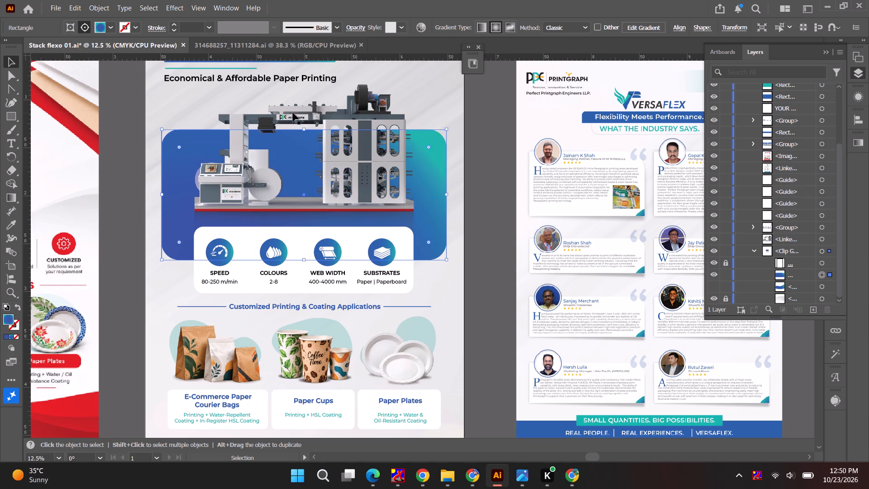
Resize the rectangle: lower its top edge to the machine's lower part, widen both sides slightly and extend its bottom down the feature card.
left_click_drag(306, 132, 303, 184)
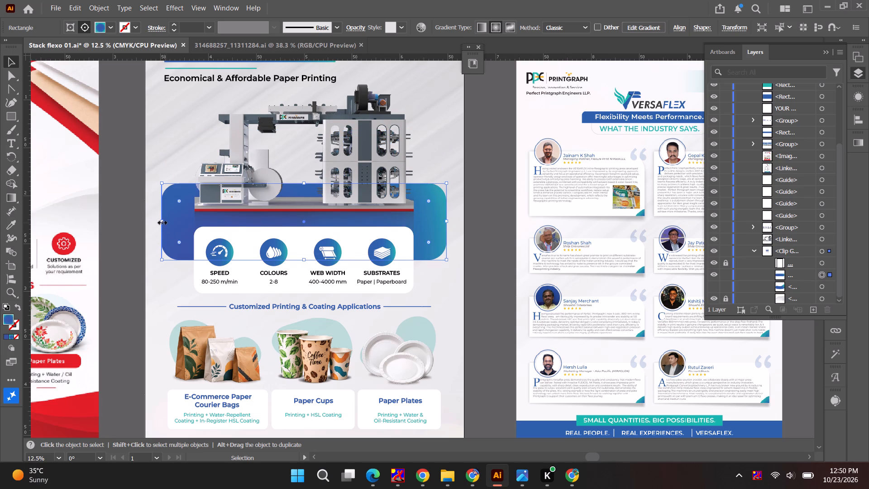
left_click_drag(161, 221, 153, 221, "alt")
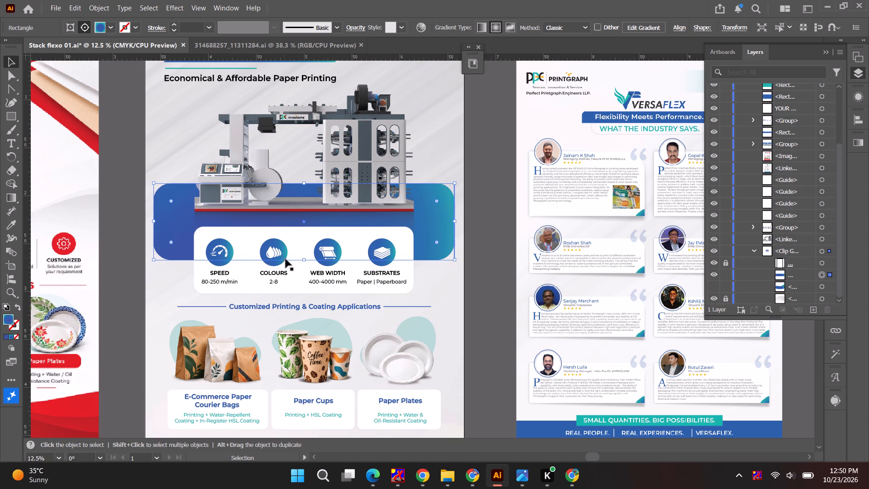
left_click_drag(302, 258, 301, 280)
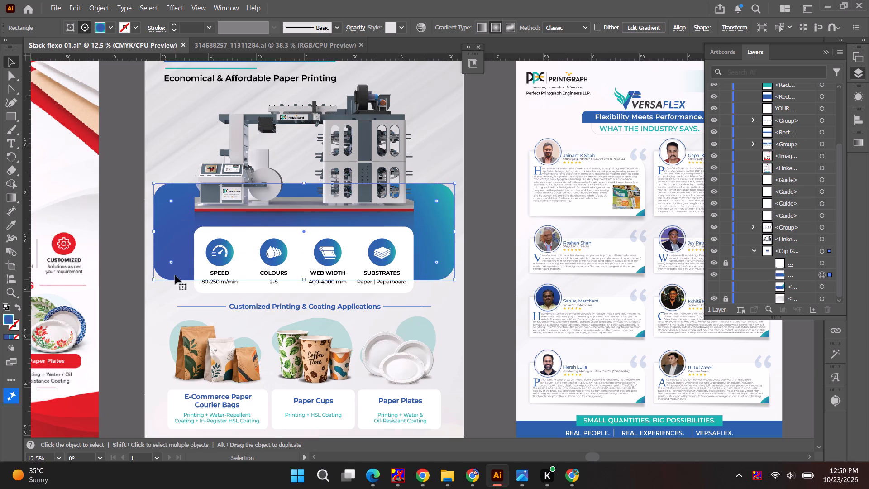
Reduce the gradient rectangle's corner rounding slightly and deselect it.
left_click_drag(171, 263, 162, 267)
left_click(505, 217)
Examine the whole poster layout with the rounded gradient rectangle behind the machine and feature card.
scroll(498, 217, "down", 1, "alt")
key("space")
left_click_drag(472, 233, 462, 256)
left_click(529, 106)
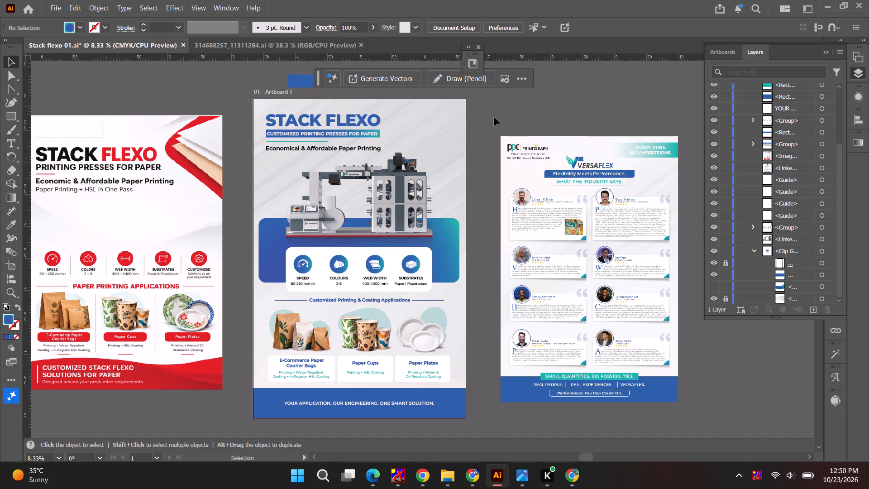
key("space")
key("space")
key("space")
key("space")
key("space")
key("space")
key("space")
key("space")
key("space")
key("space")
key("space")
key("space")
key("space")
key("space")
key("space")
key("space")
key("space")
key("space")
key("space")
key("space")
left_click_drag(448, 322, 425, 316)
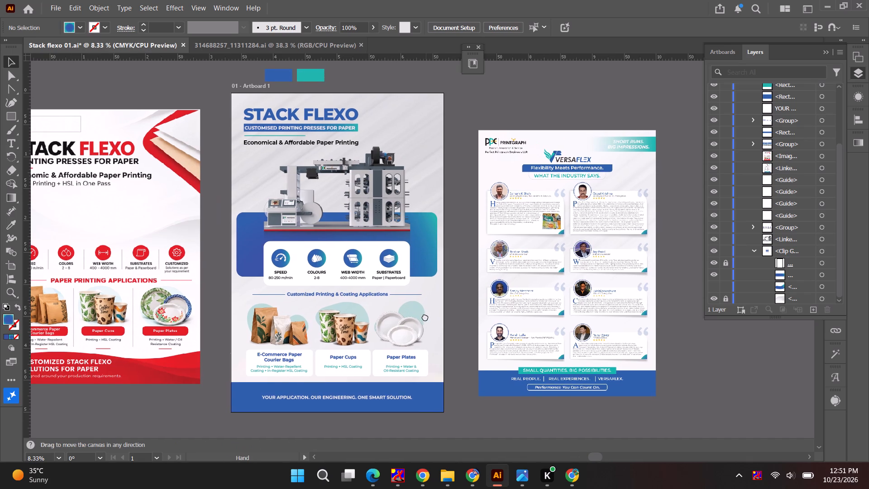
left_click_drag(425, 316, 394, 323)
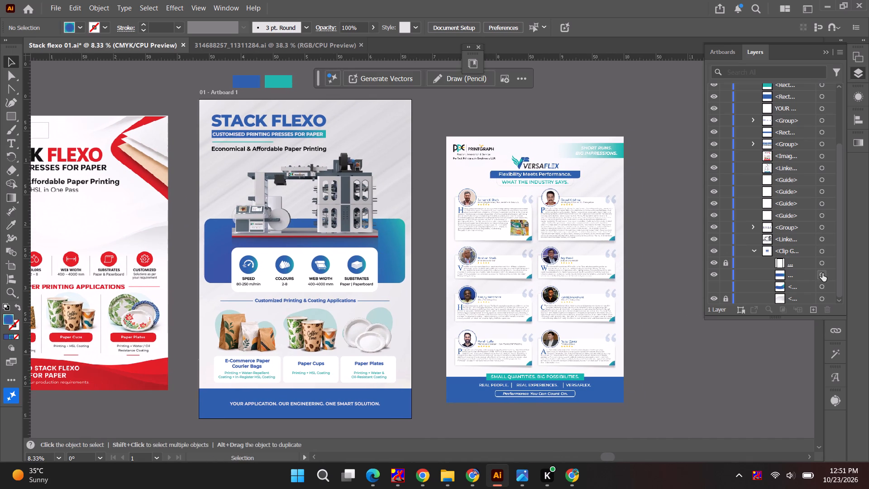
Locate the object group that holds the three white label cards beneath the product images.
key("space")
left_click_drag(368, 340, 363, 315)
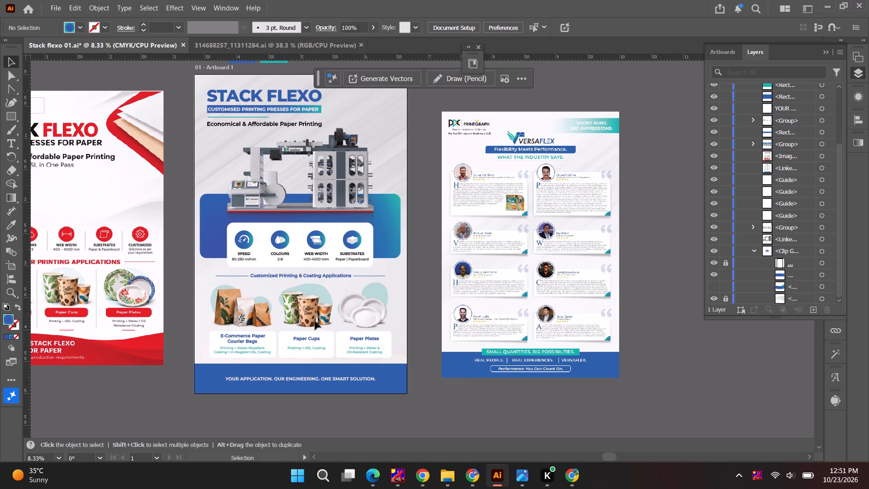
scroll(226, 349, "up", 2, "alt")
key("space")
left_click_drag(235, 345, 215, 308)
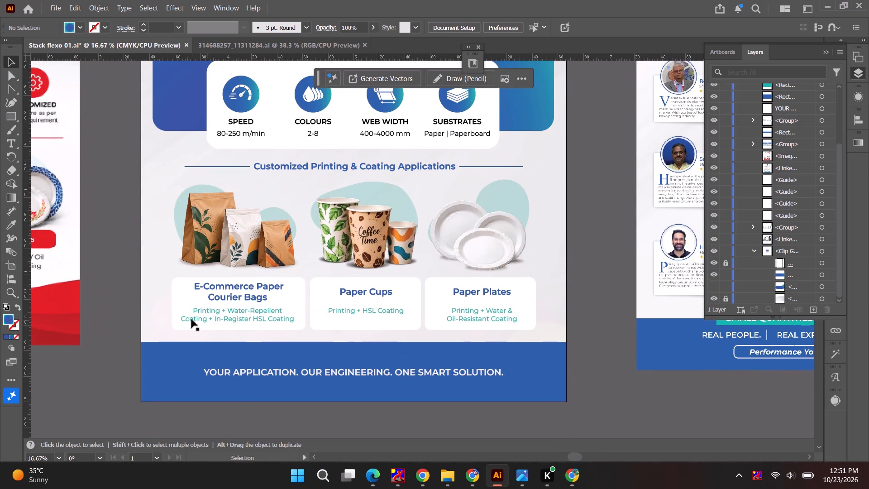
key("a")
left_click(179, 301)
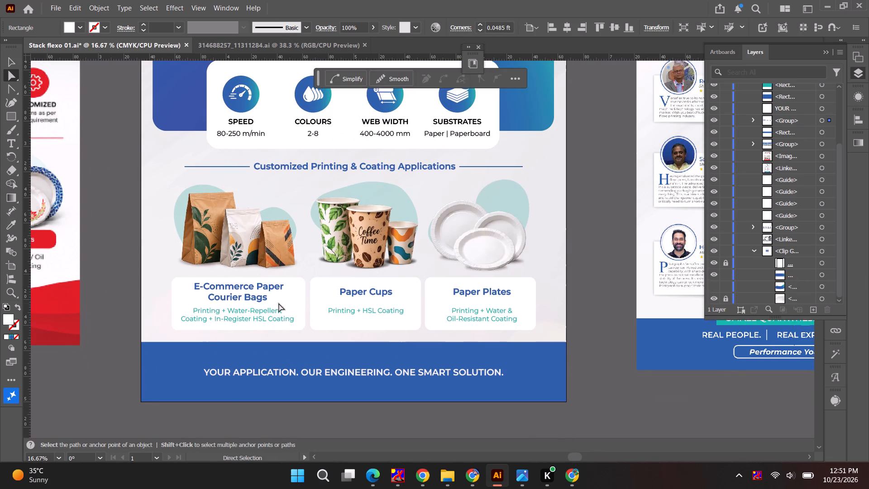
left_click(242, 290)
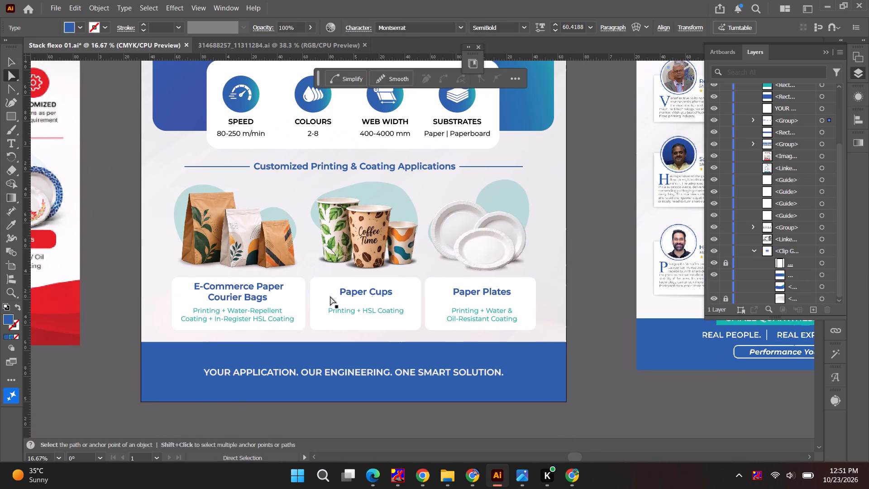
double_click(332, 296)
scroll(769, 251, "down", 4)
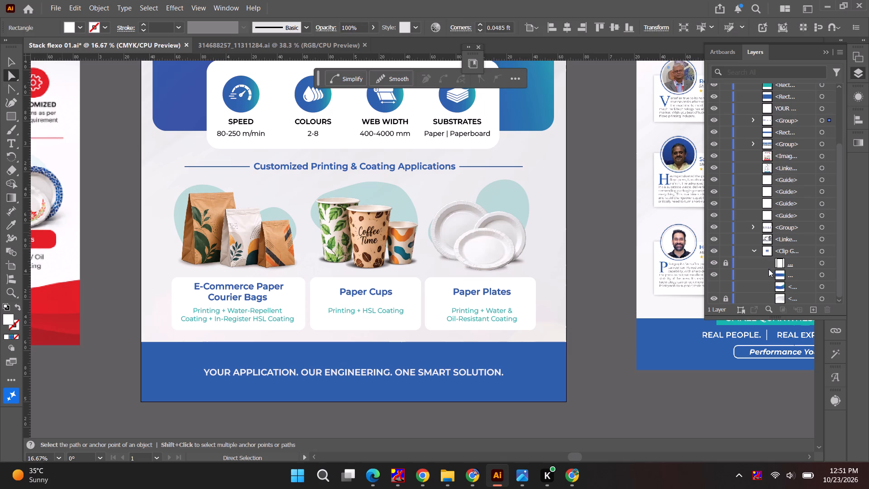
left_click(756, 250)
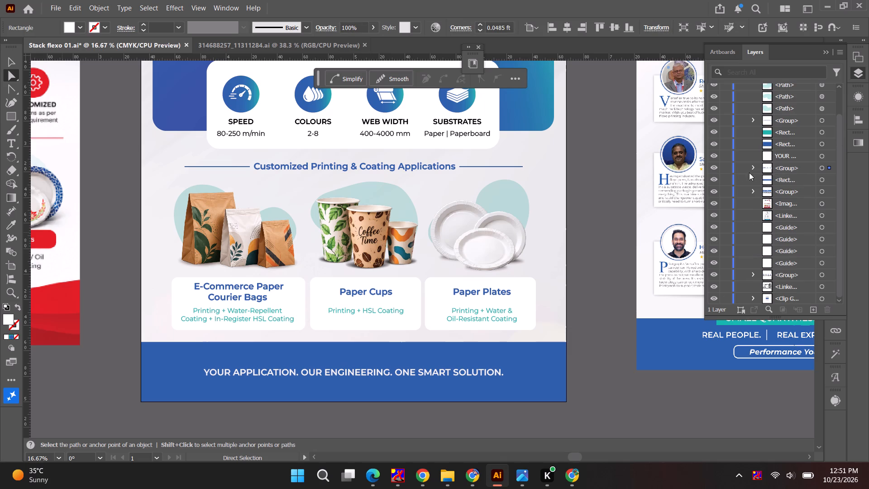
left_click(718, 168)
left_click(718, 168)
left_click(717, 168)
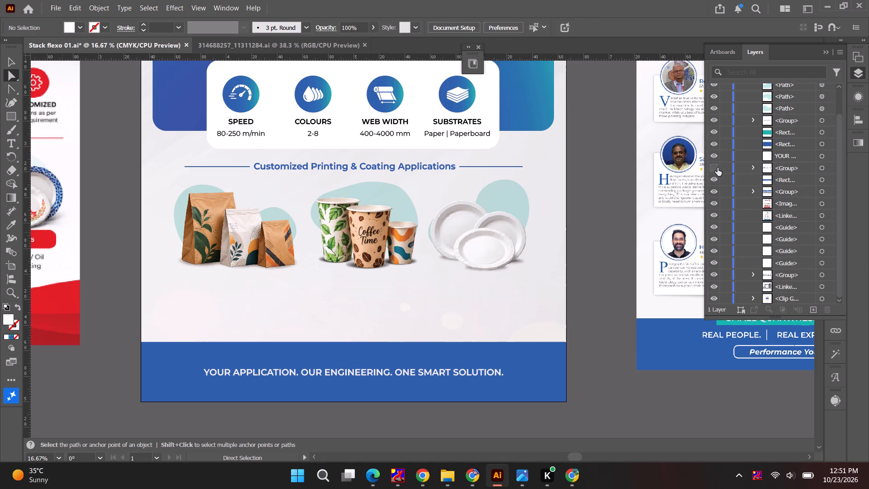
left_click(717, 168)
Give the three white product label cards a blue #3160ad outline.
left_click(752, 164)
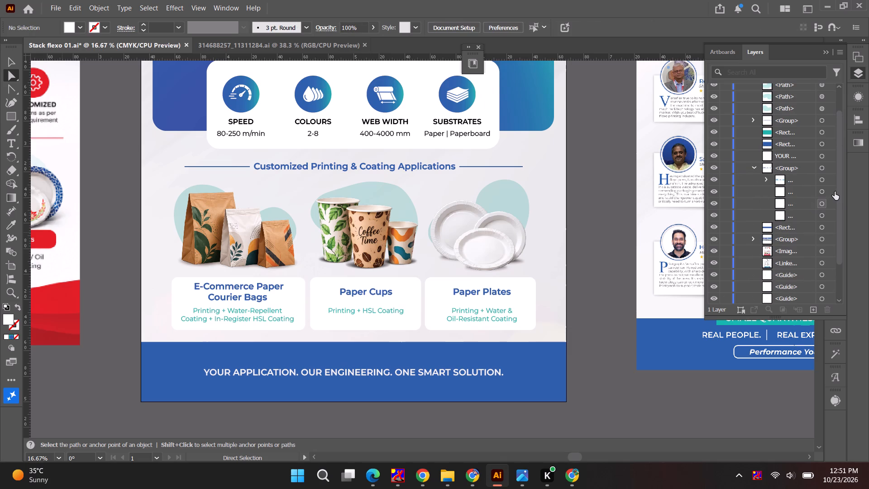
left_click(835, 192)
left_click(829, 201, "shift")
left_click(833, 218, "shift")
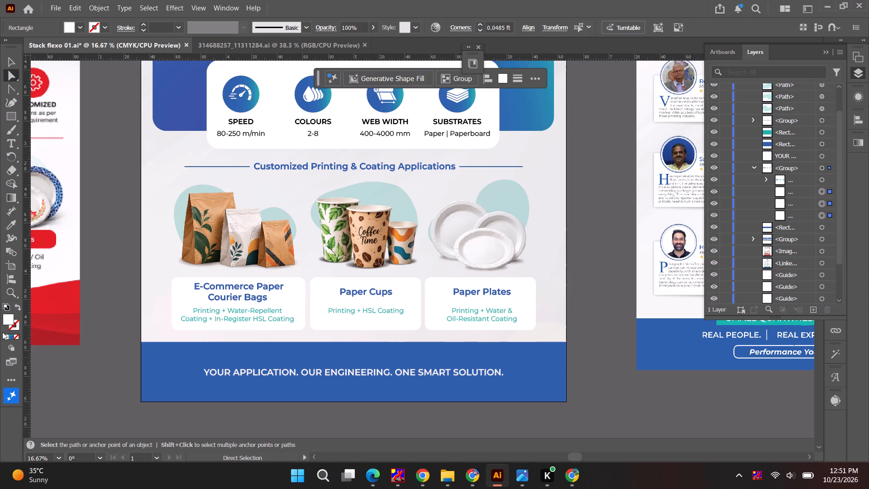
left_click(14, 327)
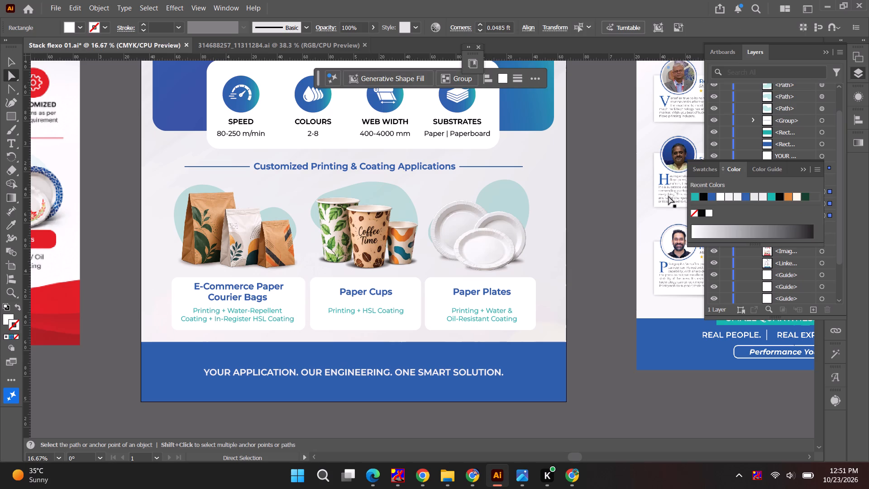
left_click(713, 198)
left_click(747, 199)
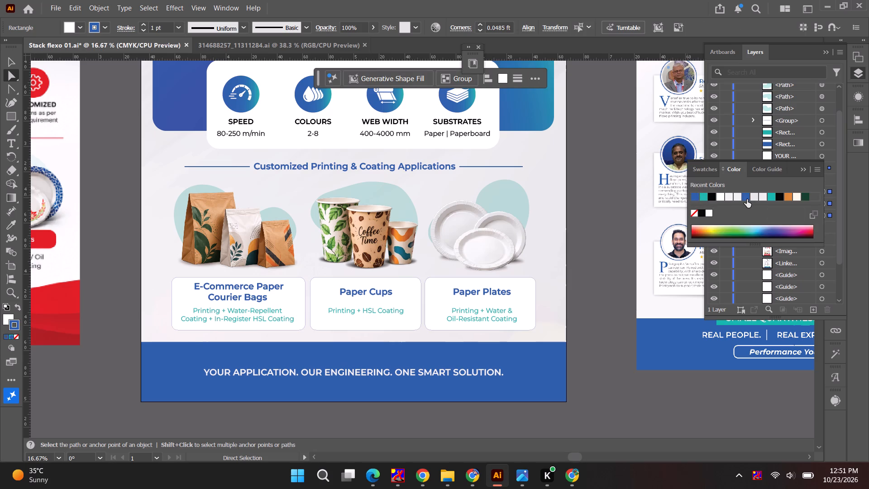
Try a 4 pt outline on the three label cards, settle on 2 pt and deselect them.
left_click(181, 32)
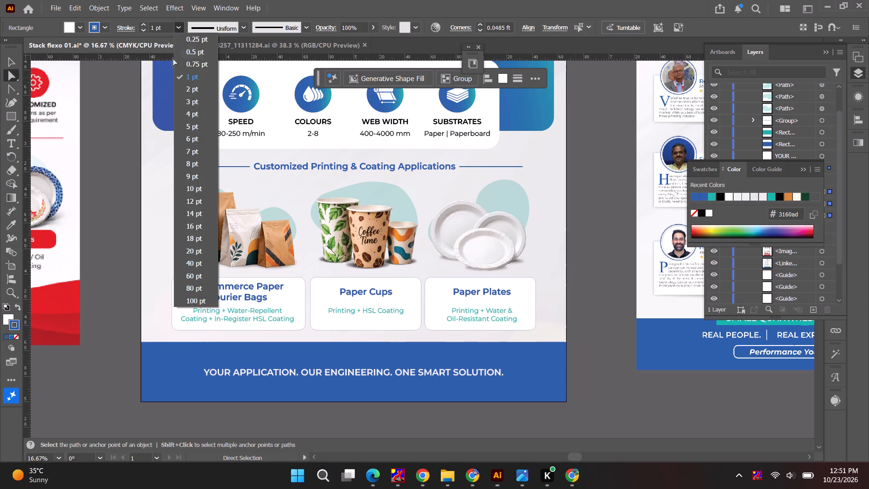
left_click(190, 111)
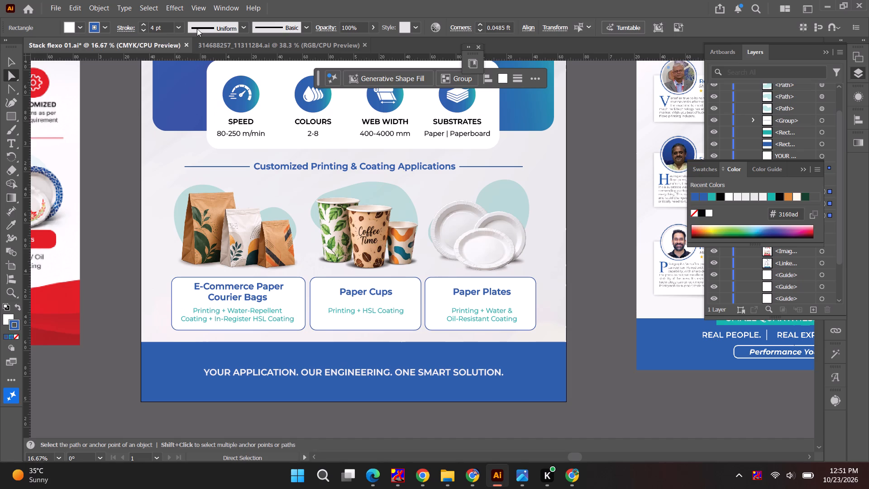
left_click(177, 28)
left_click(193, 93)
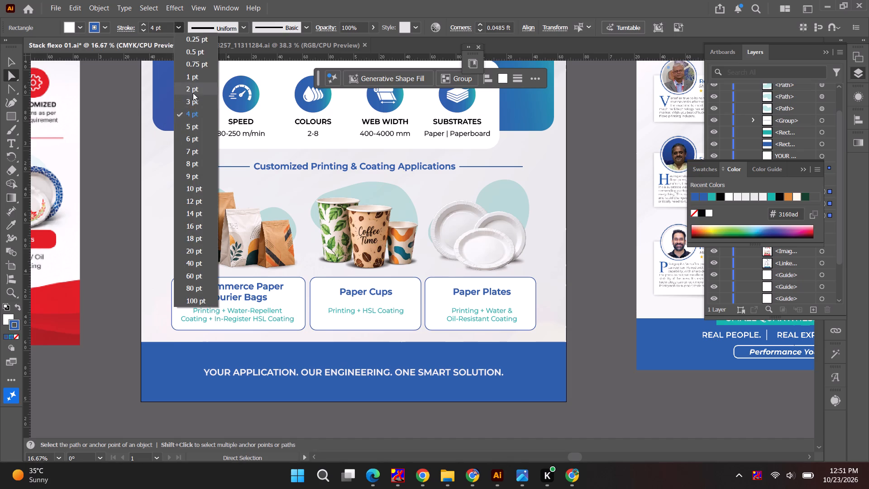
left_click(13, 66)
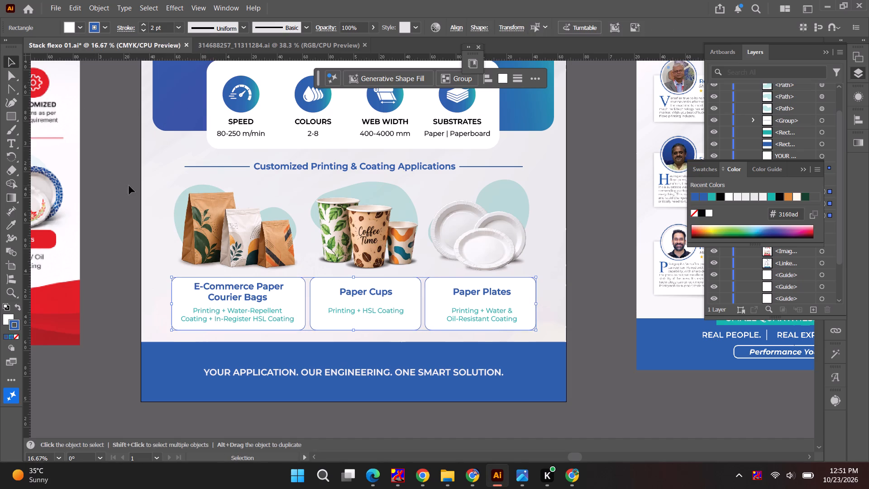
left_click(120, 173)
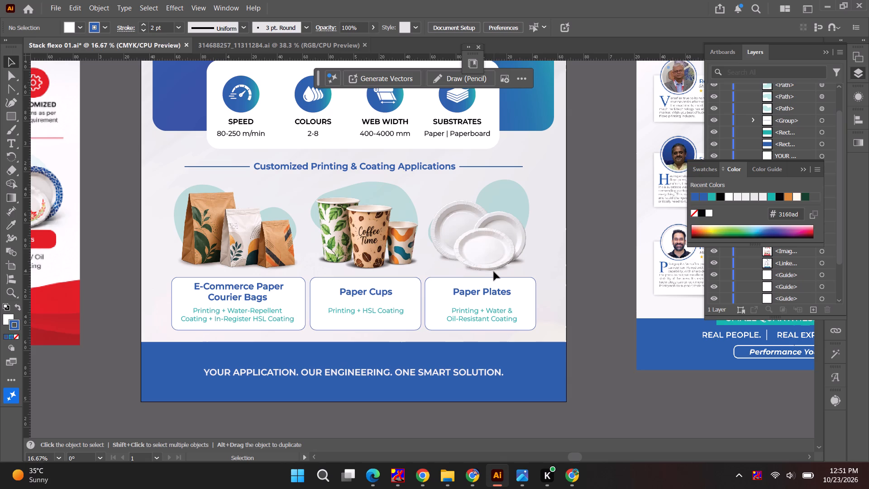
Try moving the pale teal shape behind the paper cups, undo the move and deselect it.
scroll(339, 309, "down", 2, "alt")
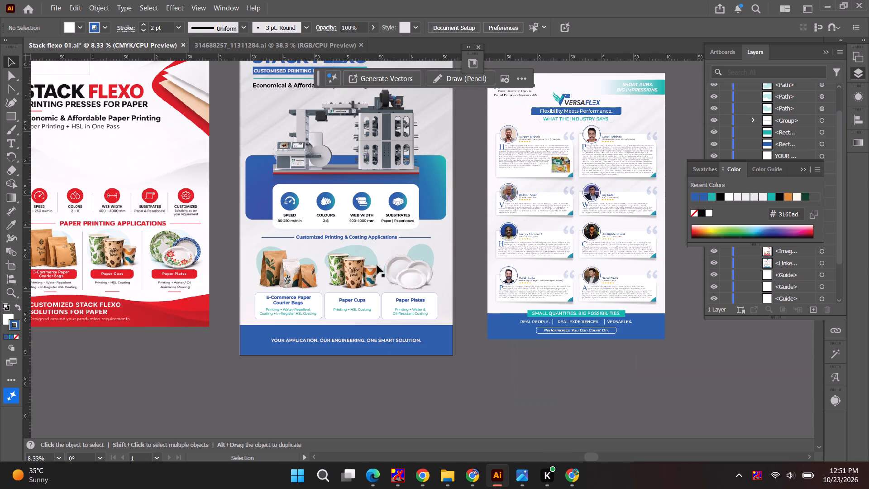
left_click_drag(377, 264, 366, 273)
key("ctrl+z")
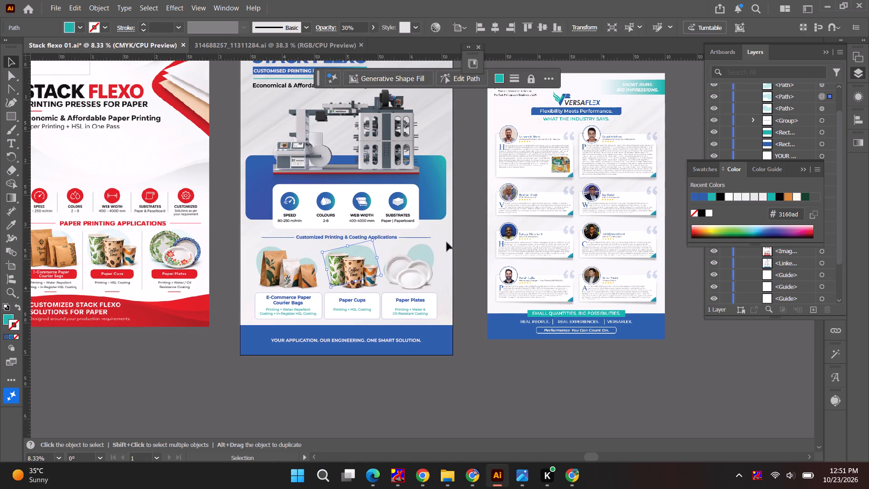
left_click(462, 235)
Examine the whole poster layout with the blue-outlined product label cards.
key("space")
key("space")
key("space")
key("space")
key("space")
key("space")
key("space")
left_click_drag(468, 217, 458, 258)
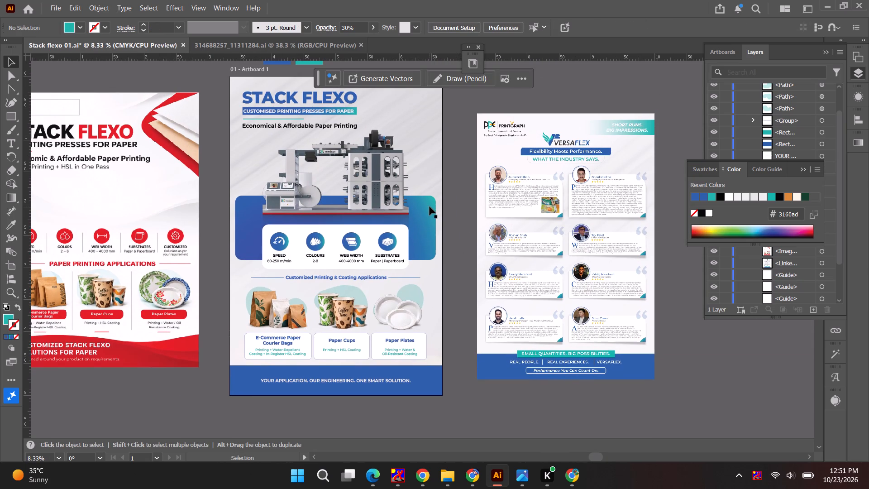
left_click(430, 206)
left_click_drag(430, 189, 427, 199)
key("space")
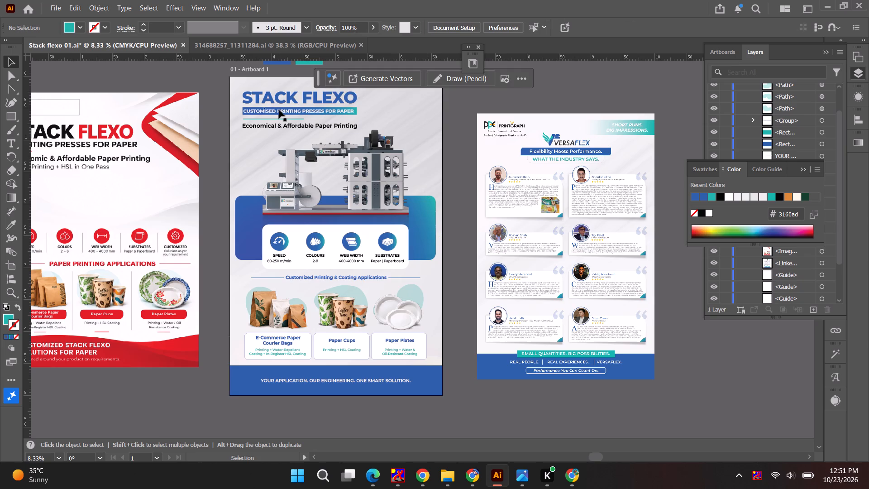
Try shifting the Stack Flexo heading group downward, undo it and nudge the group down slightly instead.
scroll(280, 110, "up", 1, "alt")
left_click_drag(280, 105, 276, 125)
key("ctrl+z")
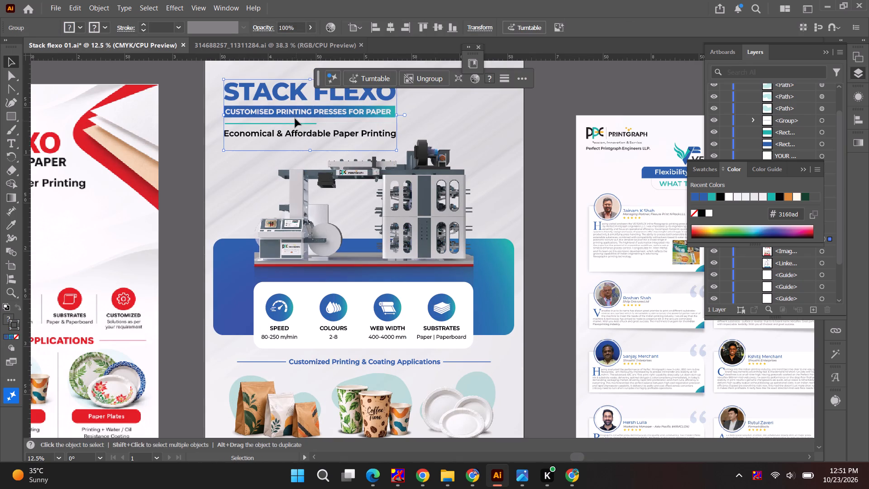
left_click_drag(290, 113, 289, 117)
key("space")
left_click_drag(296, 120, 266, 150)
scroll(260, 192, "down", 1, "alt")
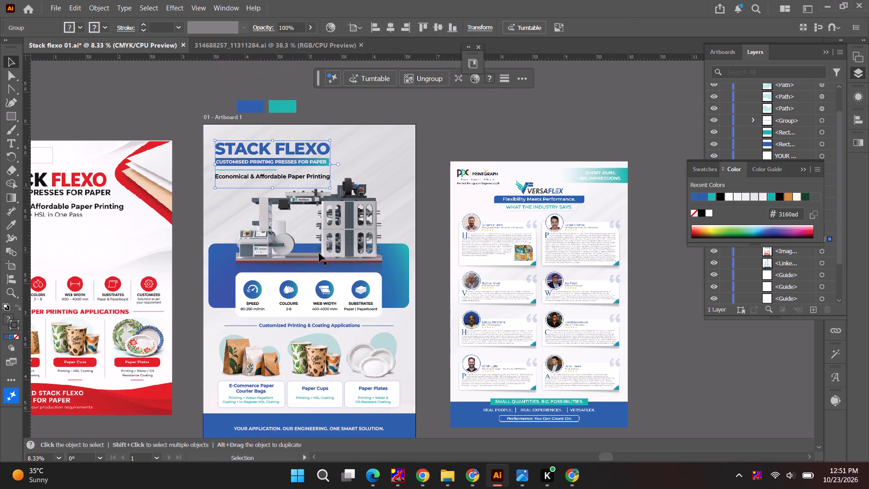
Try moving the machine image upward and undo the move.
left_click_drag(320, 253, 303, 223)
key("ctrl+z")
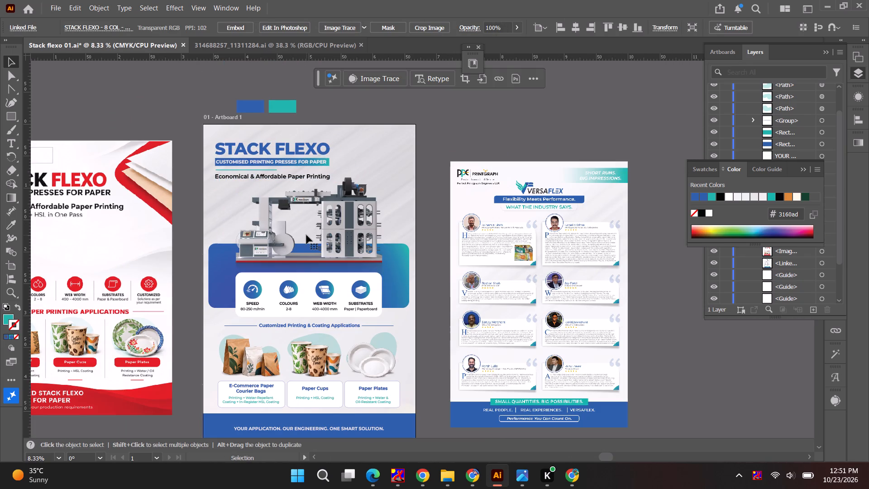
Check whether the parts of the Stack Flexo machine image can be selected individually.
left_click(436, 128)
key("a")
left_click(349, 227)
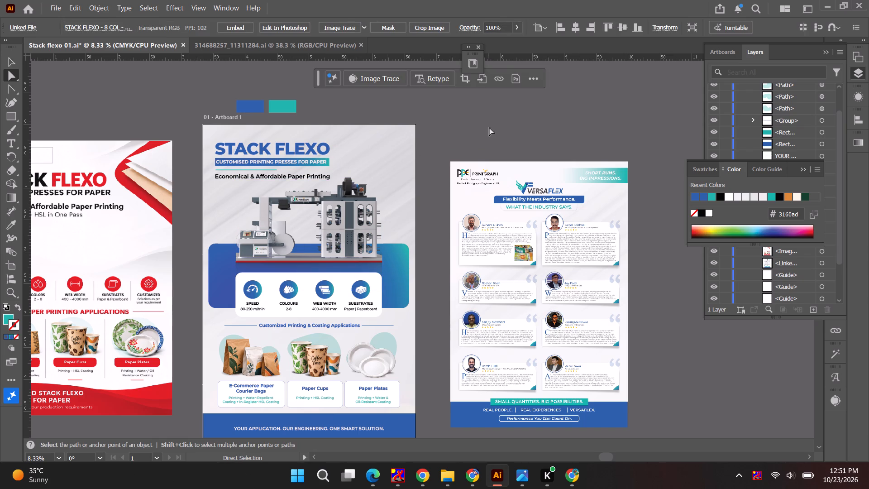
left_click(489, 127)
key("a")
left_click(345, 210)
double_click(345, 210)
key("Escape")
double_click(171, 111)
key("a")
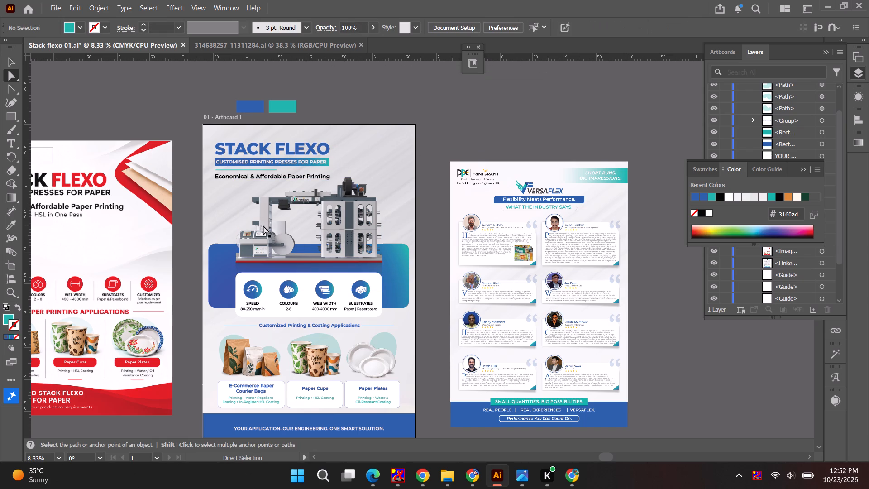
left_click(261, 225)
double_click(261, 225)
double_click(361, 212)
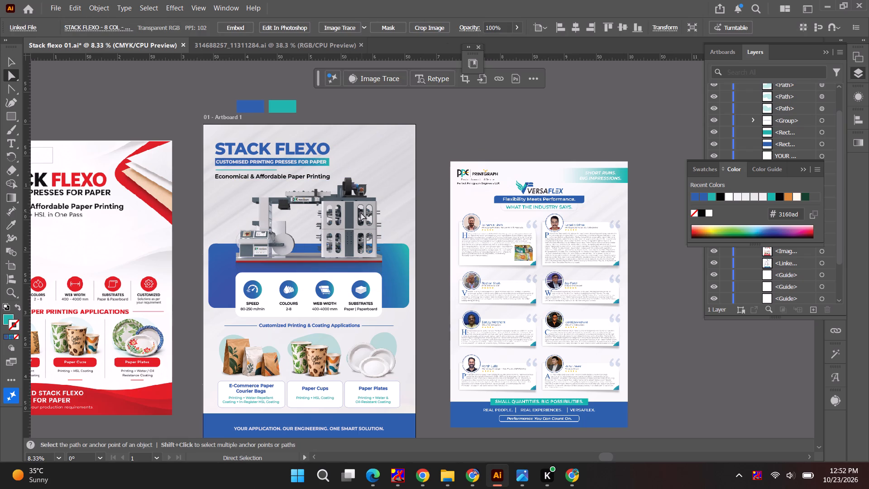
key("space")
left_click_drag(372, 375, 372, 345)
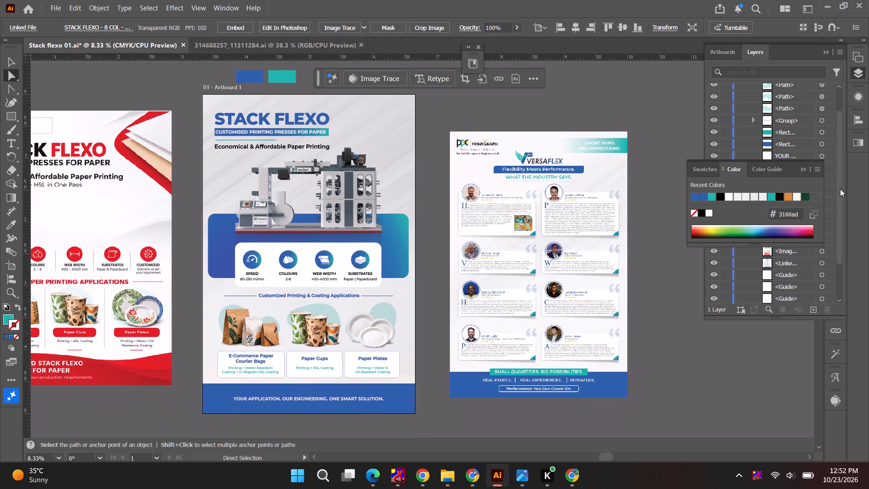
Undo the heading group's downward nudge and dock the linked-files list with the other docked palettes.
left_click_drag(832, 336, 851, 165)
key("ctrl+z")
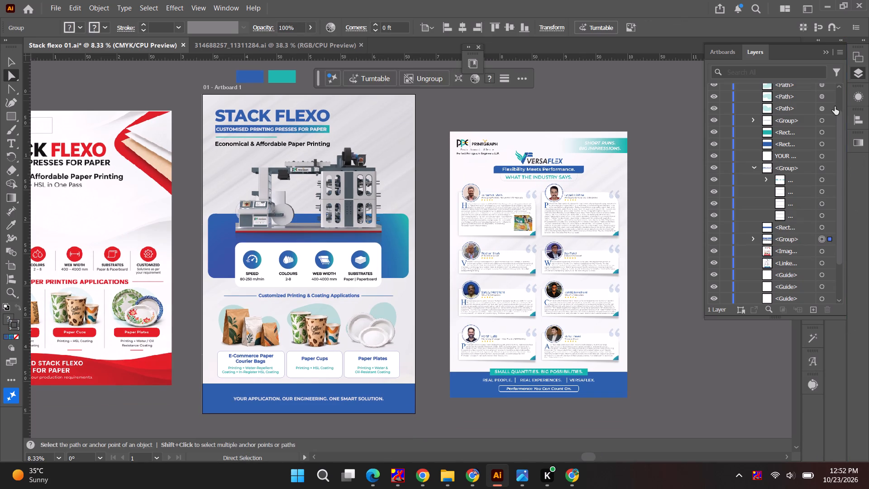
left_click(821, 51)
left_click_drag(833, 58, 857, 174)
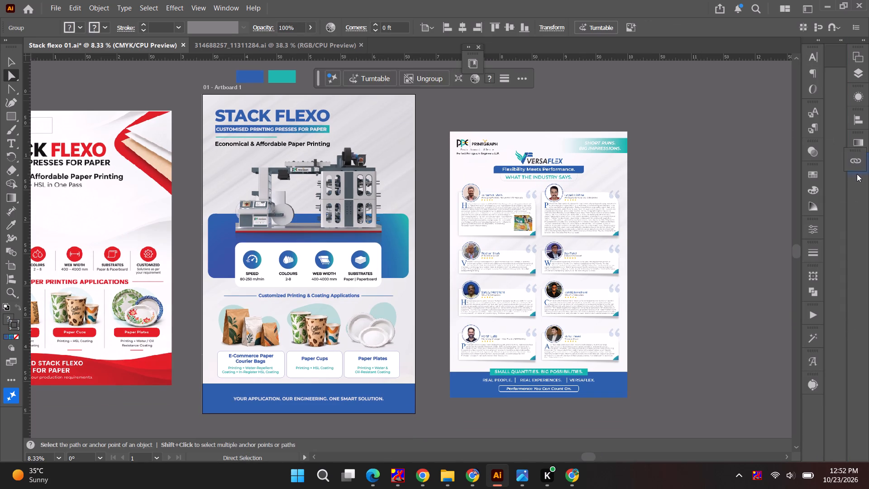
left_click_drag(857, 174, 860, 172)
left_click(858, 165)
Try to embed all linked images in the document, leaving out the Layer 1 image, and close the linked-files list.
left_click(821, 185)
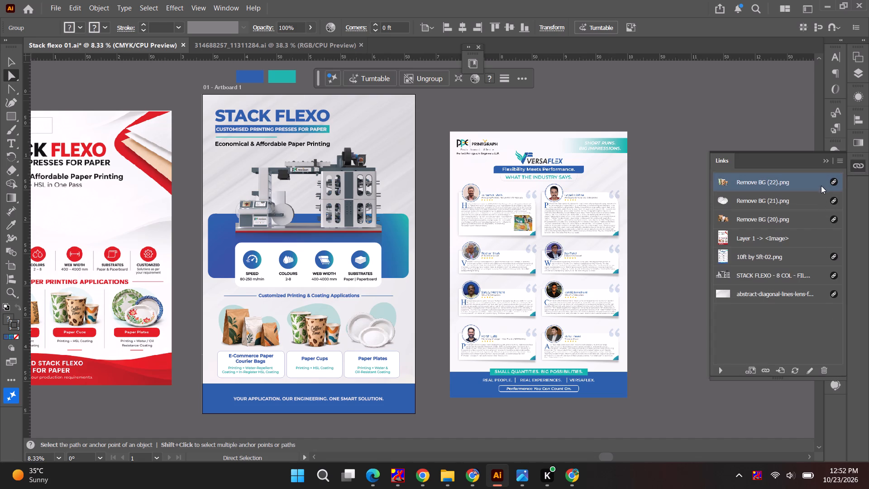
left_click(809, 293, "shift")
left_click(806, 243, "ctrl")
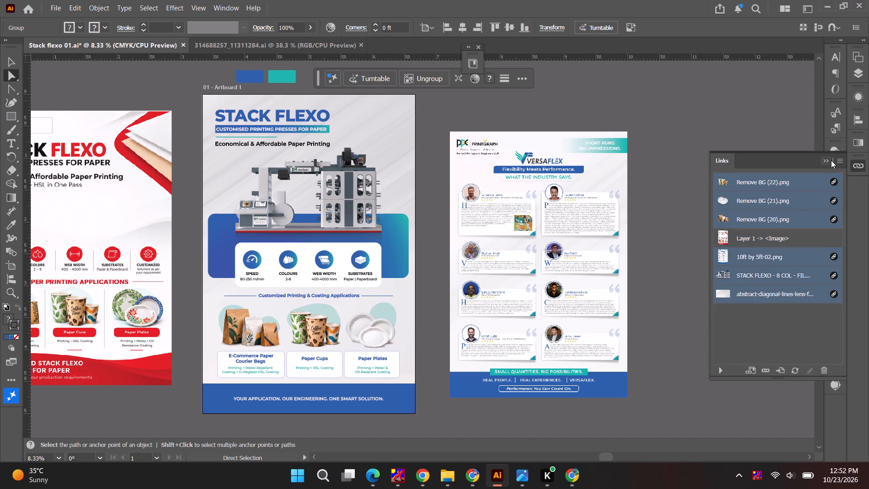
left_click(840, 159)
left_click(788, 251)
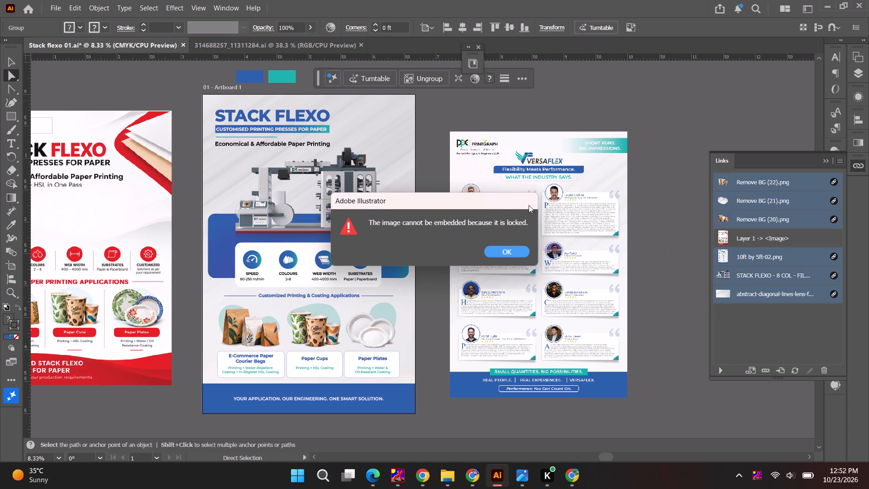
left_click(506, 256)
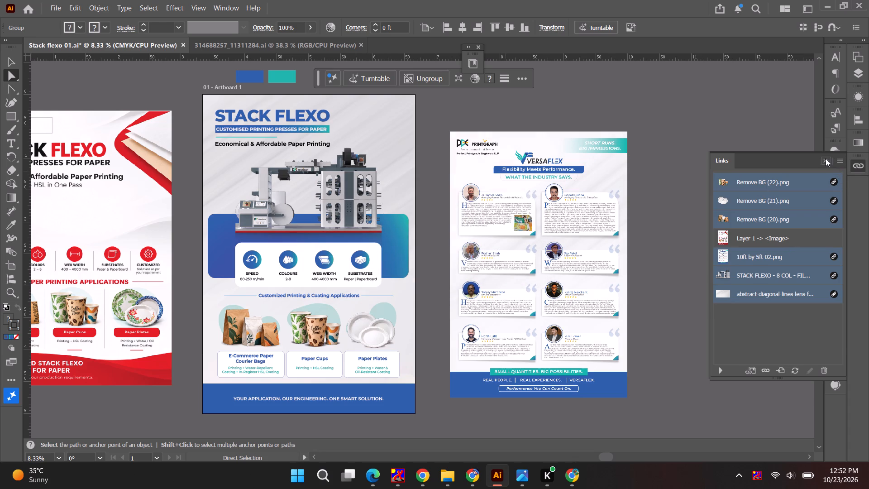
left_click(825, 158)
Open the layer list showing the poster's objects.
left_click(861, 72)
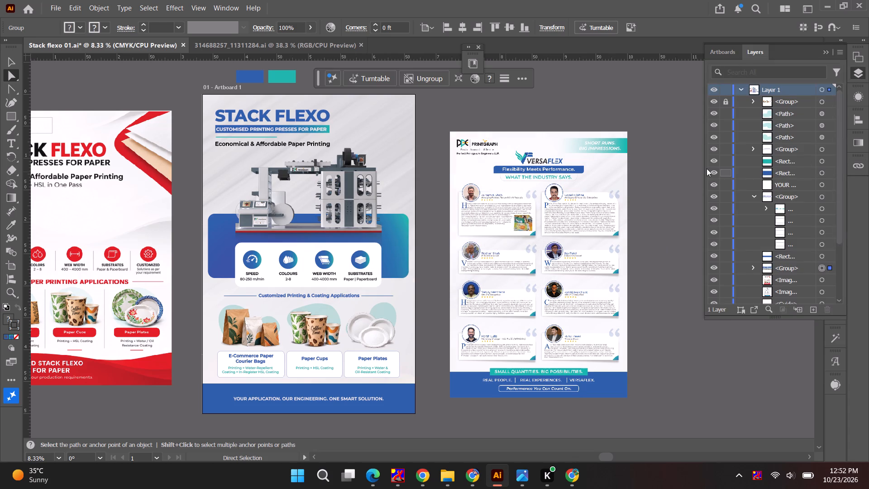
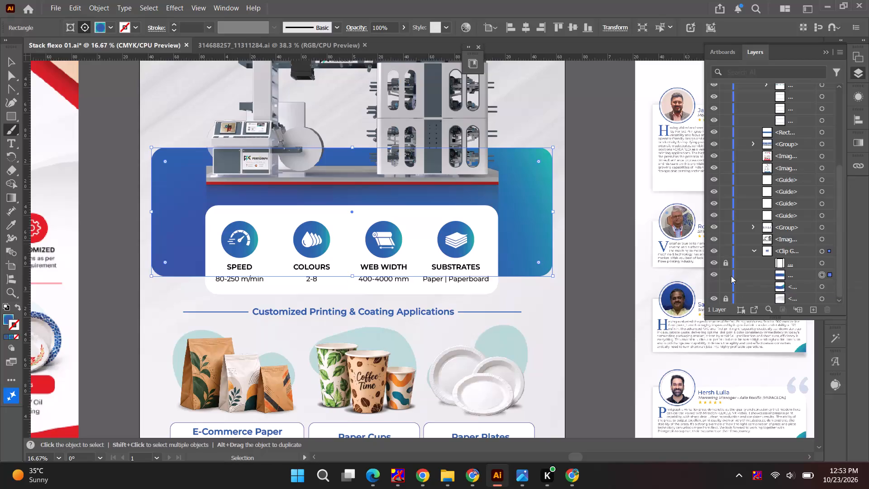
Shorten the blue gradient rectangle behind the machine by raising its bottom edge to the SPEED and COLOURS heading line, and deselect it.
key("v")
left_click_drag(351, 277, 353, 266)
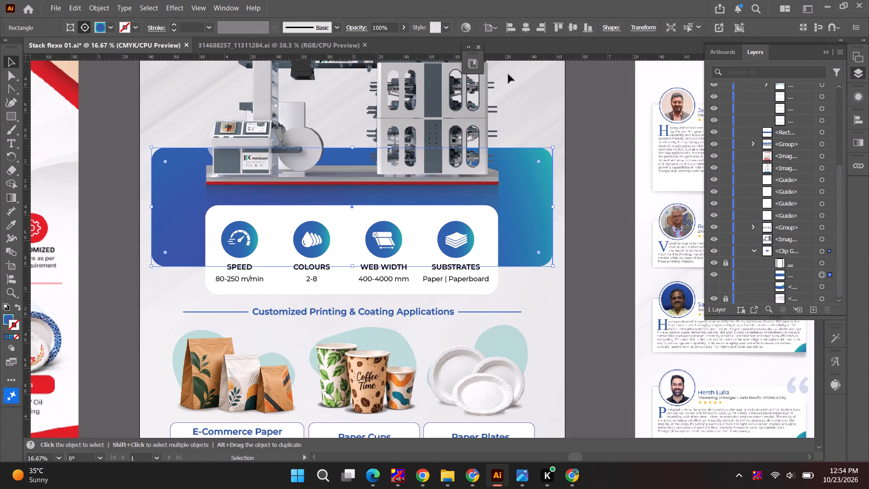
left_click(16, 63)
left_click(125, 131)
Review the whole Stack Flexo poster alongside the red version and the Versaflex poster.
scroll(125, 131, "down", 3, "alt")
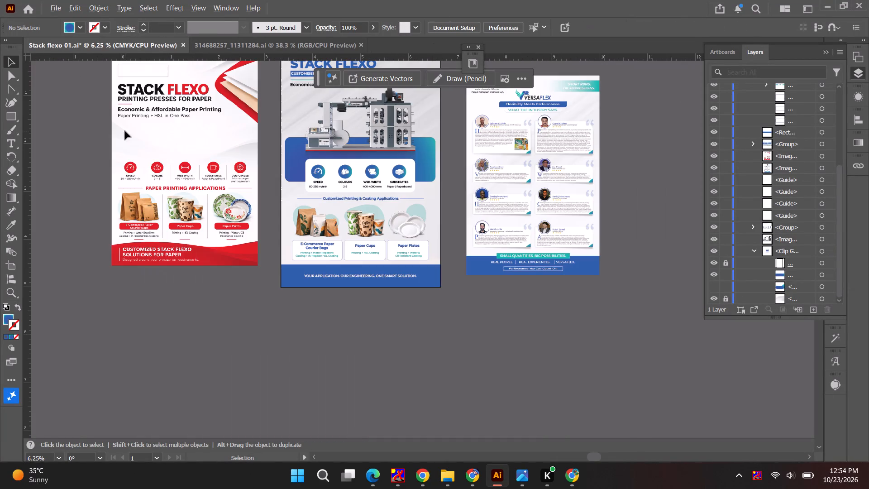
key("space")
key("space")
key("space")
key("space")
left_click_drag(201, 189, 181, 253)
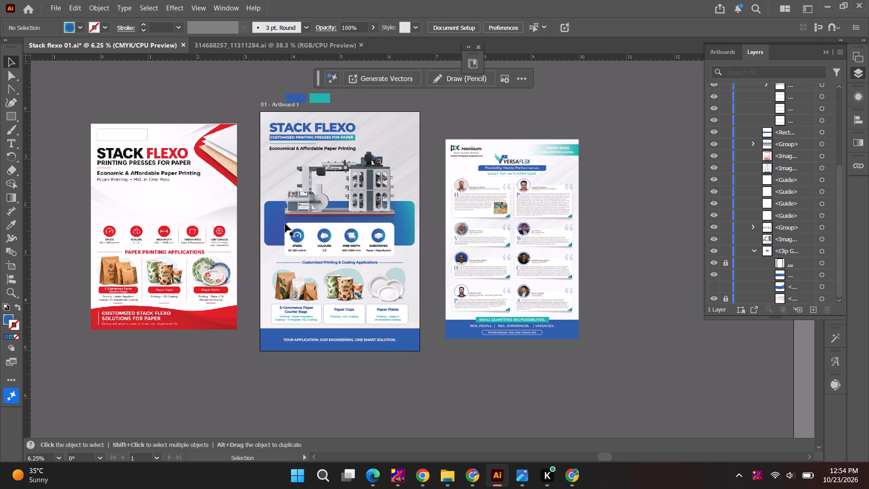
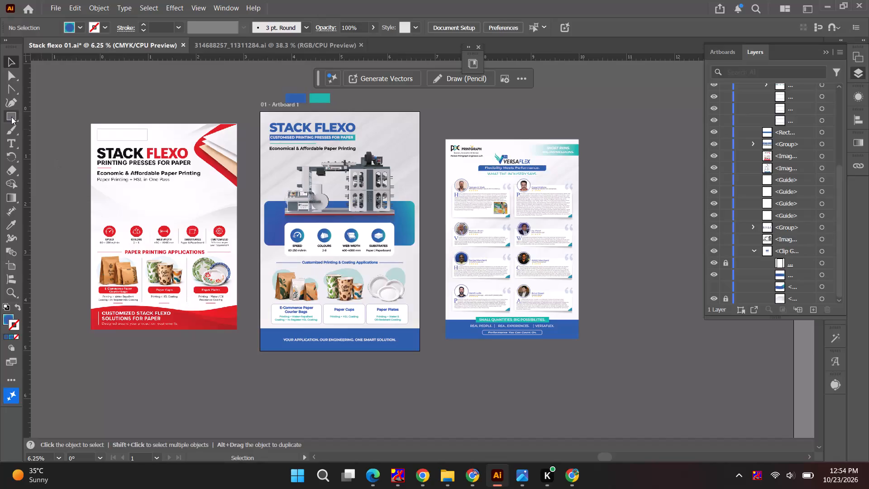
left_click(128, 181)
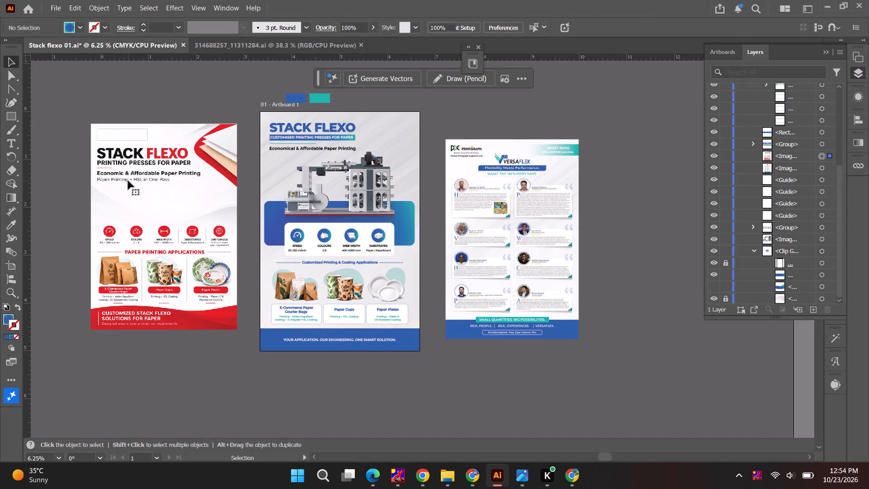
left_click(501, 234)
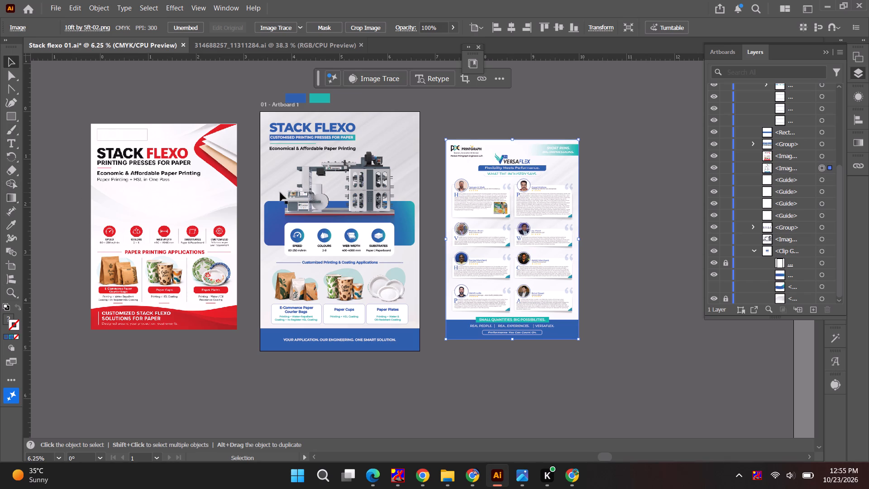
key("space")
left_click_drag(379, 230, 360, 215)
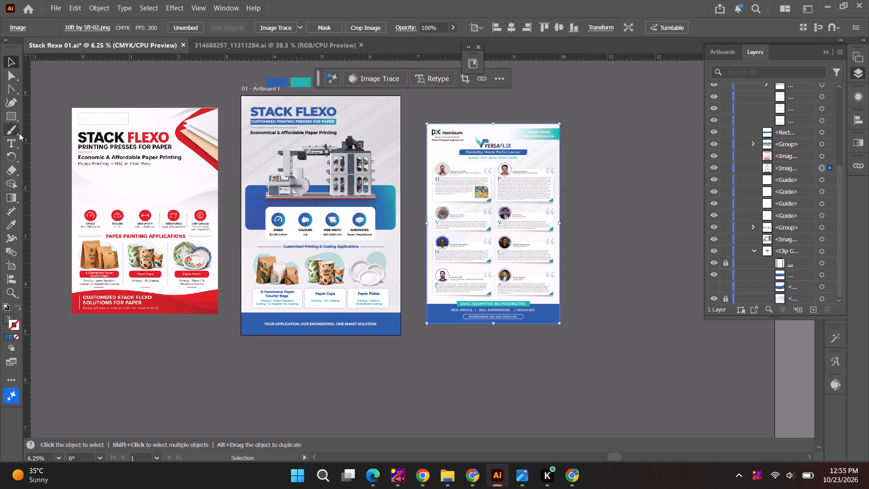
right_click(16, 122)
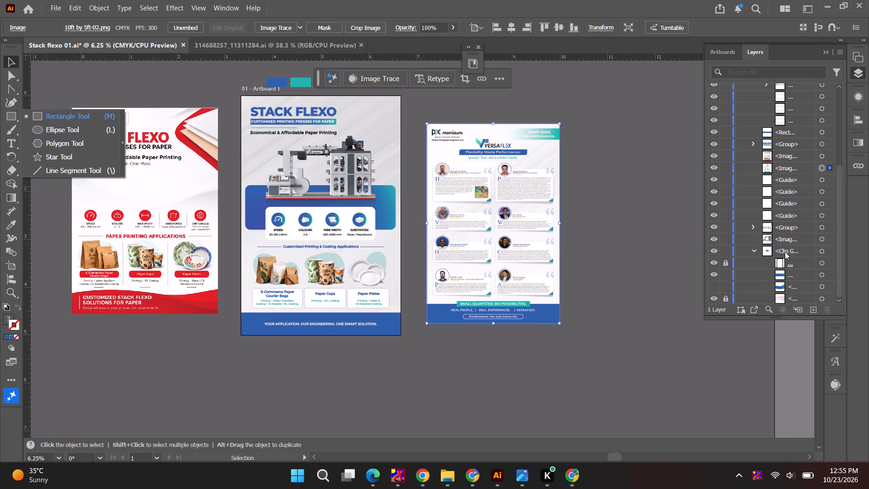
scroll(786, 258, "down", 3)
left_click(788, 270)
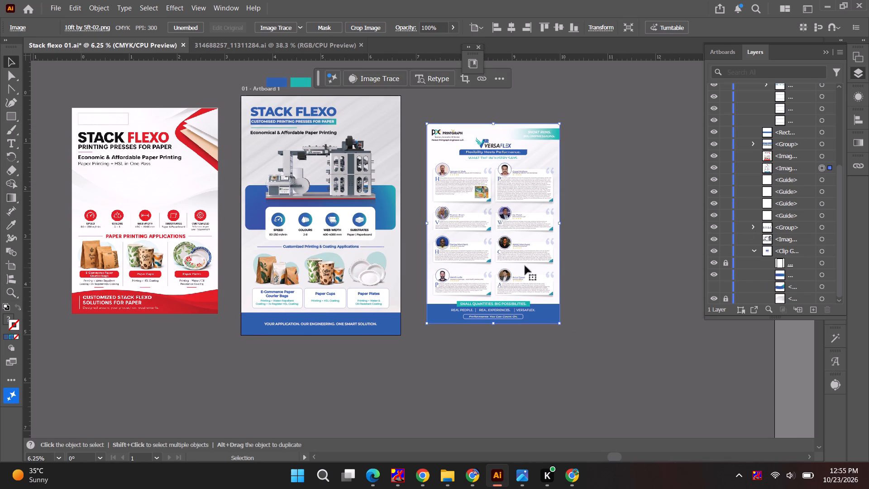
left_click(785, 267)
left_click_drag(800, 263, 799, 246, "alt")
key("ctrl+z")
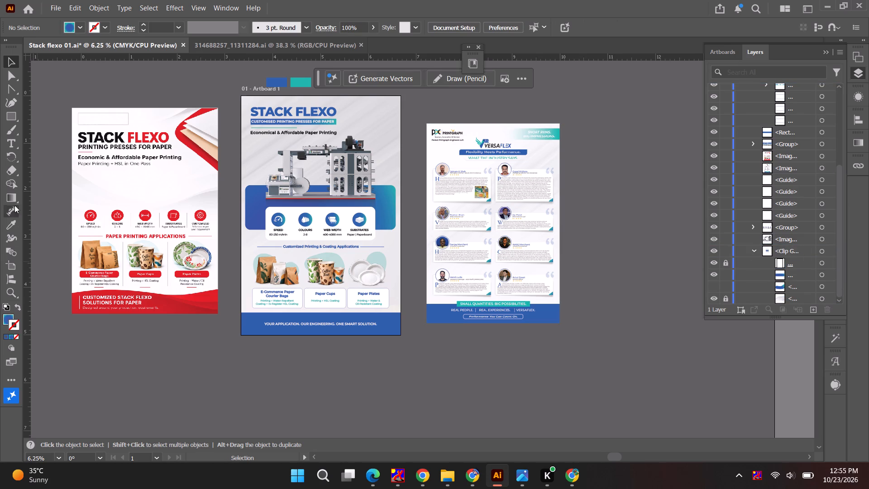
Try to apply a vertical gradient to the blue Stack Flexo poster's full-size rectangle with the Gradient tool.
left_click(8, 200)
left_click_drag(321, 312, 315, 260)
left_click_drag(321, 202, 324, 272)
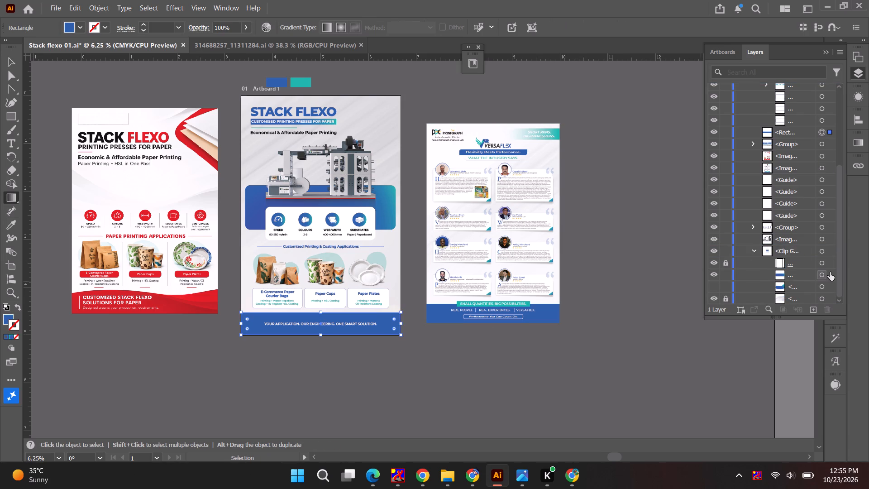
Duplicate the locked full-page rectangle at the top of the poster's clip group and unlock the copy.
left_click(830, 272)
left_click(804, 264)
left_click_drag(795, 264, 796, 259, "alt")
left_click(725, 264)
Fill the duplicated full-page rectangle with solid blue #3160ad and keep it selected.
left_click(830, 262)
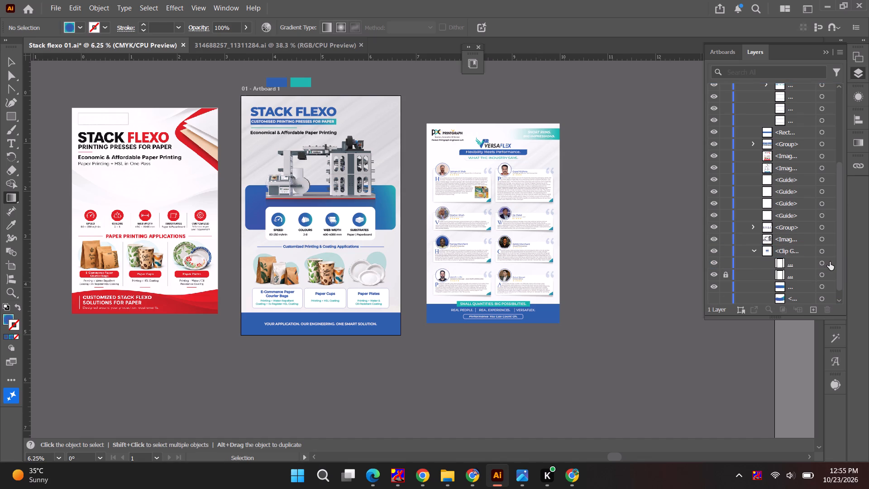
left_click(5, 318)
left_click(5, 337)
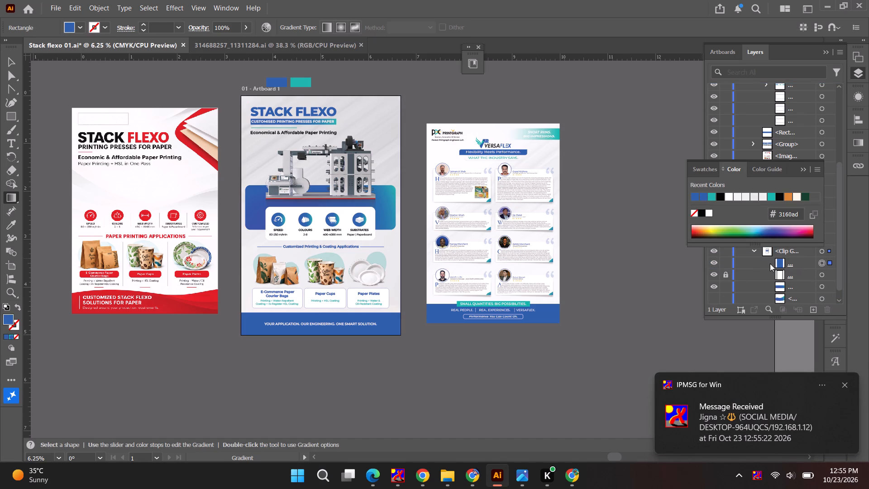
left_click(826, 264)
left_click(761, 394)
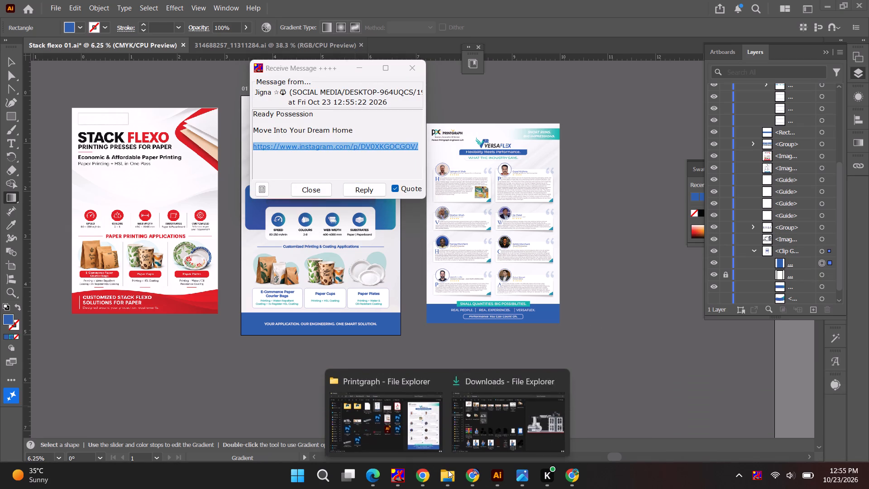
left_click(507, 425)
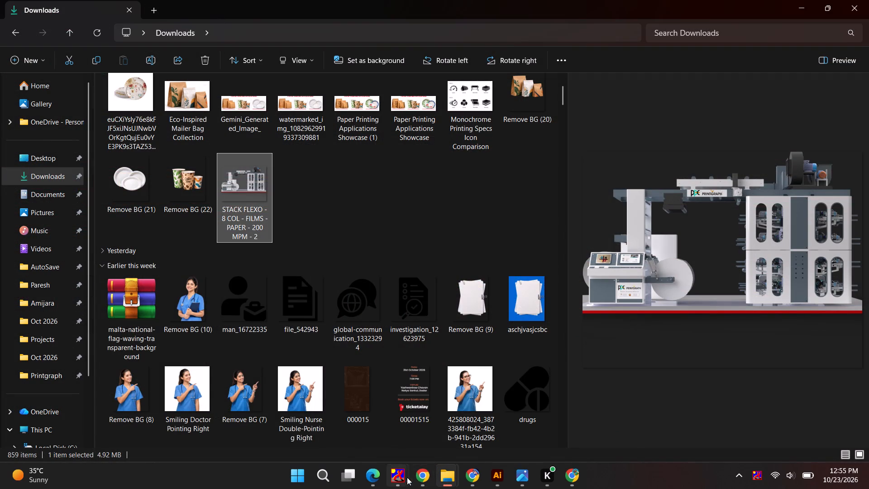
left_click(481, 479)
left_click(668, 2)
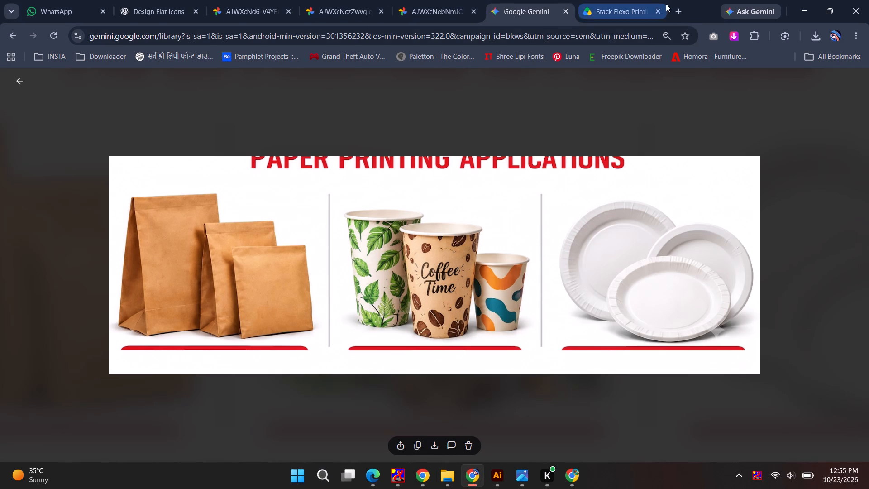
left_click(681, 12)
key("ctrl+v")
key("Return")
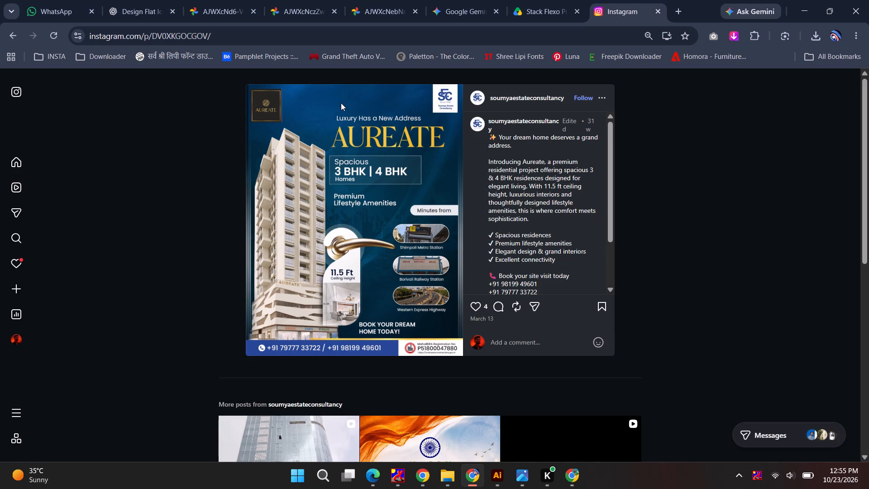
key("alt+Tab")
key("alt+Tab")
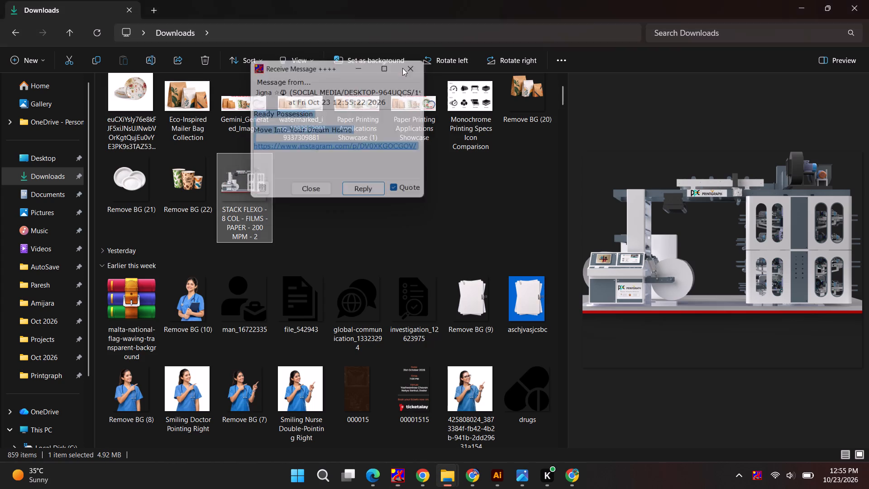
key("alt+Tab")
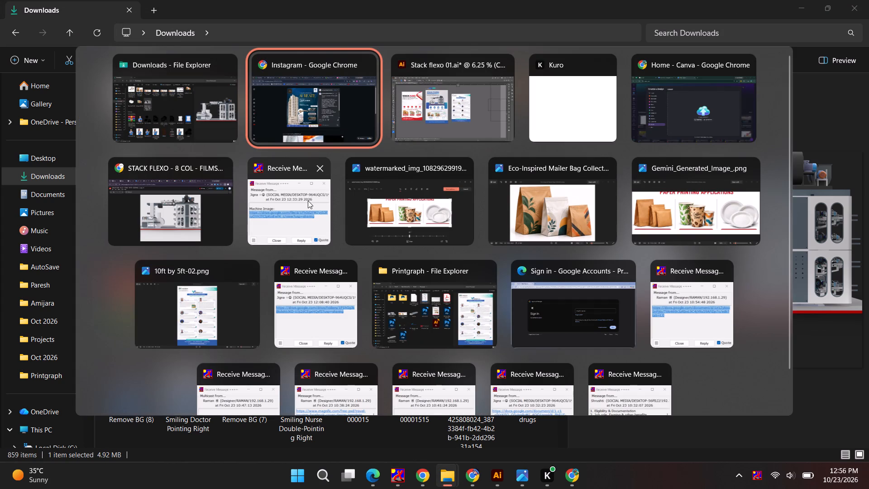
left_click(320, 165, "alt")
key("alt+Tab")
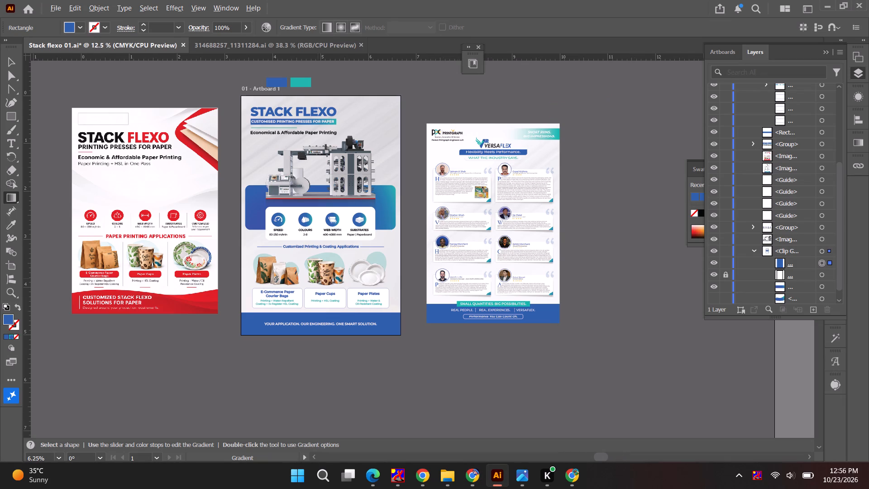
left_click(10, 68)
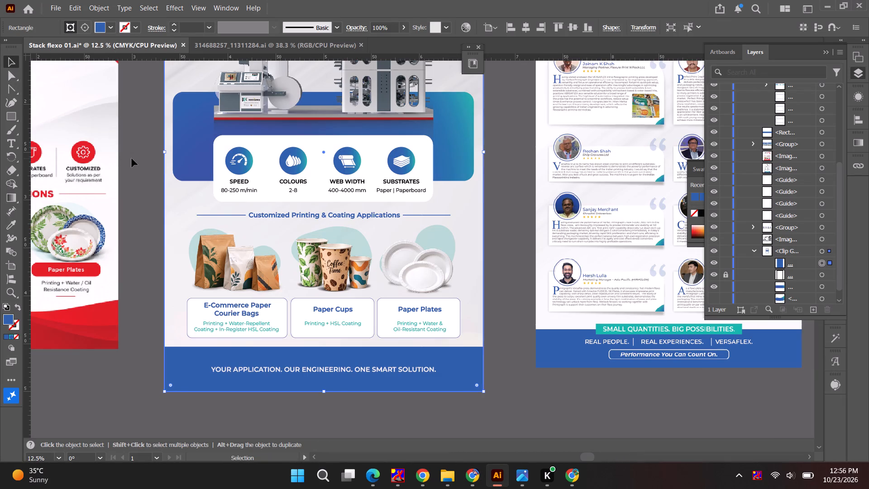
scroll(132, 158, "down", 1, "alt")
key("space")
key("space")
key("space")
key("space")
left_click_drag(145, 172, 143, 205)
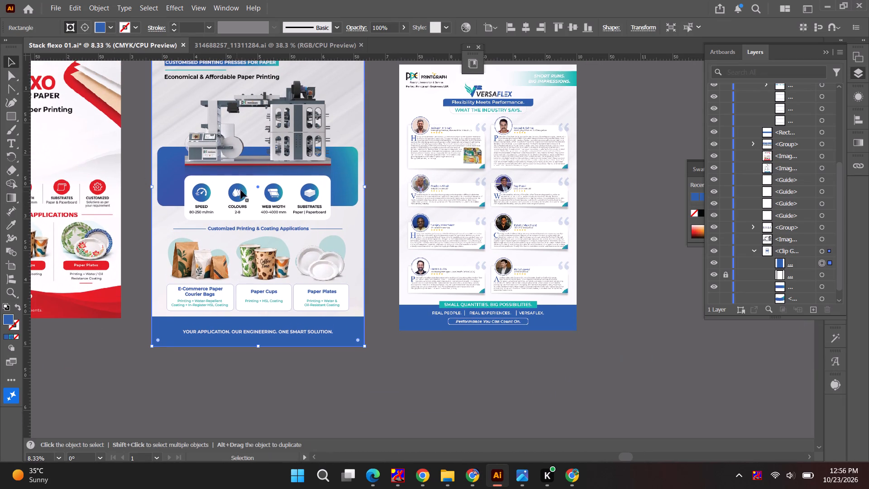
left_click(320, 186)
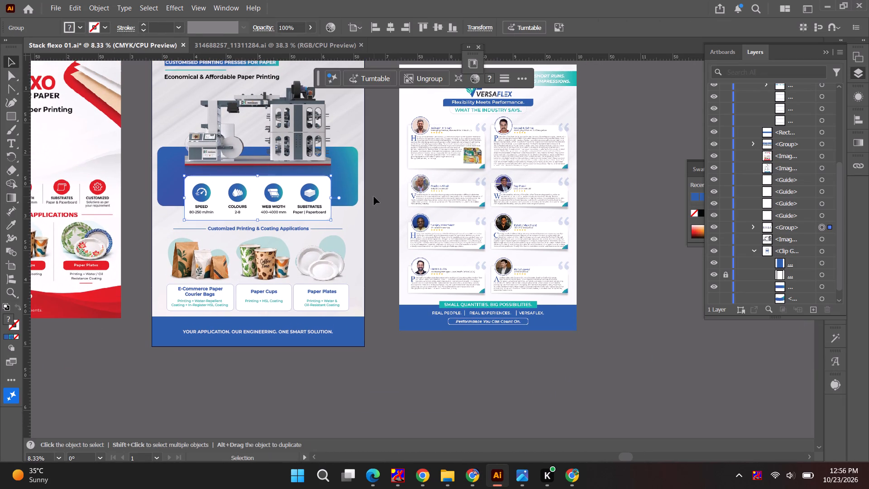
left_click(374, 197)
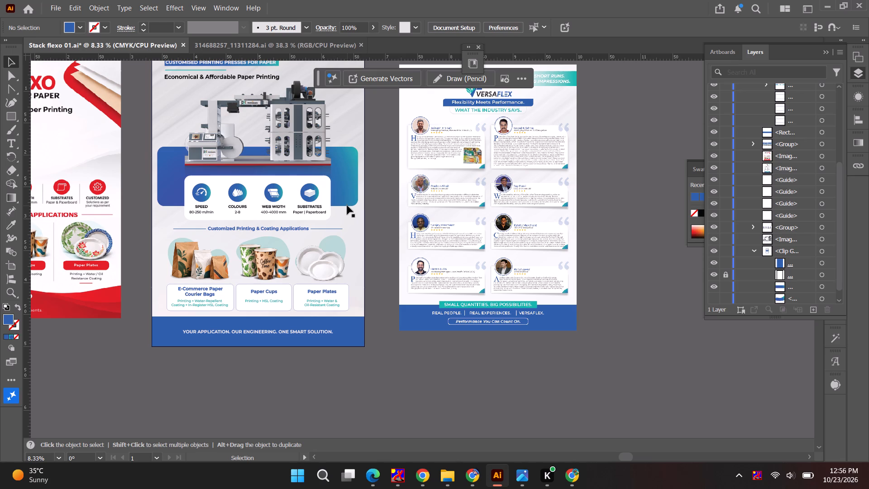
key("space")
left_click_drag(378, 226, 378, 231)
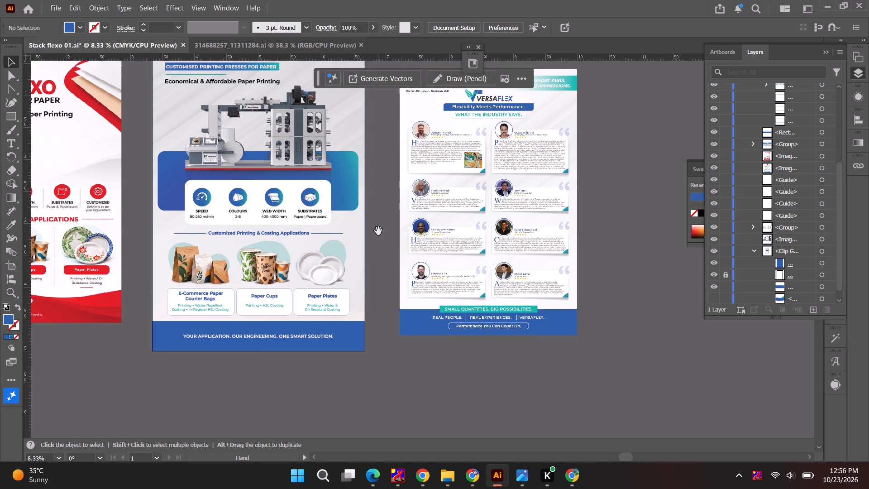
scroll(309, 241, "up", 1, "alt")
Add a Drop Shadow effect with 30% opacity to the white rounded rectangle behind the SPEED to SUBSTRATES icons.
left_click(336, 178)
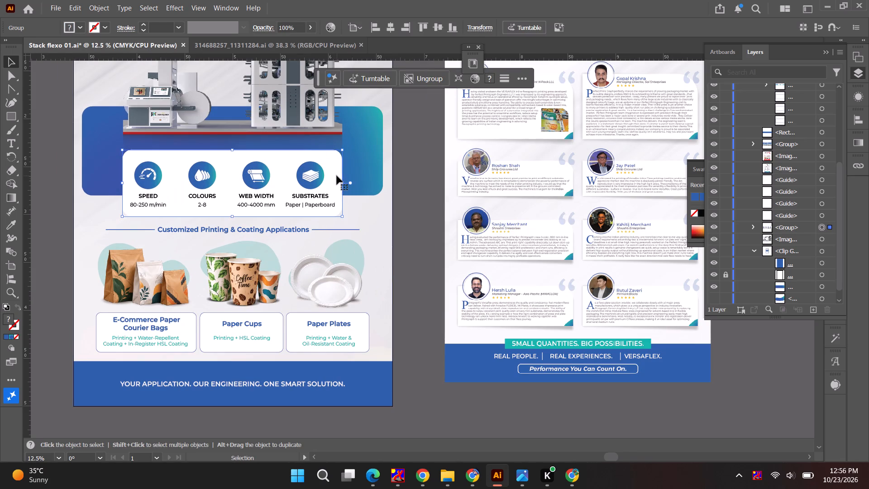
left_click(751, 228)
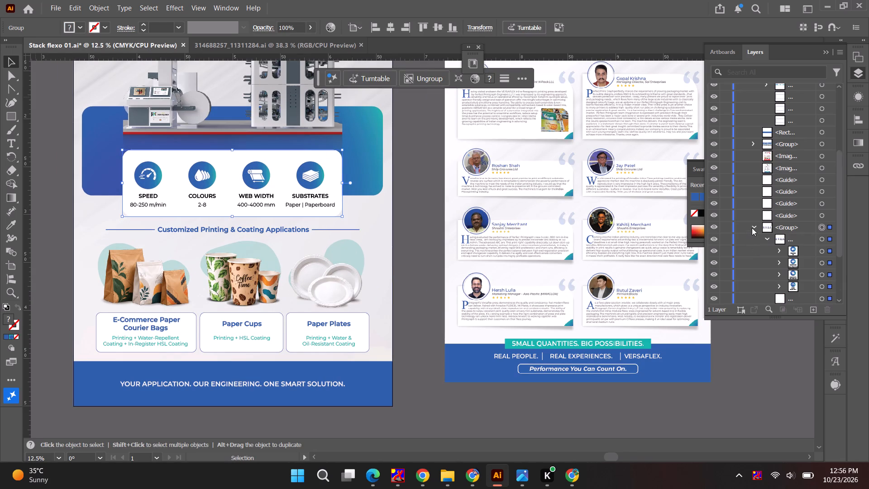
scroll(777, 261, "down", 4)
left_click(827, 215)
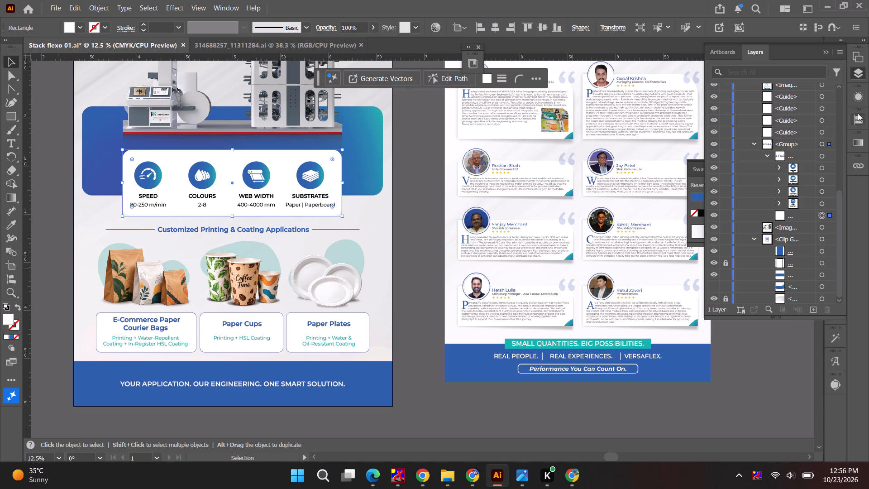
left_click(864, 93)
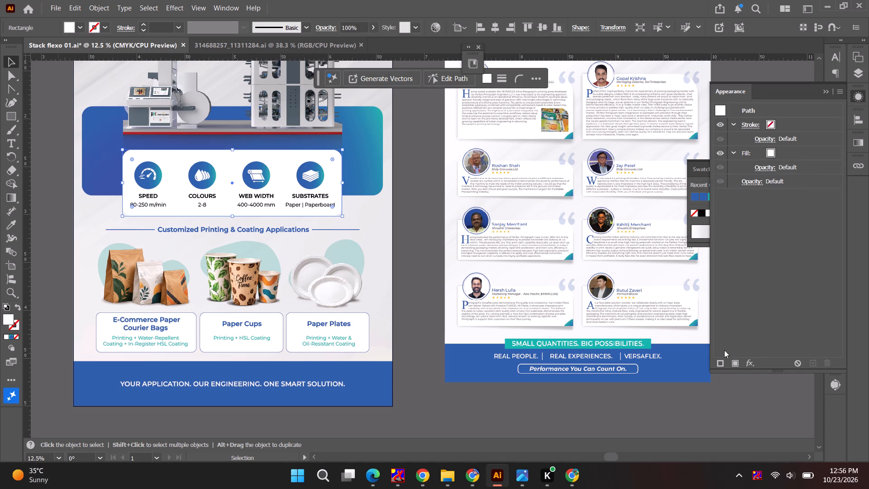
left_click(750, 363)
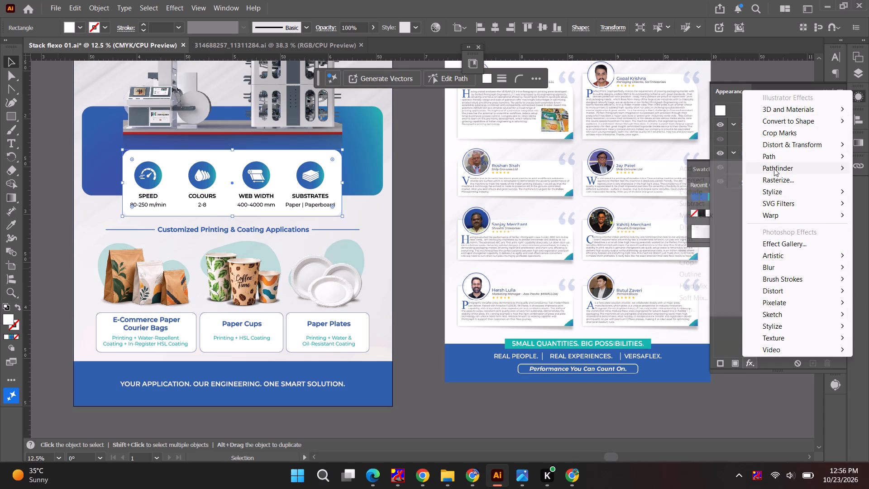
left_click(692, 192)
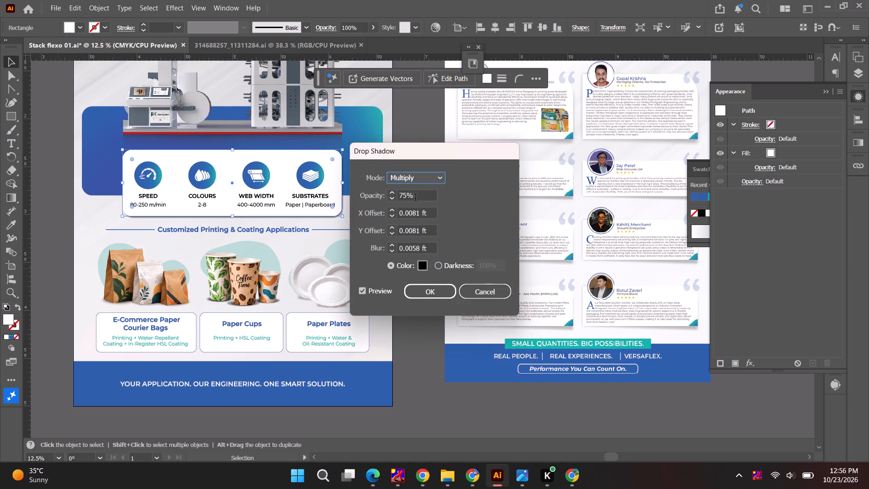
left_click_drag(417, 195, 378, 196)
type("30")
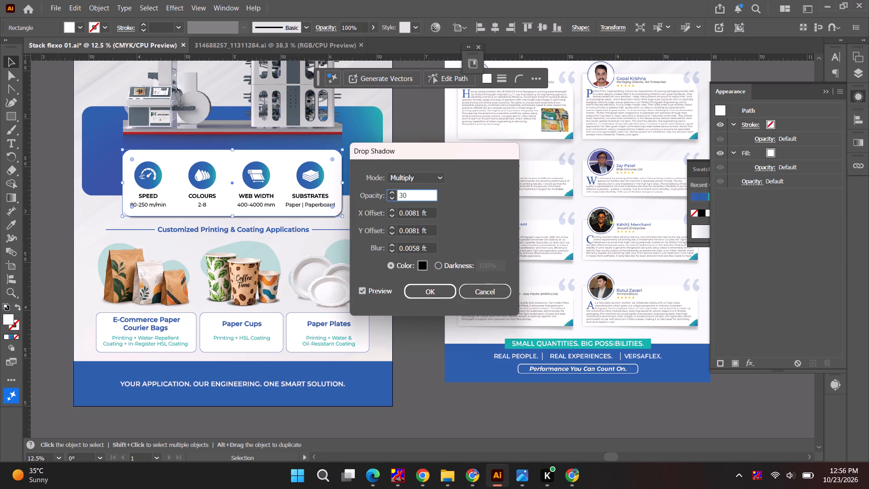
key("Tab")
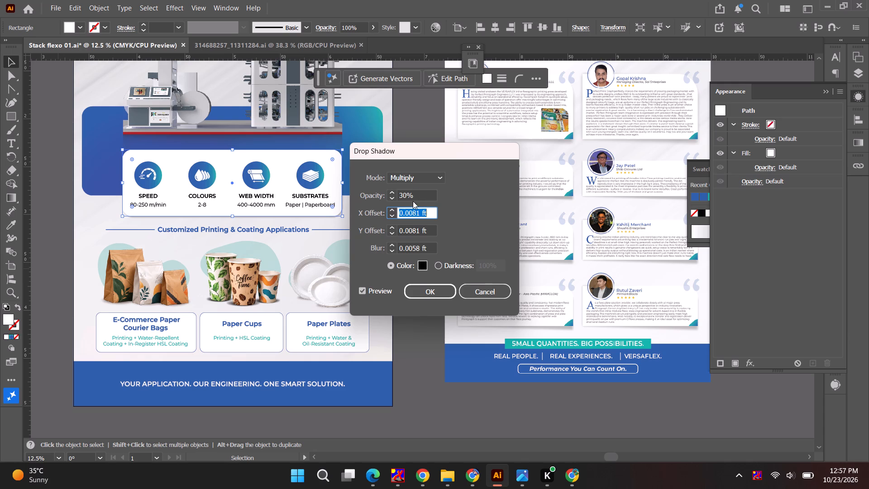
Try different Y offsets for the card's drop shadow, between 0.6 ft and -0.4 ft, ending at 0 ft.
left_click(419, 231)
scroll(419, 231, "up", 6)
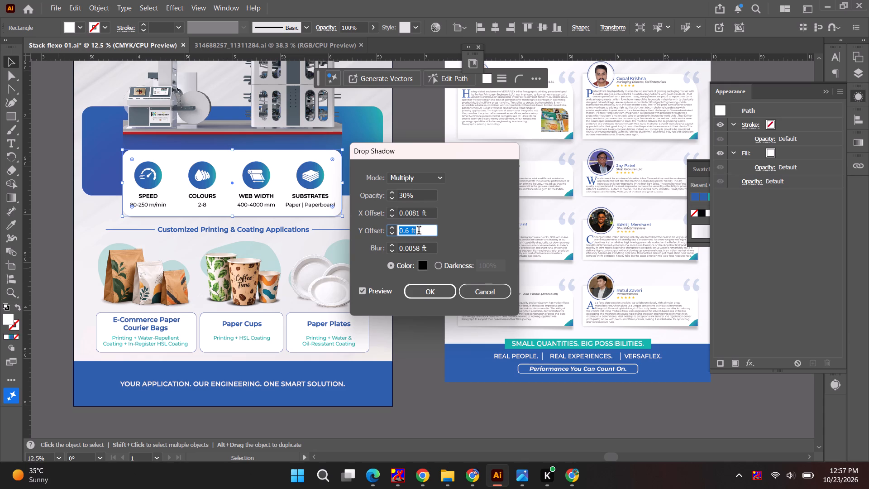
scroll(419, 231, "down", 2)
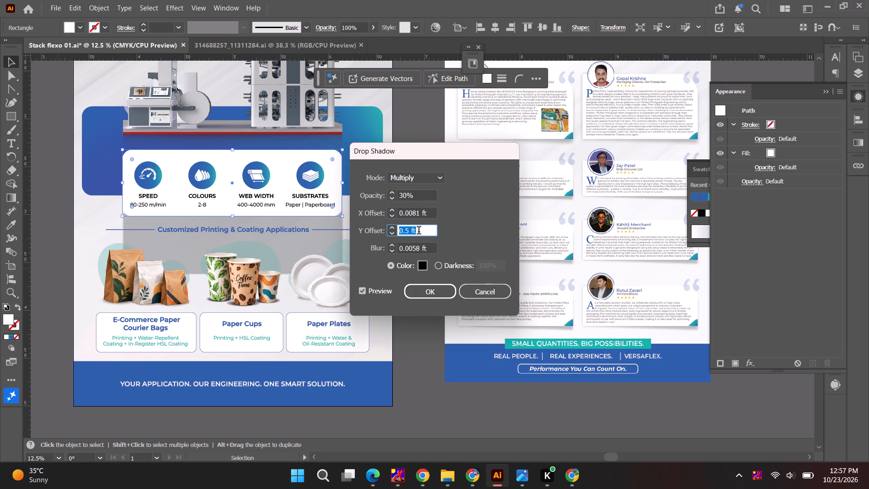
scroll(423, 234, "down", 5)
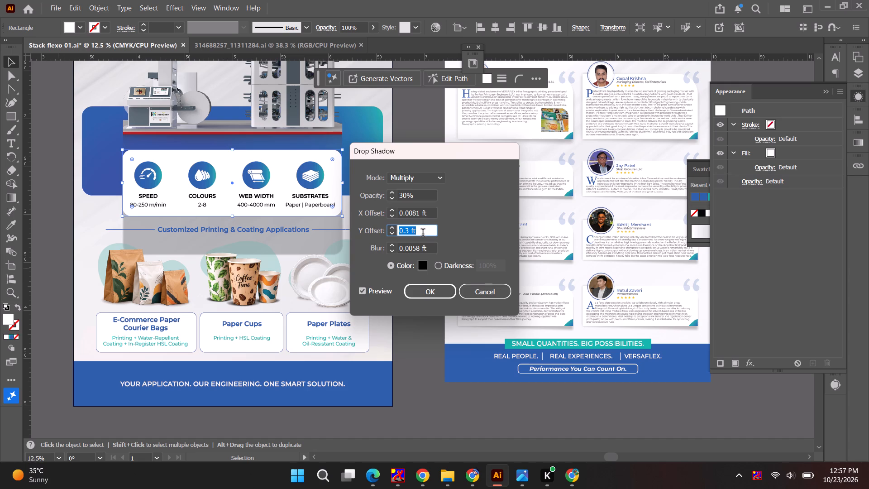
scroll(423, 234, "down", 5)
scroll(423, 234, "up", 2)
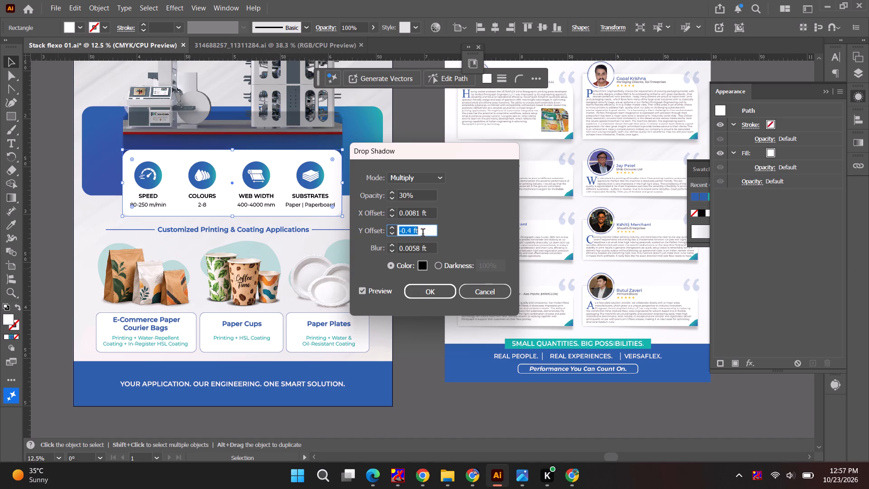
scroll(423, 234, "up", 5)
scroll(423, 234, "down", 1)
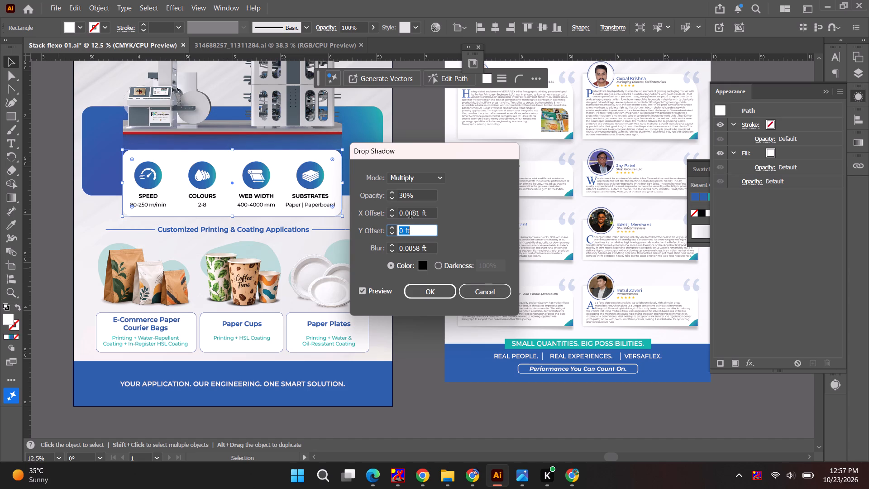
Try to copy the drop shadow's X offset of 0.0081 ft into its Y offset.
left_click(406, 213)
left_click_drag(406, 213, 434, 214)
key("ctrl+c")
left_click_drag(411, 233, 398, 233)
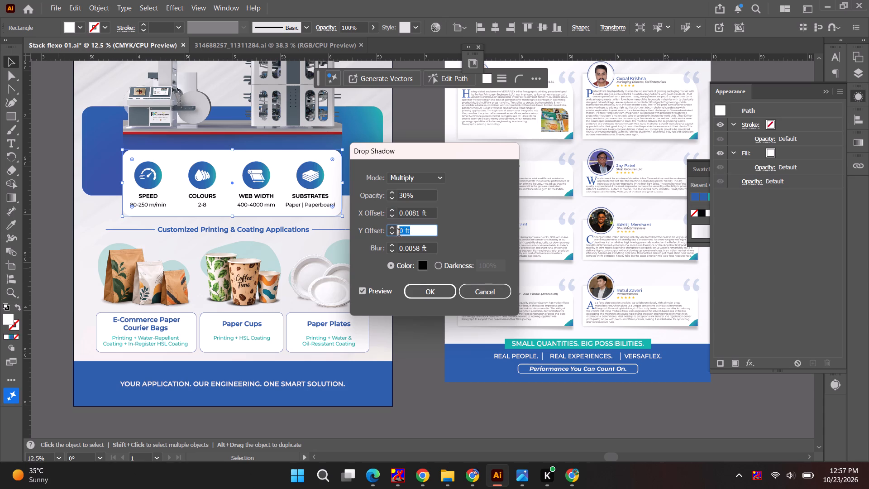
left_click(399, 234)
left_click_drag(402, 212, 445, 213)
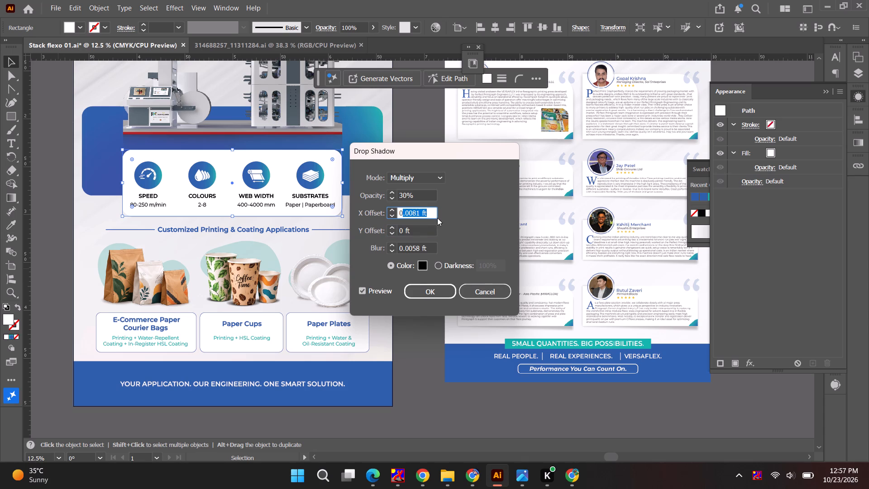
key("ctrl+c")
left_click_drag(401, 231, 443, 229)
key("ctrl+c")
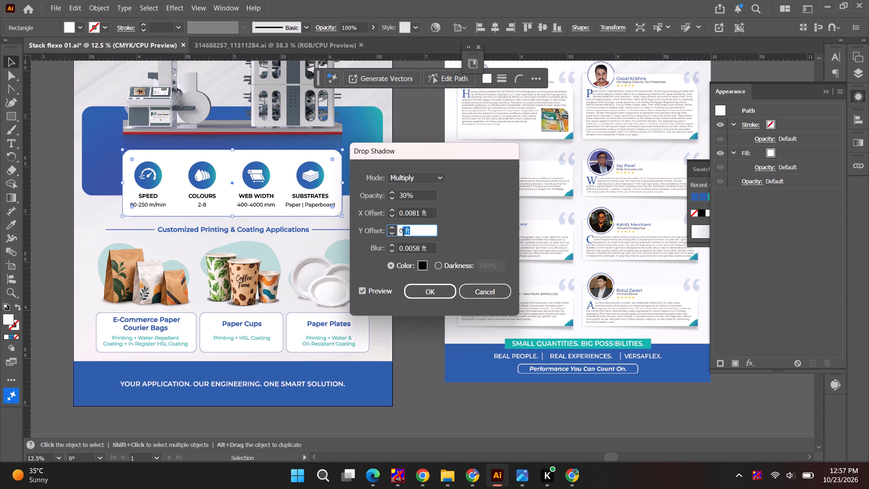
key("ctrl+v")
Set the white card's drop shadow Y offset to 0.0181 ft and blur to 0.0081 ft, and apply it.
left_click(402, 231)
key("period")
type("00")
key("BackSpace")
type("181")
key("Tab")
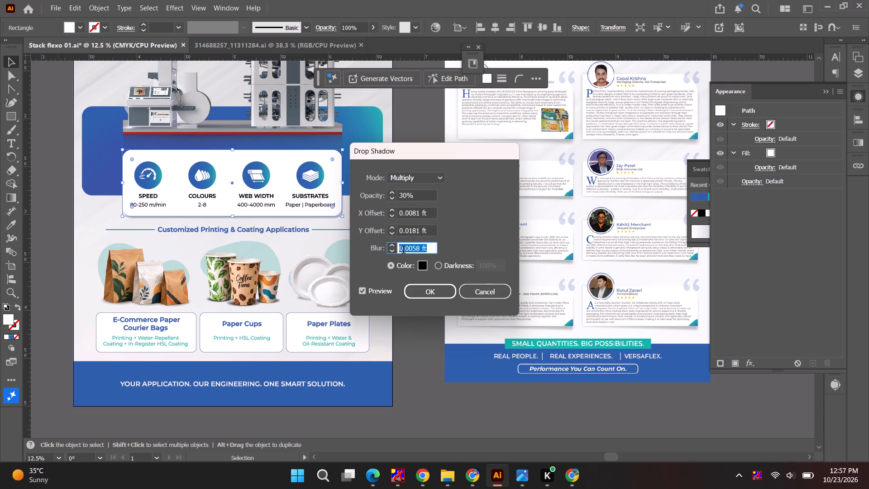
left_click_drag(412, 249, 419, 250)
type("81")
key("Tab")
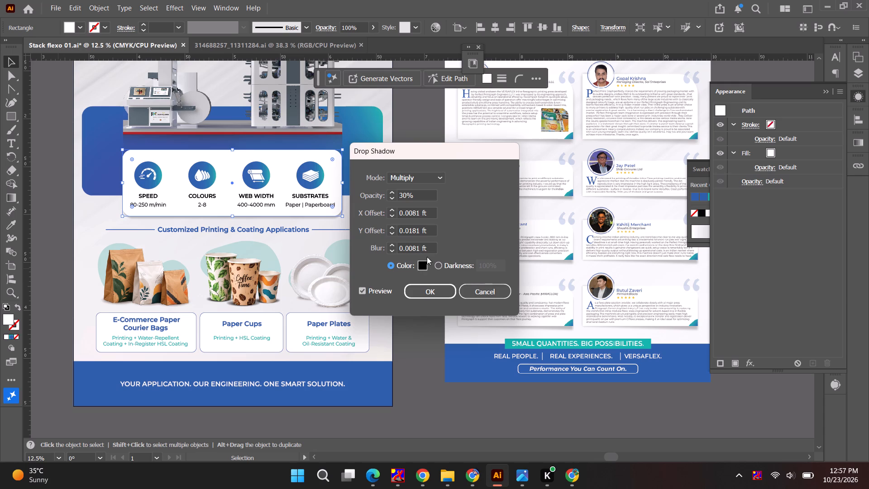
left_click(430, 289)
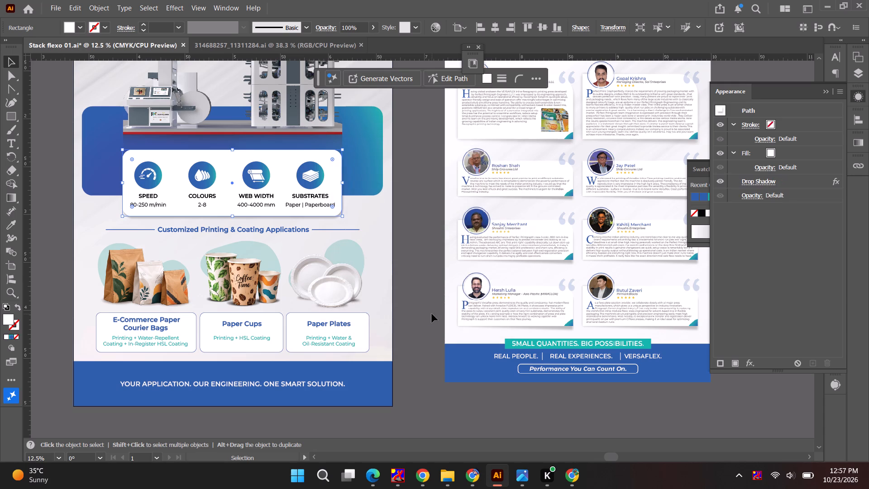
left_click(430, 310)
Distribute the SPEED, COLOURS, WEB WIDTH and SUBSTRATES groups horizontally by their centres and align their top edges.
scroll(430, 310, "down", 1, "alt")
key("space")
left_click_drag(423, 302, 423, 322)
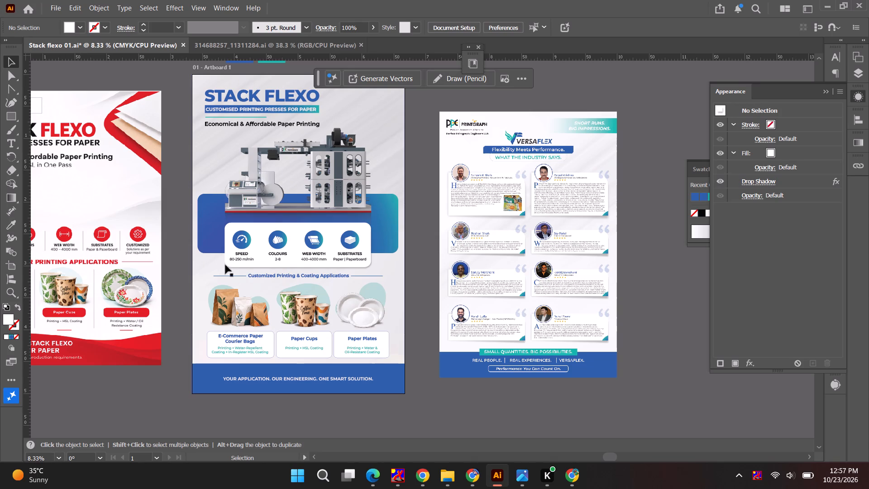
scroll(243, 249, "up", 2, "alt")
left_click(240, 235)
double_click(240, 235)
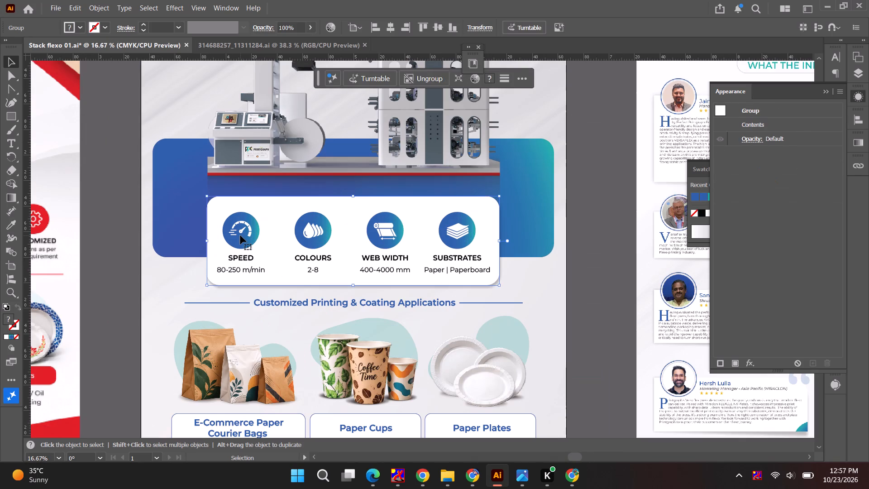
left_click(240, 235)
double_click(243, 238)
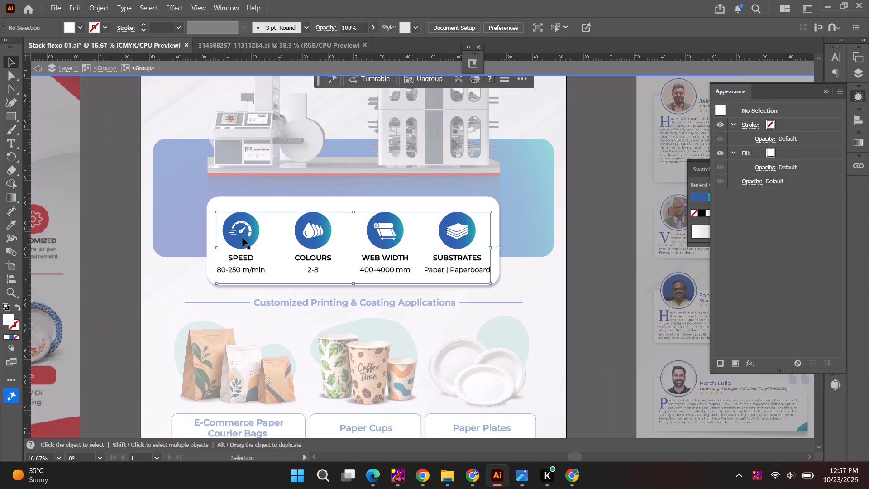
left_click(243, 238)
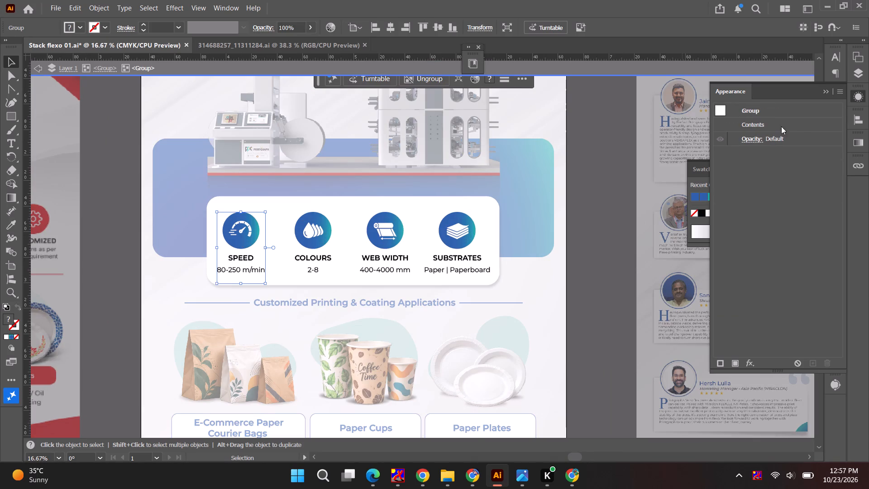
left_click(862, 72)
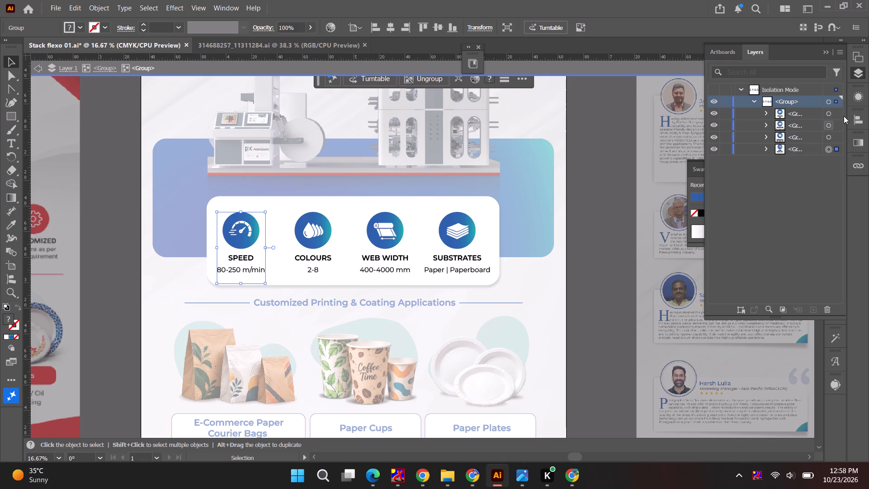
left_click(840, 114, "shift")
left_click(842, 128, "shift")
left_click(836, 135, "shift")
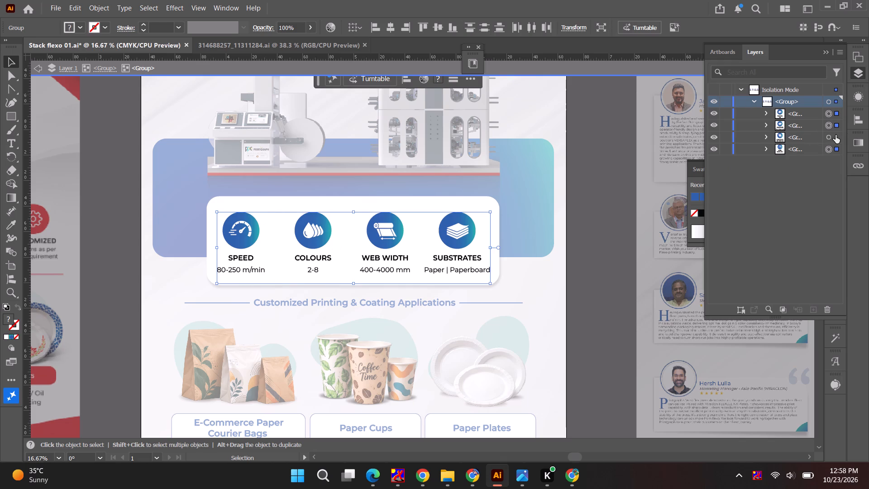
left_click(530, 26)
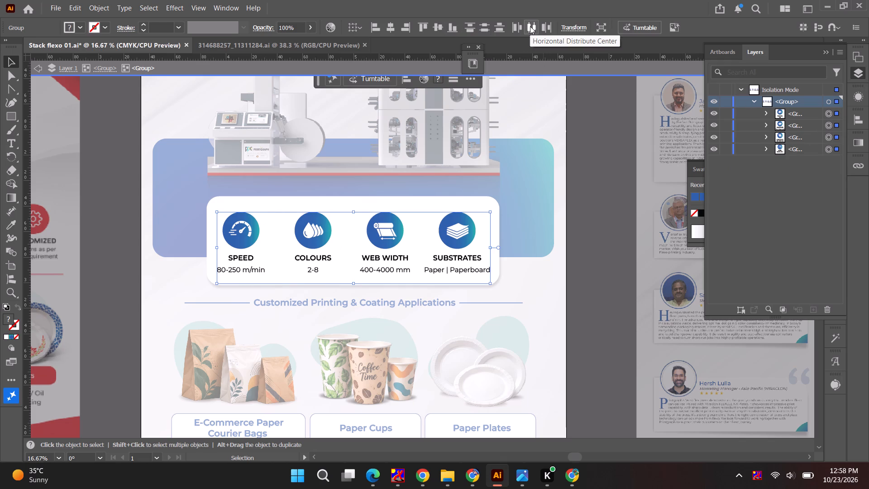
left_click(530, 26)
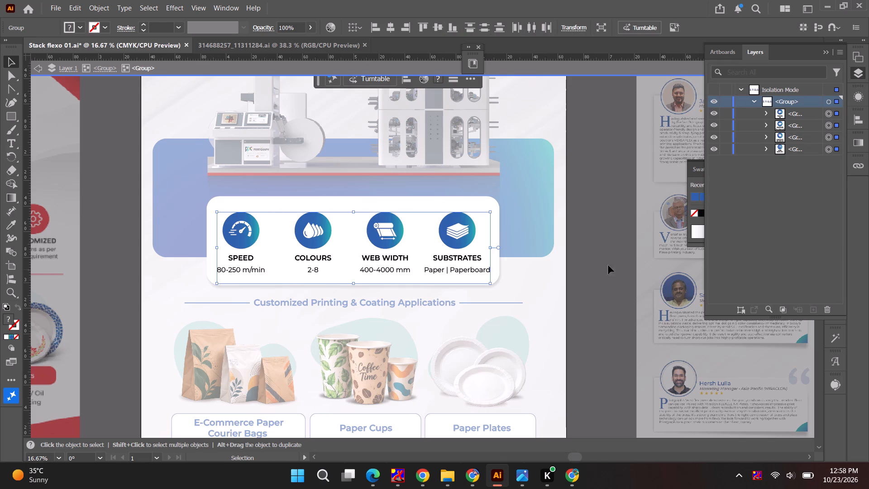
left_click(436, 28)
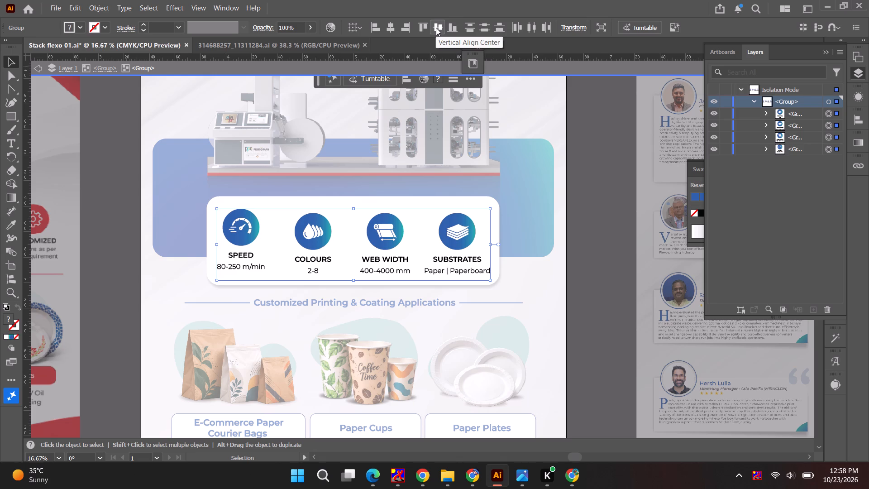
left_click(424, 31)
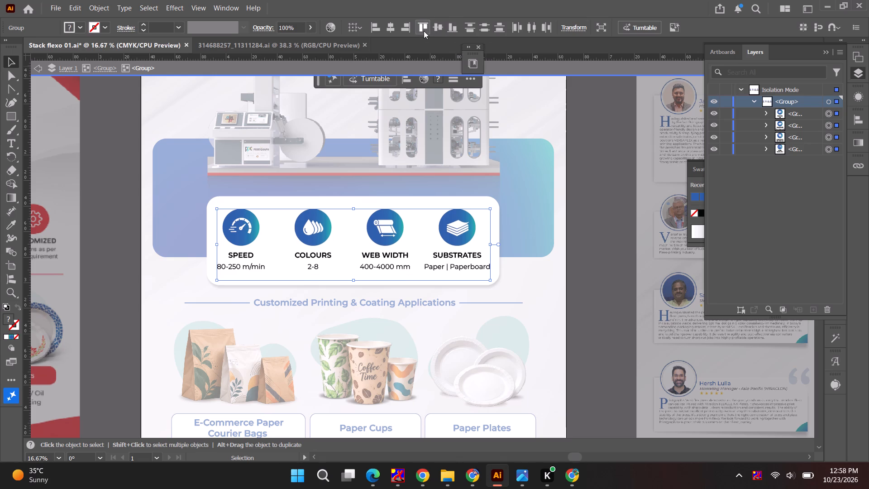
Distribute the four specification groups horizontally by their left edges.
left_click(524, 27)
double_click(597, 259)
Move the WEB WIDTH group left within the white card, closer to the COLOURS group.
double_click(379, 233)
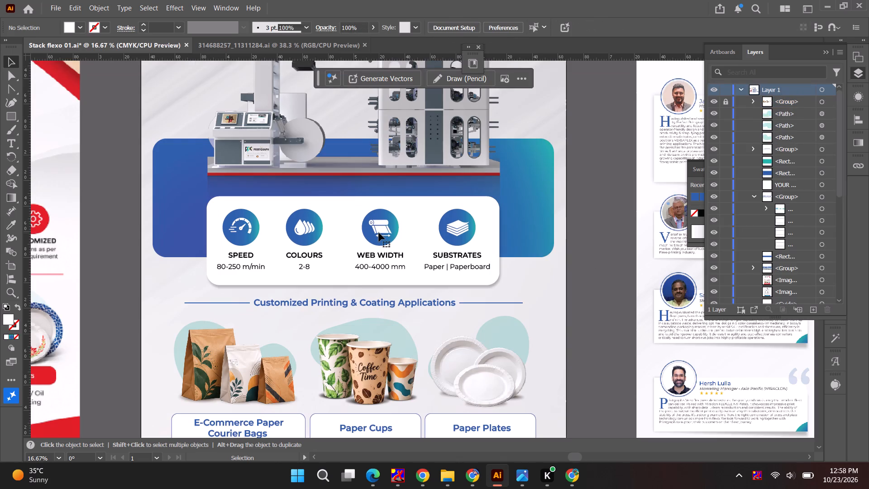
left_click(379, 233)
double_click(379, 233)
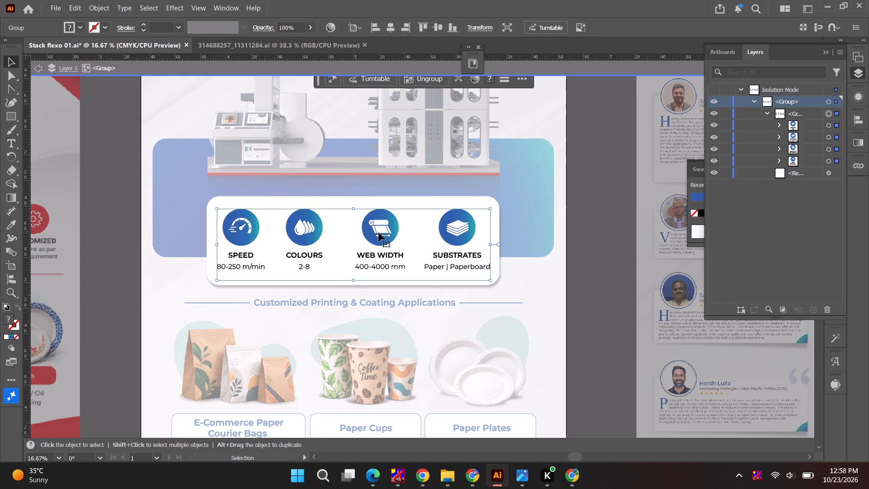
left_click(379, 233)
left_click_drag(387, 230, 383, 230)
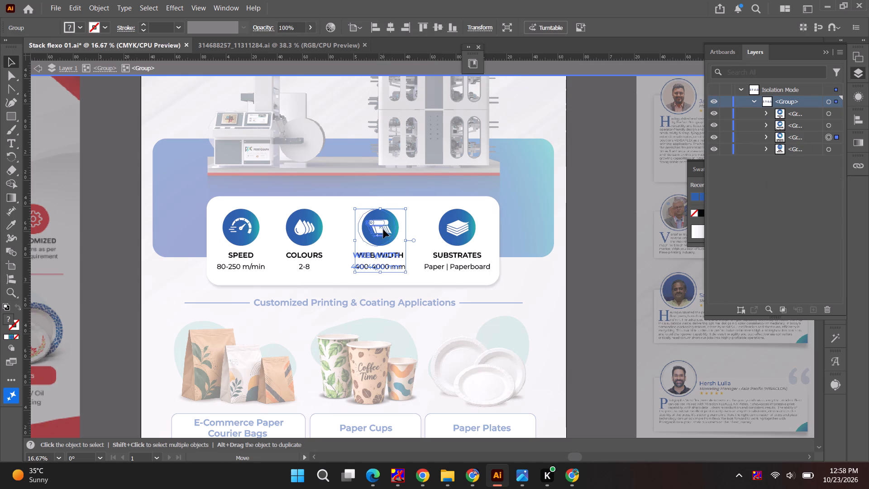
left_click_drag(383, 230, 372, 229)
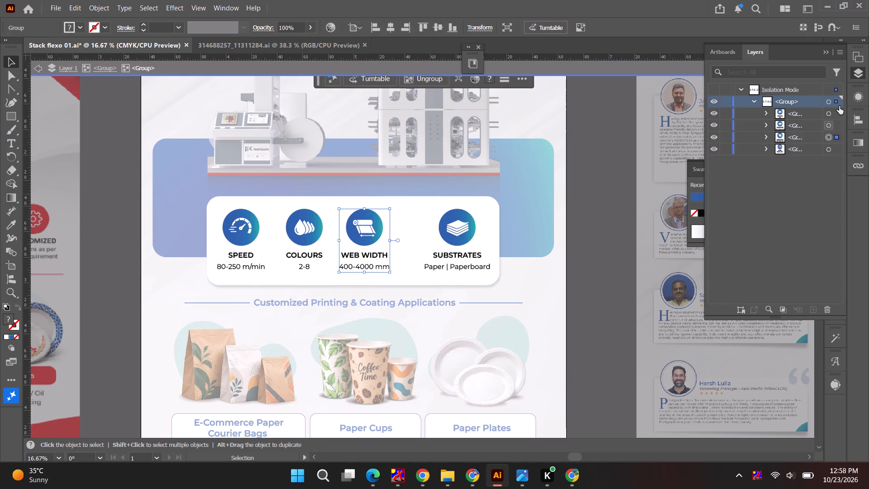
Move the SUBSTRATES group left within the white card, closer to the WEB WIDTH group.
left_click(836, 103)
double_click(455, 232)
left_click(455, 232)
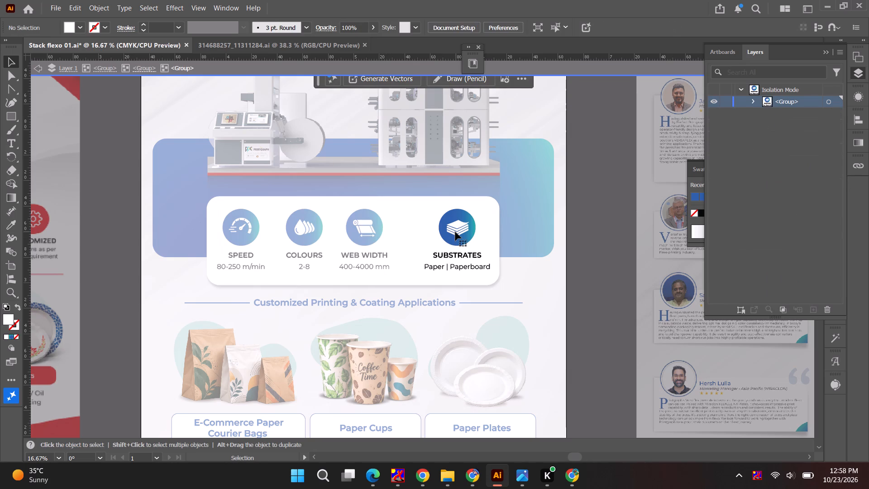
key("Escape")
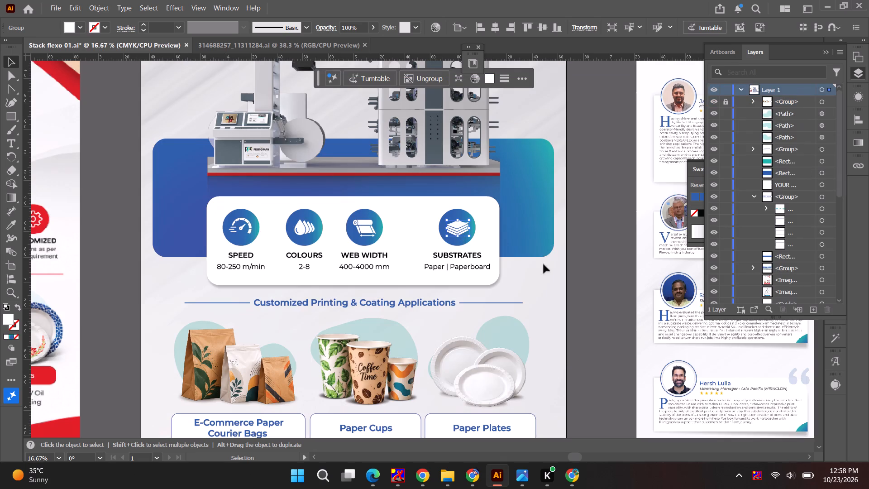
left_click(571, 255)
left_click(473, 259)
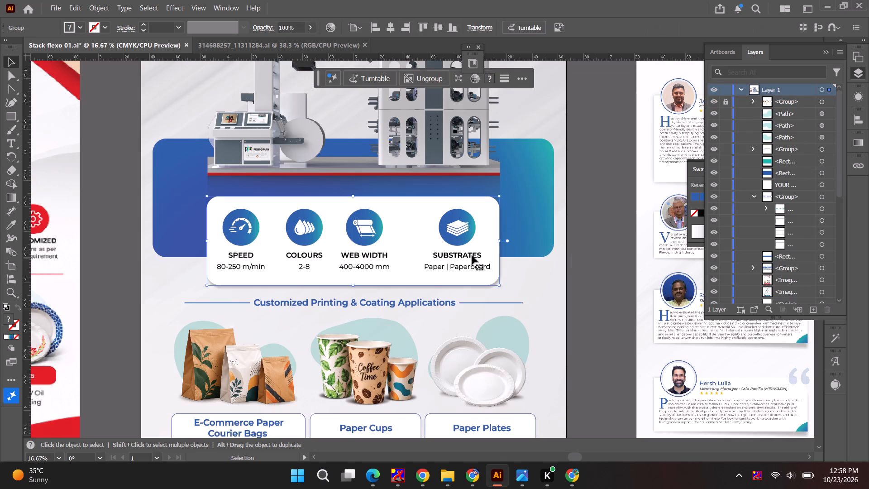
double_click(472, 256)
left_click(472, 256)
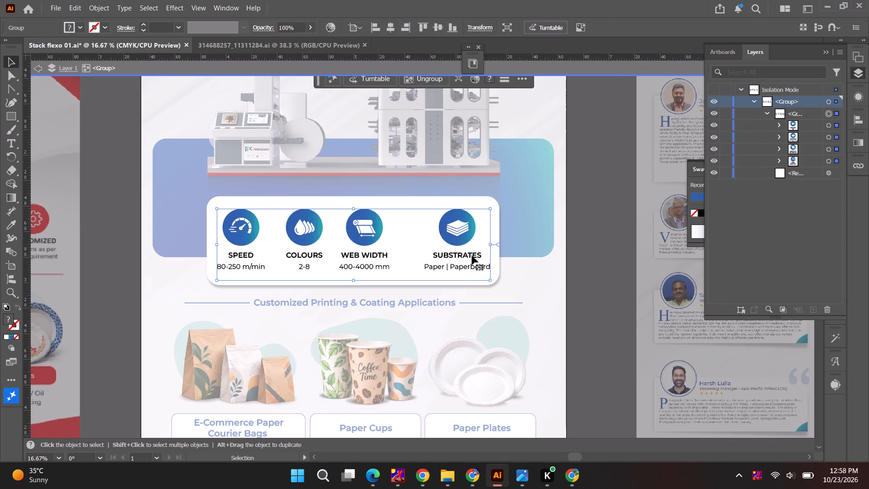
left_click(839, 126)
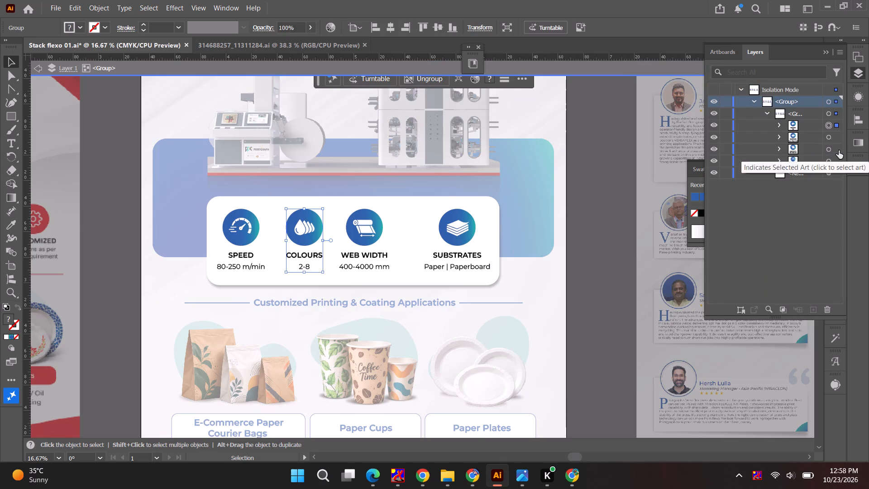
left_click(838, 158)
left_click(837, 137)
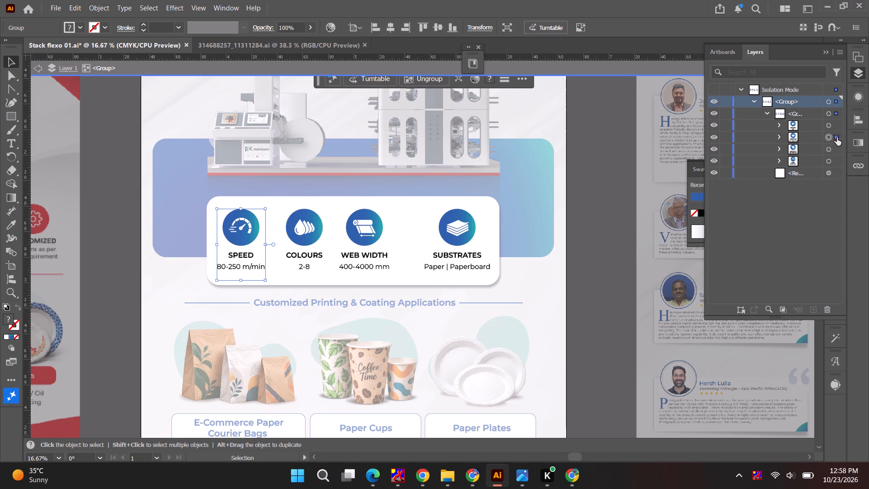
left_click_drag(457, 229, 439, 230)
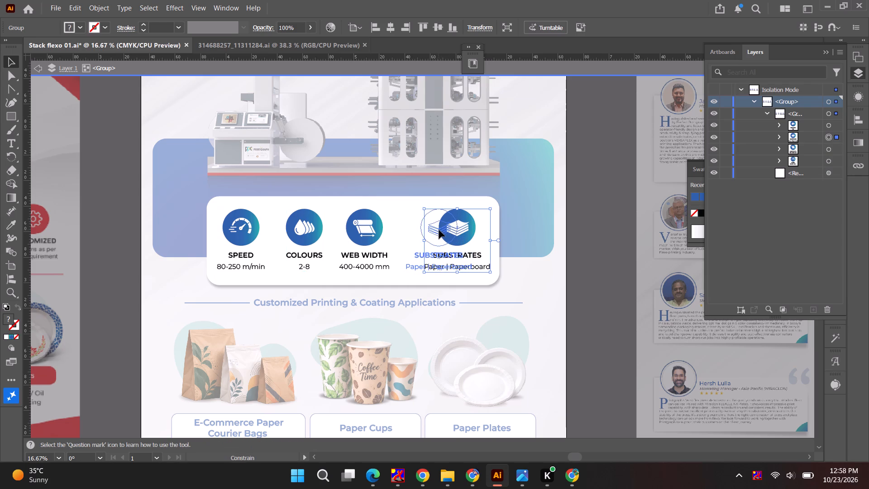
left_click_drag(439, 230, 440, 230)
Centre the whole set of four specification groups horizontally.
left_click(832, 114)
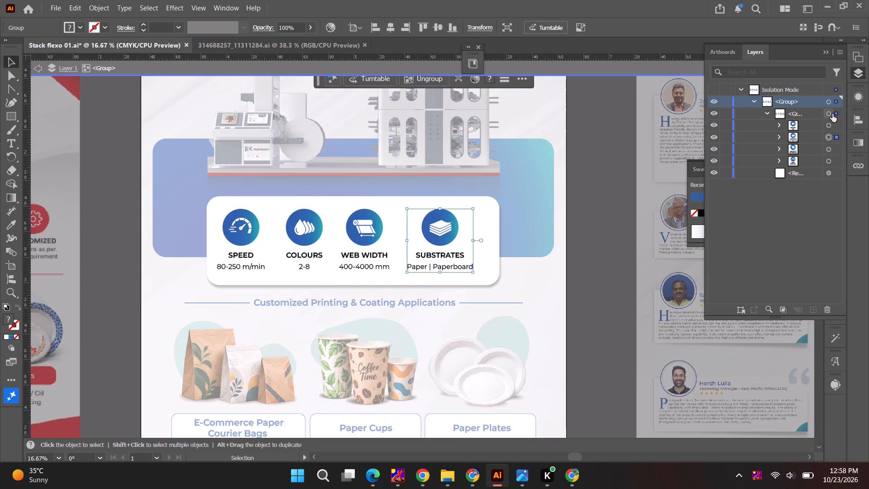
left_click(396, 26)
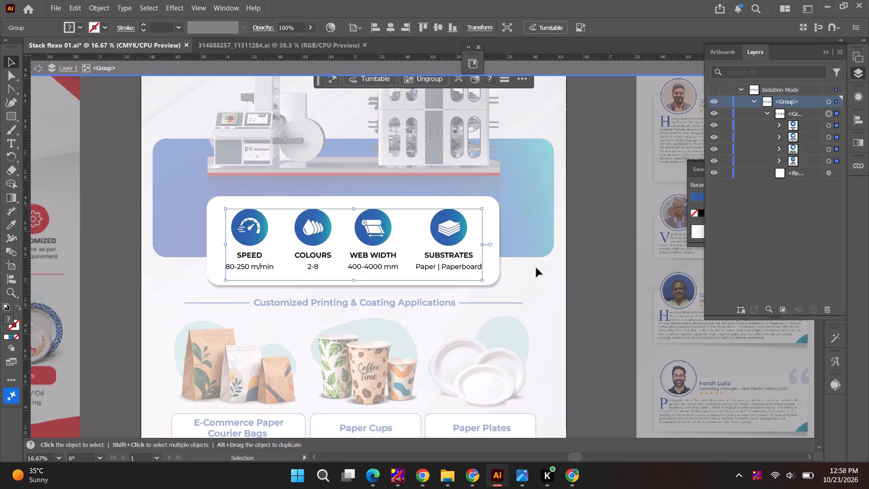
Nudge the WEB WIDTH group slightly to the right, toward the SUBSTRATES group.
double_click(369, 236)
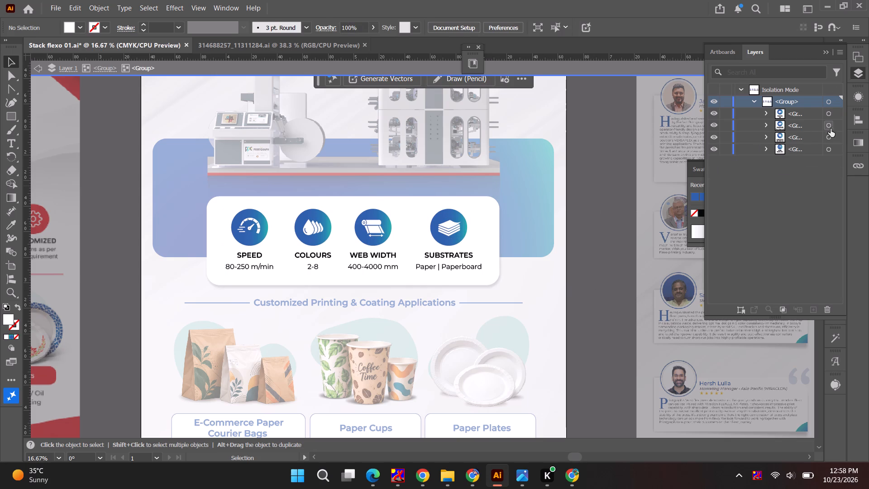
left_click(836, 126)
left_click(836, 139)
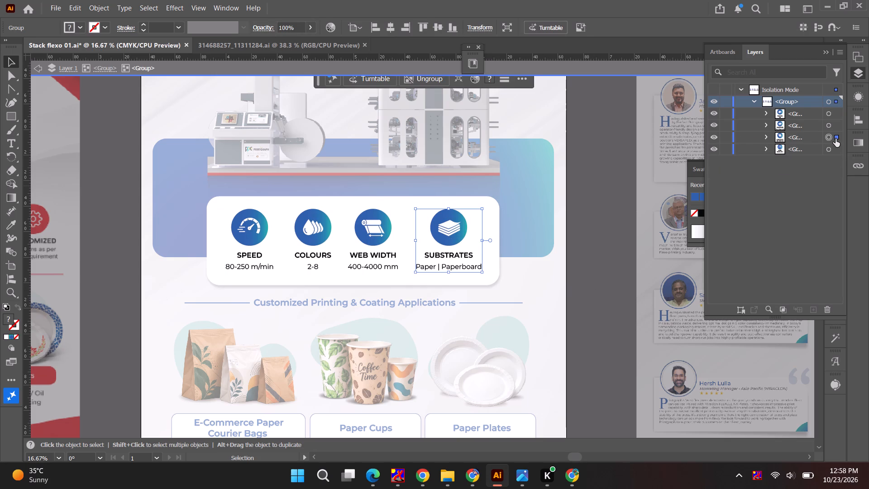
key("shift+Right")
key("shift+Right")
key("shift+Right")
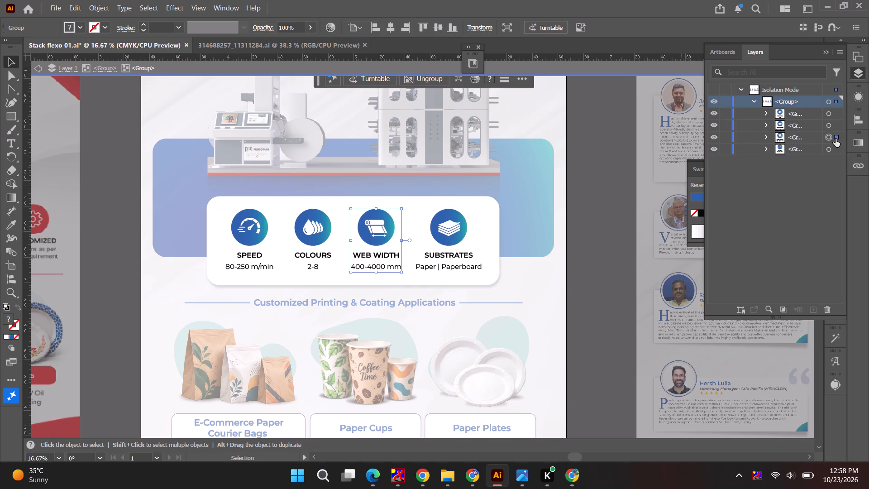
Distribute the four specification groups evenly by their horizontal centres, and align the whole set to the horizontal centre again.
left_click(834, 101)
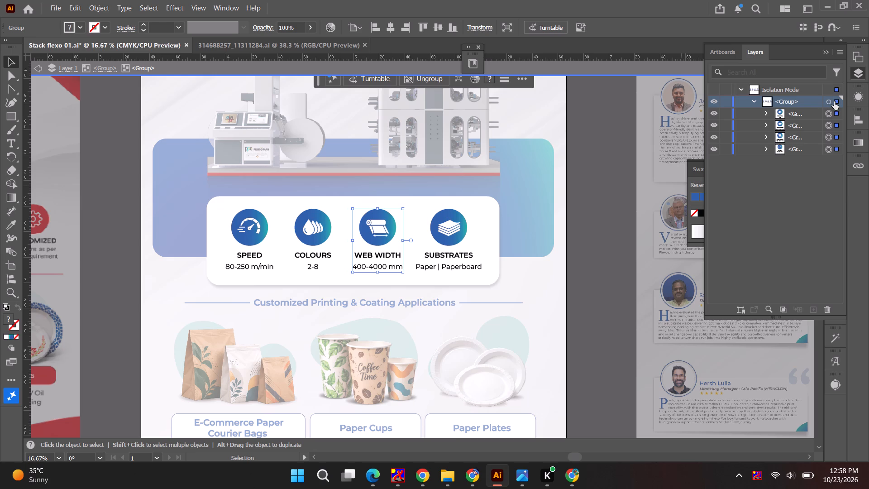
left_click(534, 25)
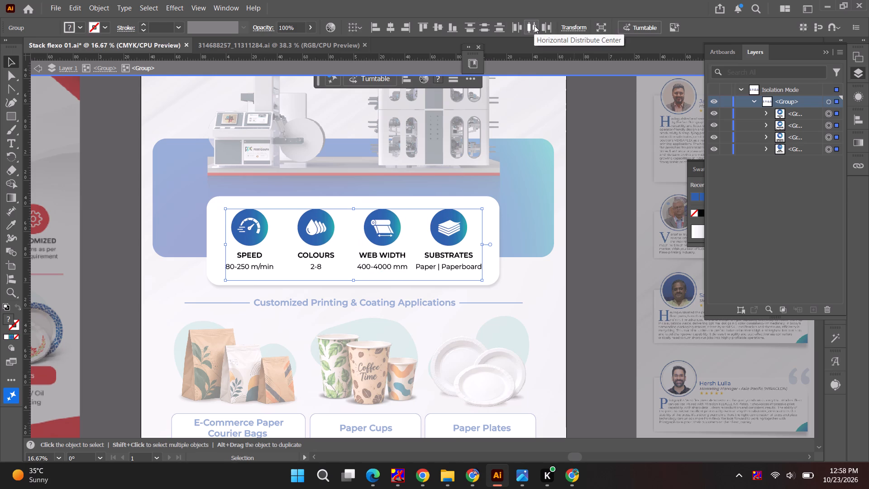
left_click(836, 102)
key("Escape")
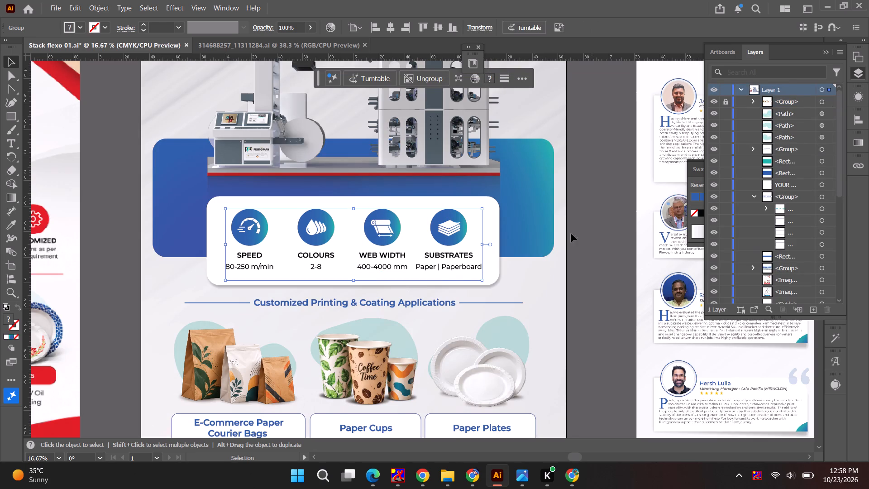
left_click(392, 33)
left_click(607, 235)
Examine the overall layout of the blue Stack Flexo poster beside the red and Versaflex reference posters.
scroll(607, 235, "down", 4, "alt")
left_click_drag(577, 246, 539, 244)
key("space")
key("space")
key("space")
key("space")
key("space")
key("space")
key("space")
key("space")
key("space")
key("space")
left_click_drag(545, 270, 525, 256)
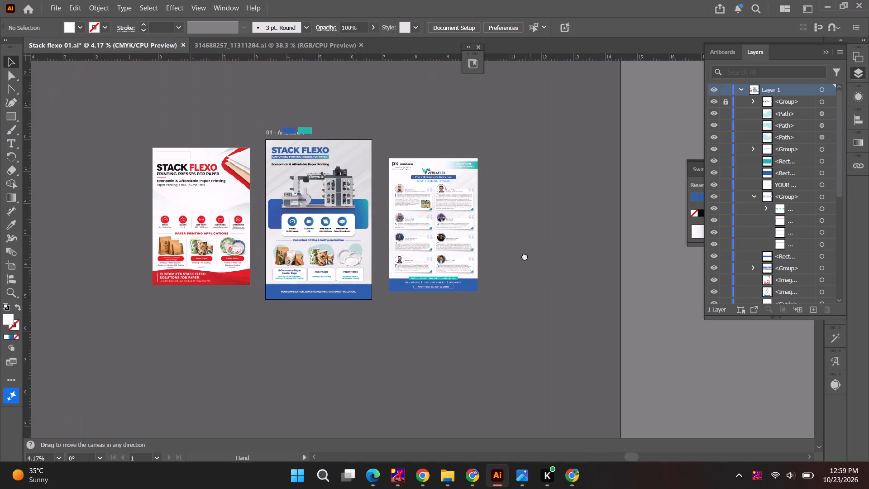
left_click_drag(525, 256, 487, 249)
scroll(261, 218, "up", 2, "alt")
key("space")
key("space")
key("space")
key("space")
left_click_drag(377, 244, 311, 235)
scroll(325, 231, "down", 2, "alt")
key("space")
left_click_drag(325, 231, 321, 241)
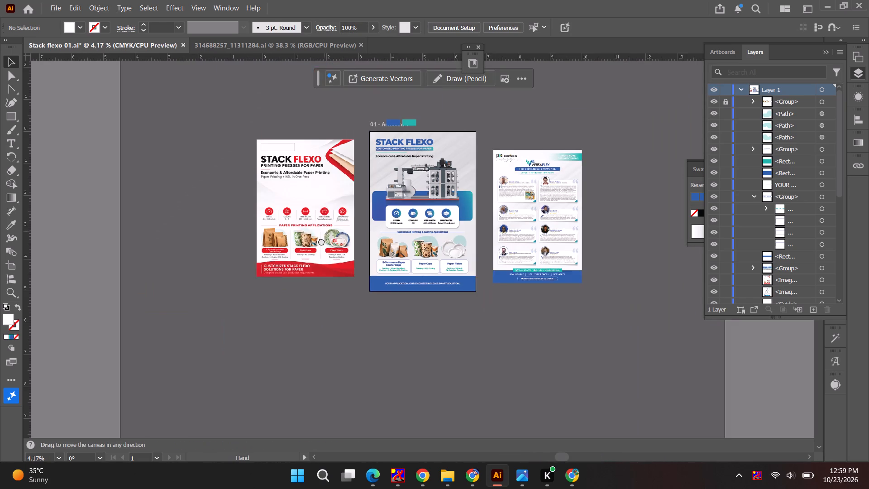
left_click_drag(321, 241, 319, 251)
key("space")
key("space")
key("space")
key("space")
key("space")
key("space")
key("space")
left_click_drag(365, 162, 273, 152)
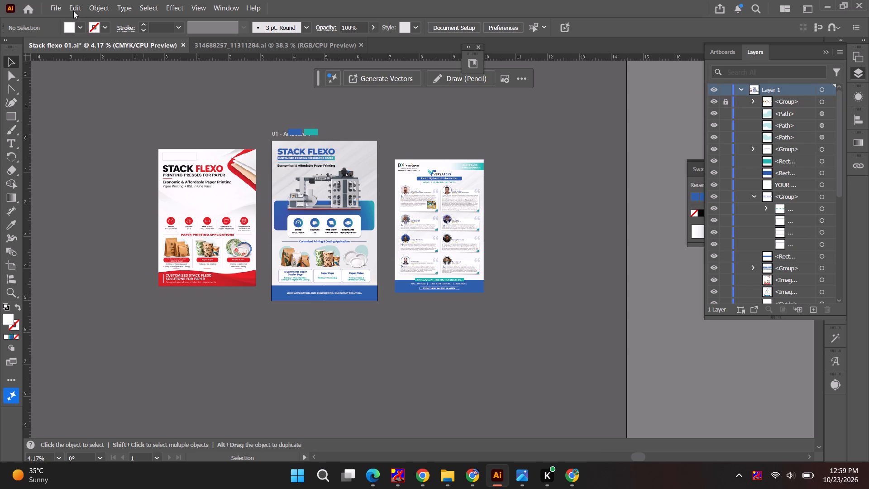
Move the printing press image up and left across the blue poster's heading, toward the red poster.
scroll(353, 161, "up", 1, "alt")
left_click_drag(365, 192, 269, 149)
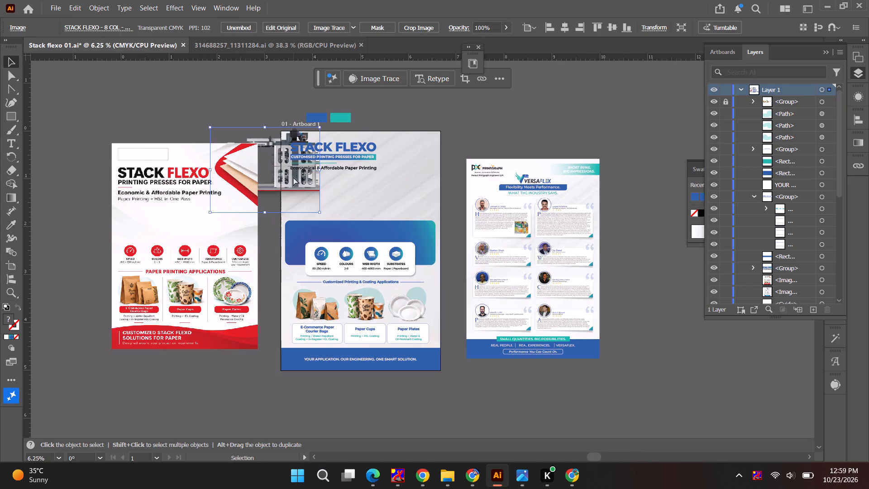
Undo the last move of the printing press image and leave it deselected.
key("ctrl+z")
left_click(471, 134)
Capture a rectangular screenshot of the complete blue Stack Flexo poster, cropped to its artboard edges.
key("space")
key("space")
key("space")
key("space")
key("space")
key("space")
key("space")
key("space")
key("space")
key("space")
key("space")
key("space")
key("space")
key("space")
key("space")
left_click_drag(454, 146, 279, 119)
key("shift+super+s")
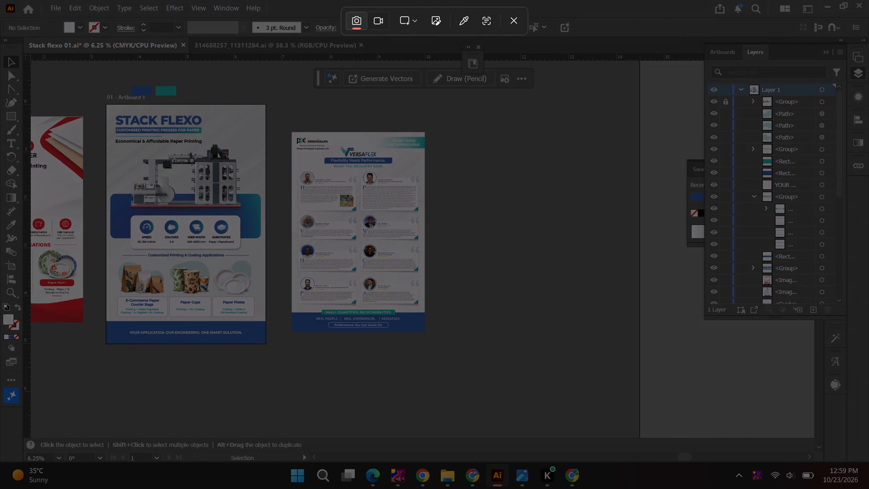
left_click_drag(106, 104, 266, 345)
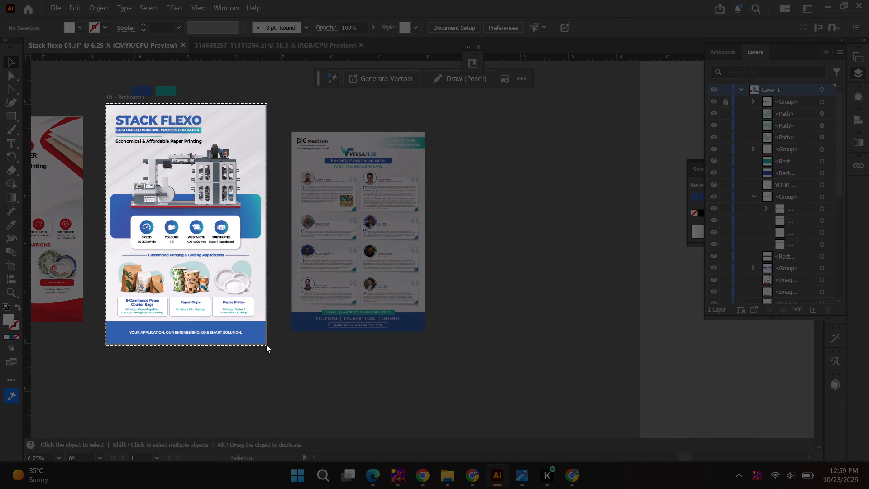
left_click_drag(266, 345, 266, 344)
key("alt+Tab")
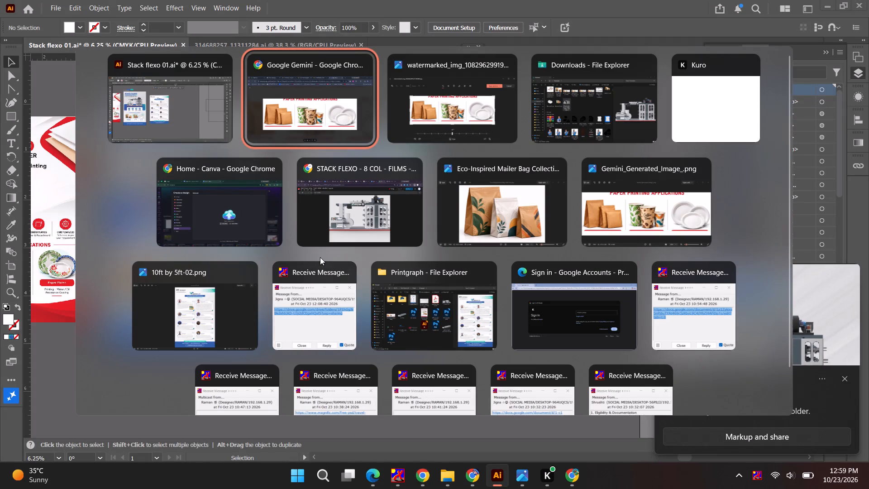
double_click(752, 469, "alt")
left_click(357, 174)
left_click(366, 198)
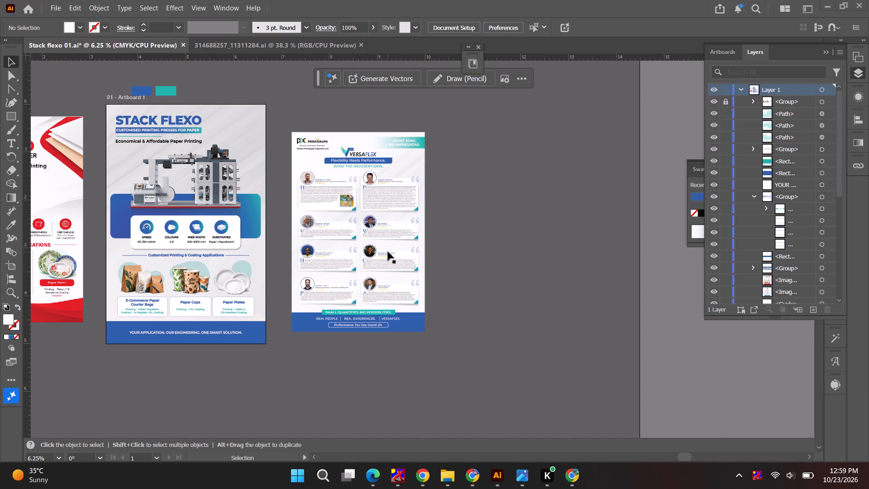
Save the Stack flexo 01 document.
key("ctrl+s")
Lock the computer.
key("super+l")
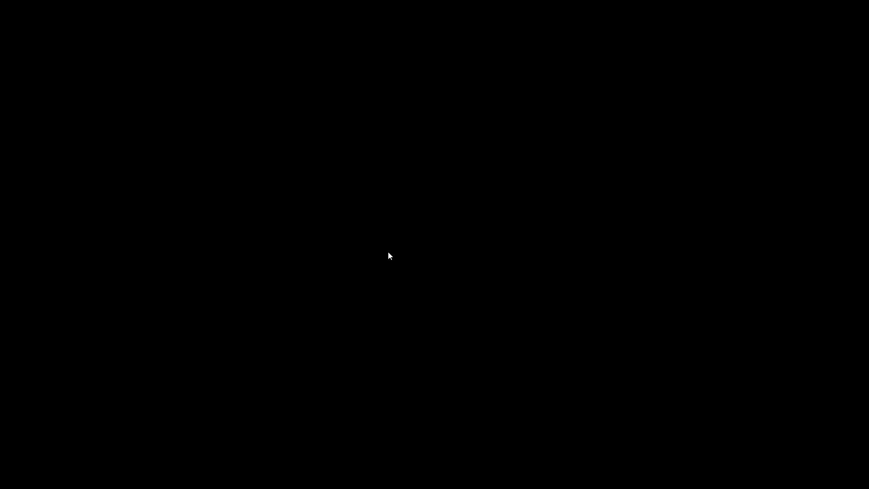